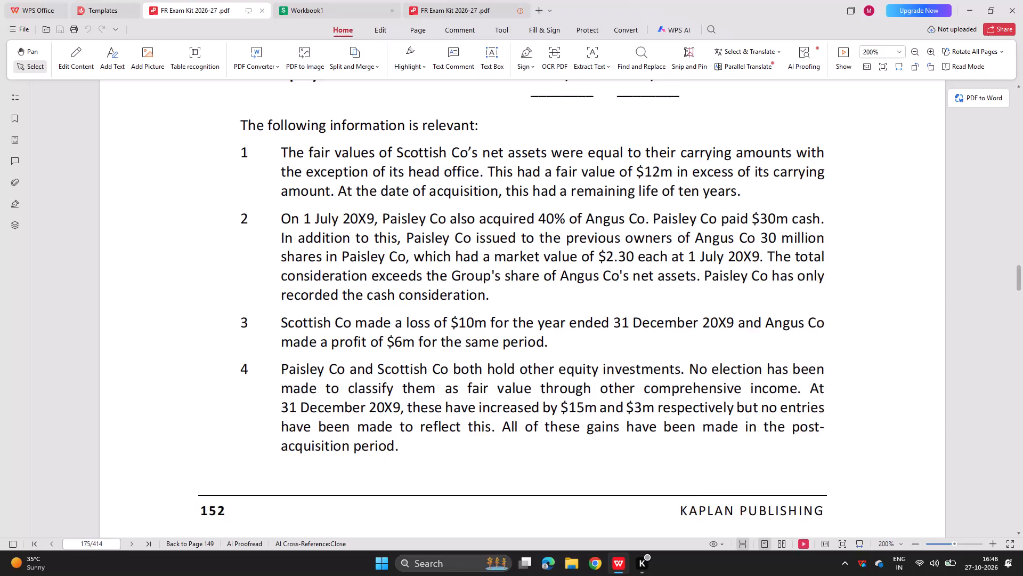
Look through the Section C group accounting questions in the exam kit PDF to find question 433, Gold Co.
scroll(273, 247, down, 7)
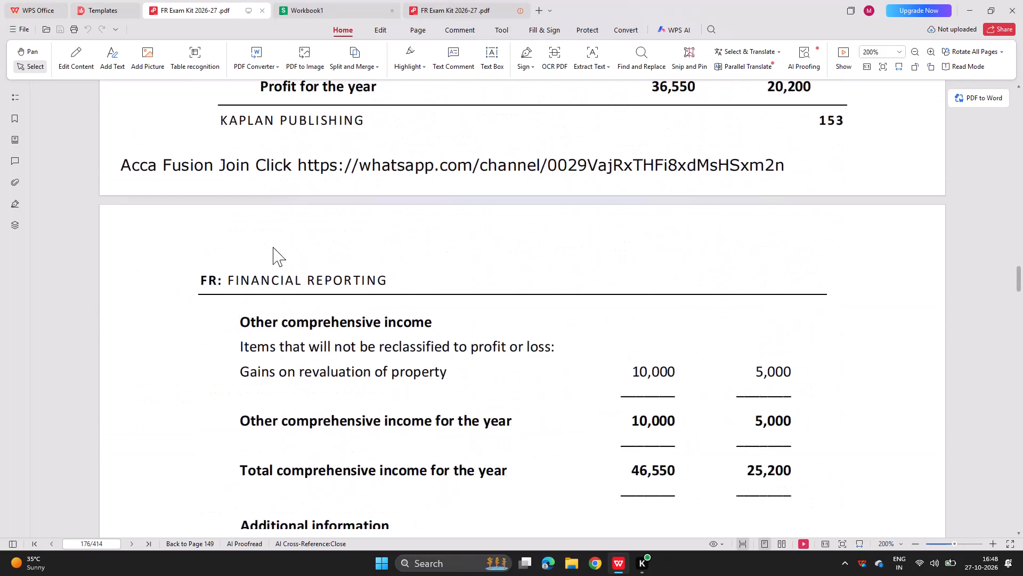
scroll(273, 247, down, 7)
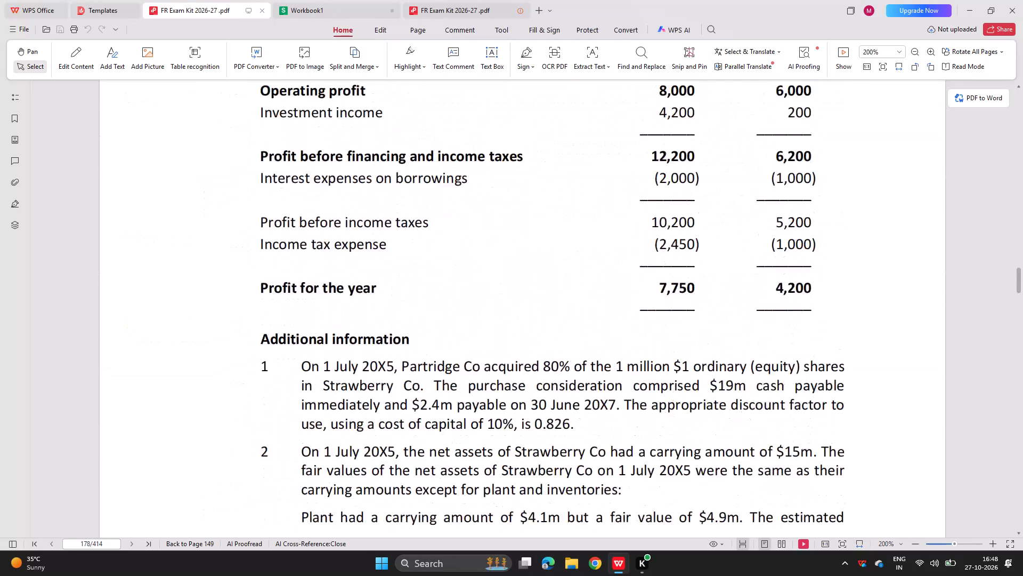
scroll(273, 247, down, 5)
scroll(273, 247, up, 4)
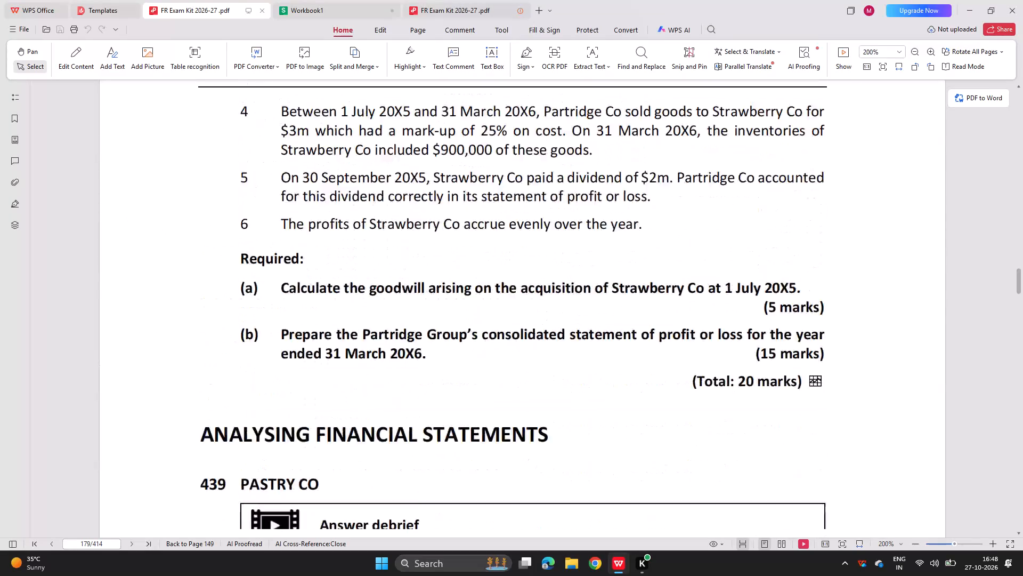
scroll(273, 247, up, 10)
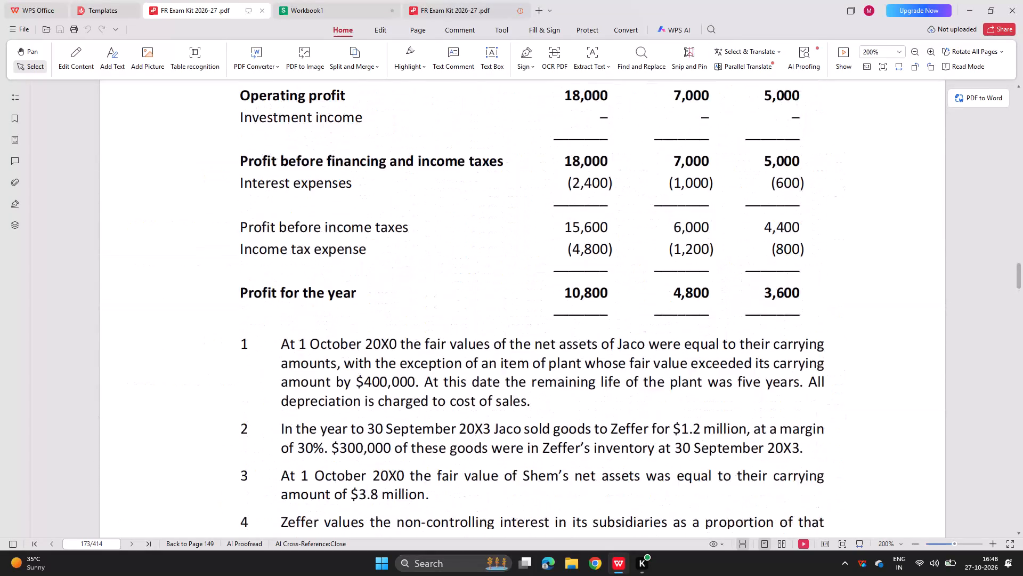
scroll(273, 247, up, 4)
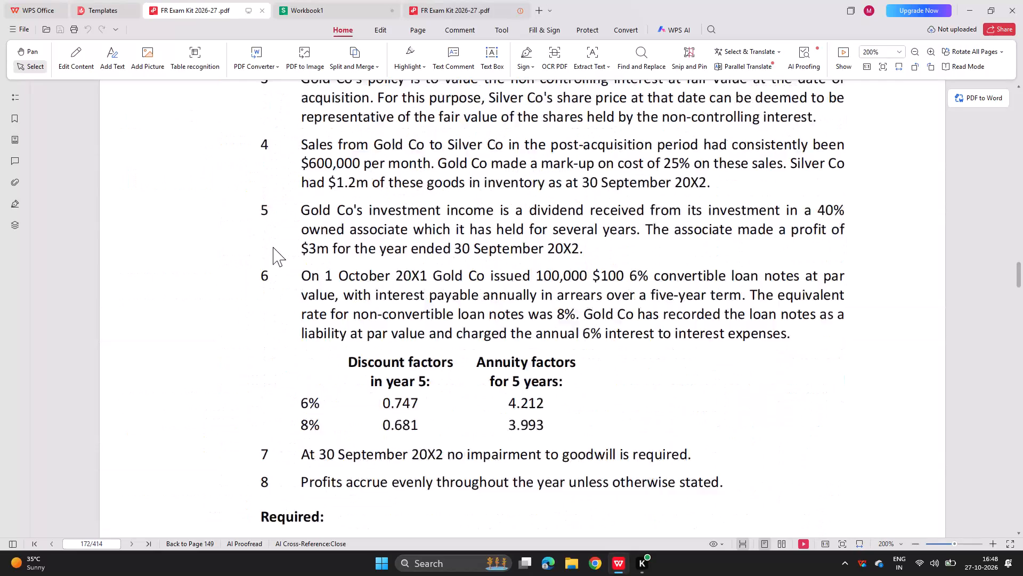
scroll(273, 247, up, 5)
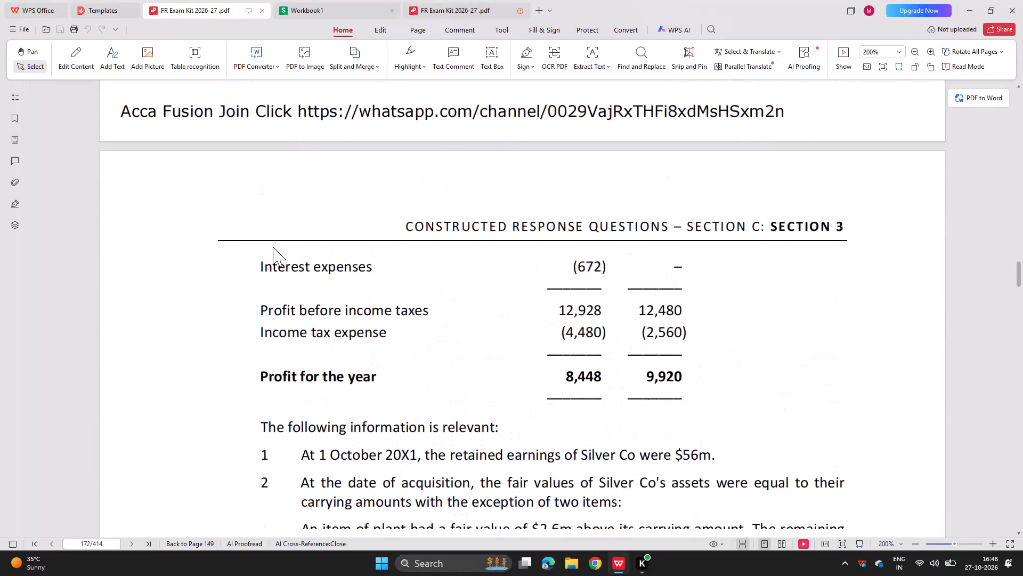
scroll(273, 247, up, 2)
scroll(273, 247, down, 1)
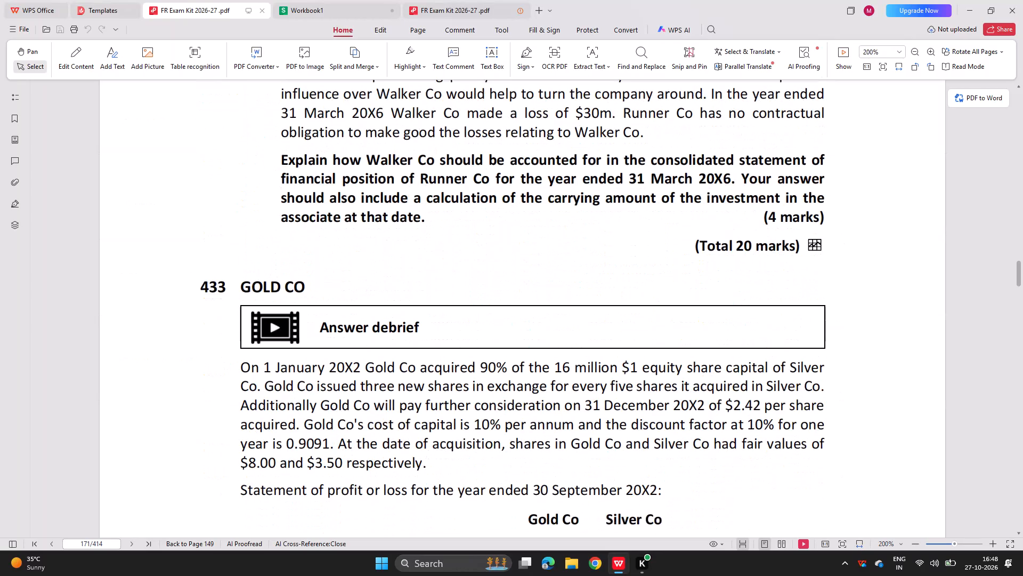
Head Sheet2 of Workbook1 with 433 in B1 and "gold co" in C1.
click(326, 0)
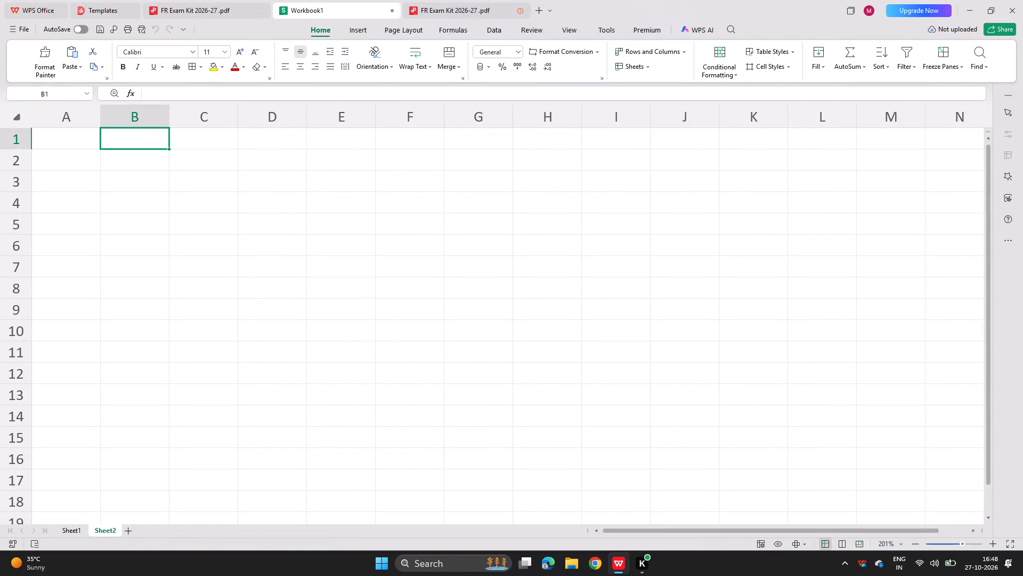
click(200, 0)
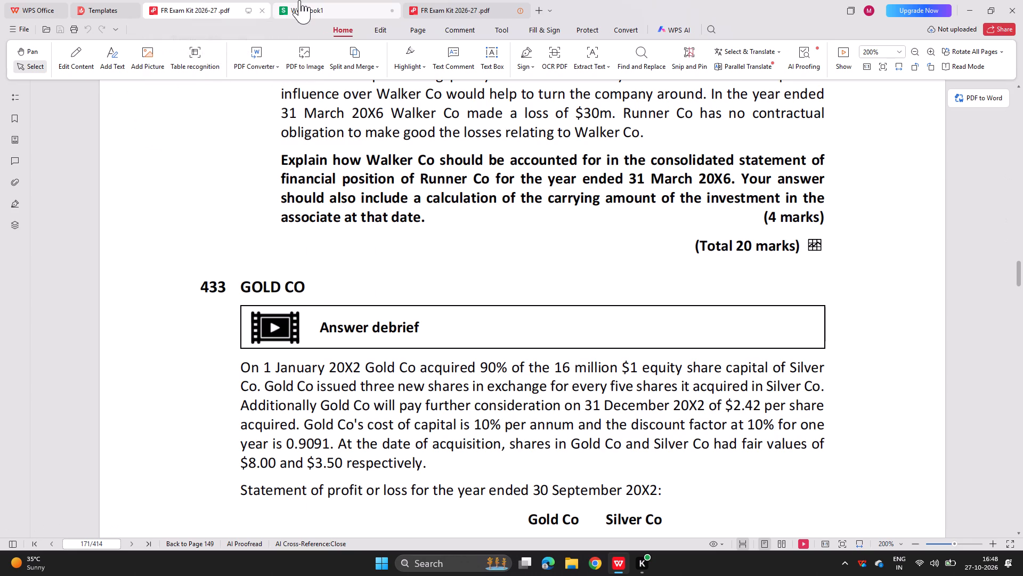
click(299, 0)
text(433)
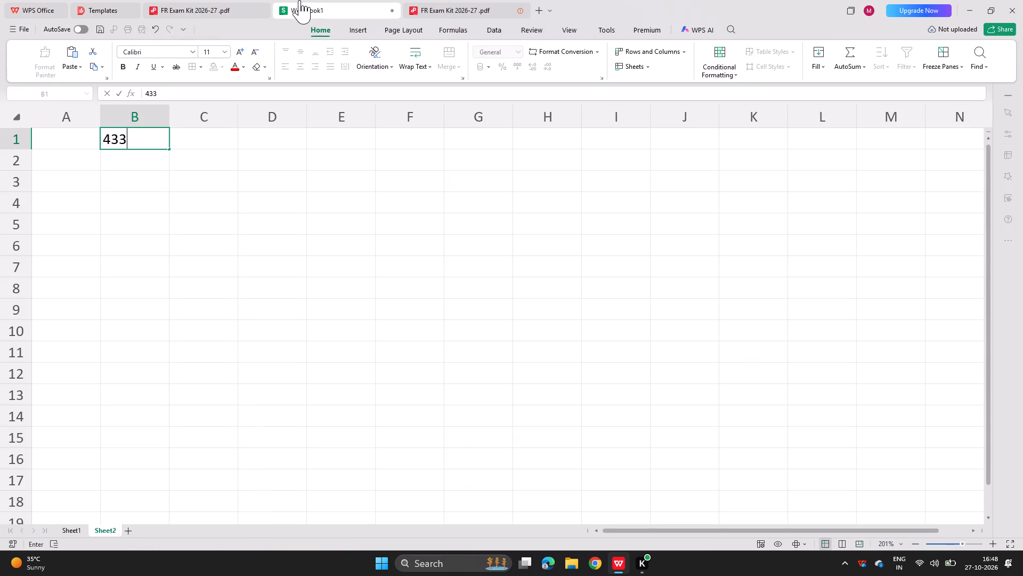
key(Right)
text(gold co)
key(Return)
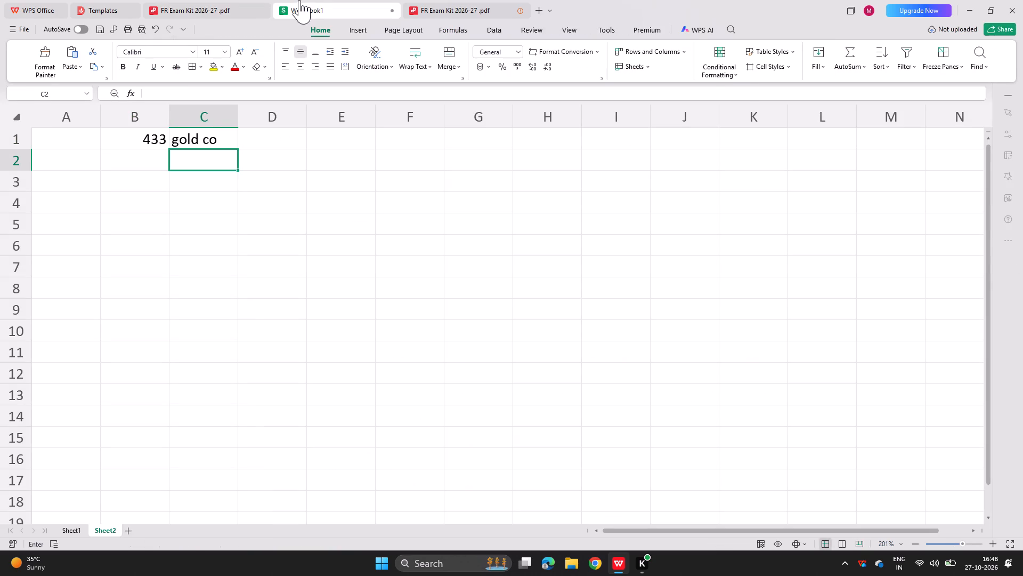
Following Gold Co's profit or loss statement in the PDF, enter the labels "revenue" in B3, "cos" in B4 and "gross profit" in B6.
click(139, 188)
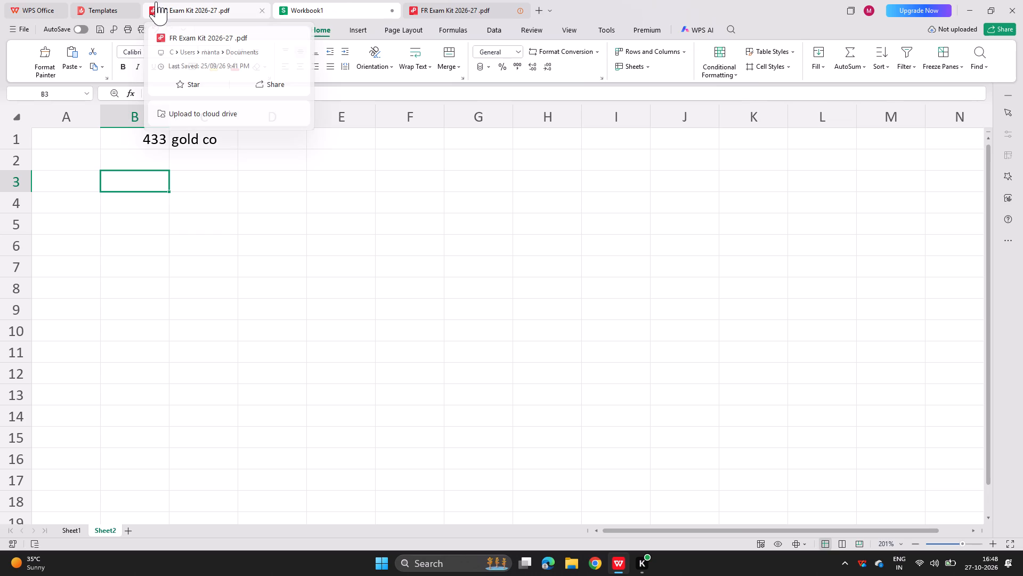
click(199, 0)
scroll(243, 244, down, 1)
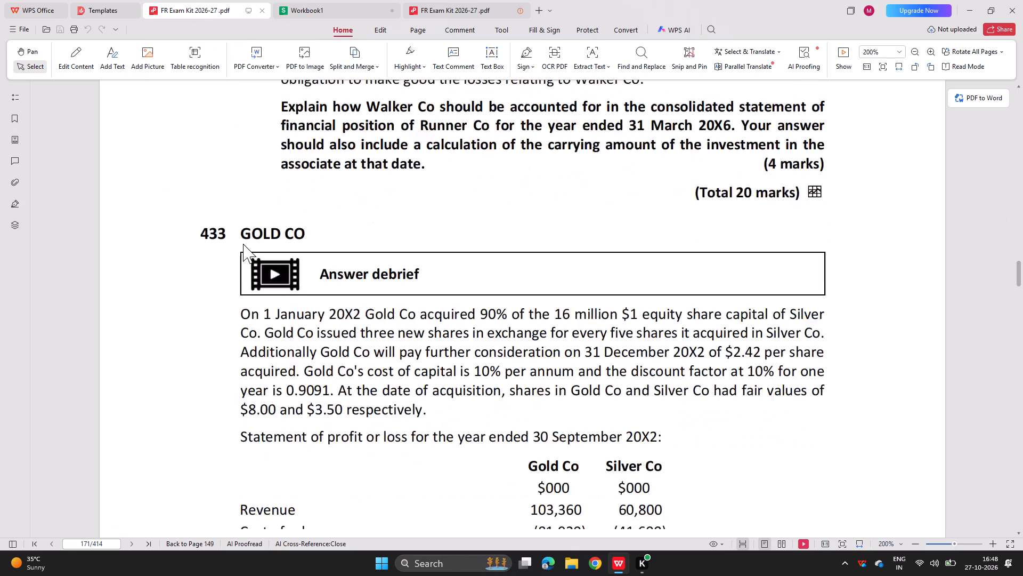
scroll(243, 244, down, 1)
click(317, 1)
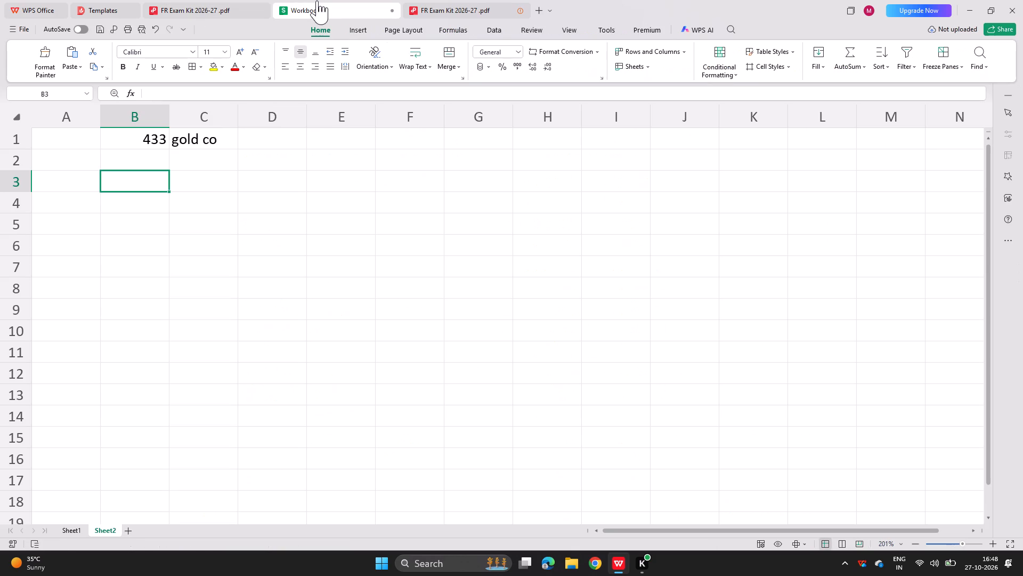
text(revenue)
key(Return)
text(cos)
key(Return)
key(Return)
key(f)
key(BackSpace)
text(grps)
key(BackSpace)
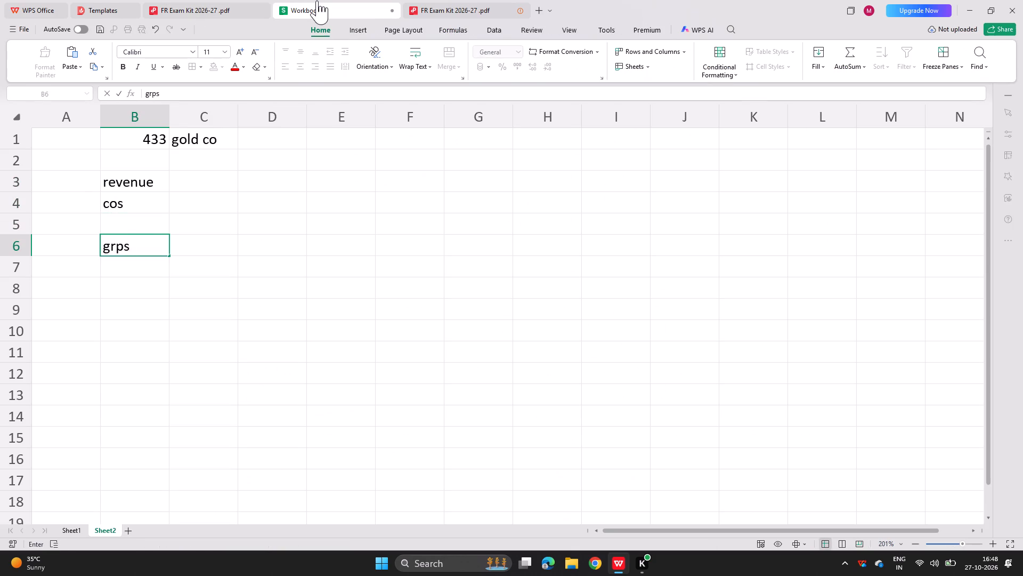
key(BackSpace)
text(oss profit)
key(Return)
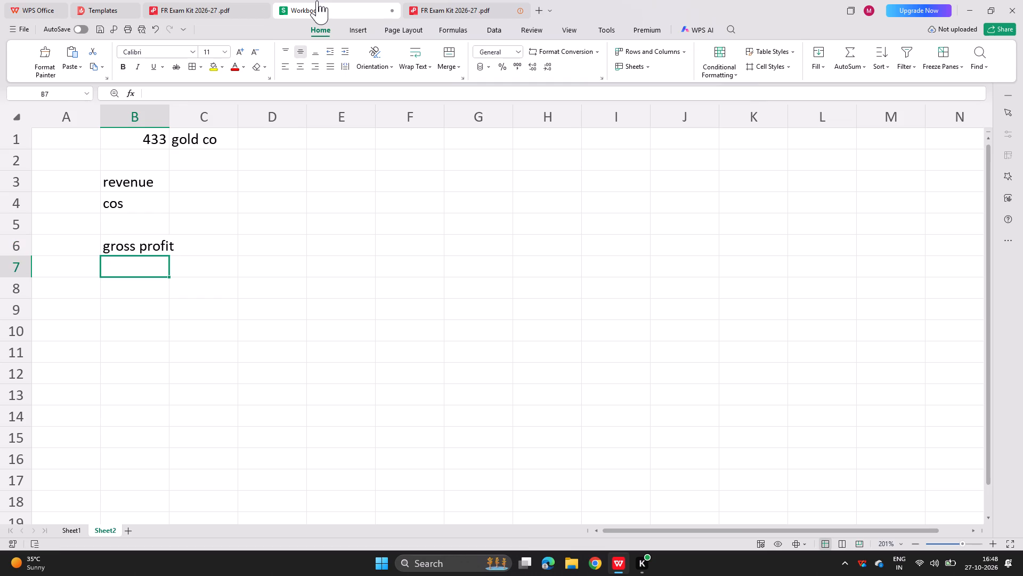
Add the cost labels "distributive cost" in B7 and "admin expense" in B8, checking the line items against the PDF.
text(op)
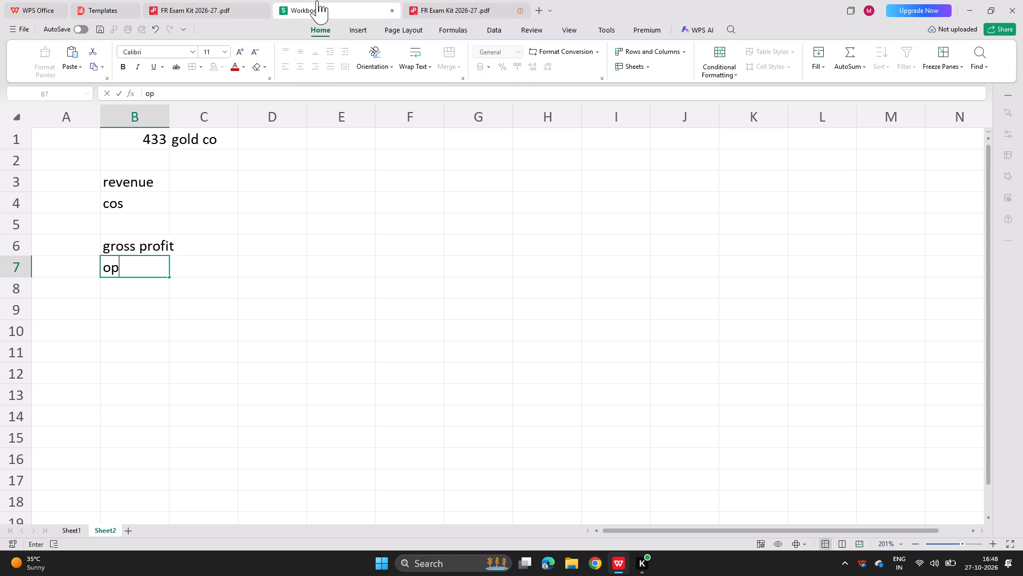
click(194, 0)
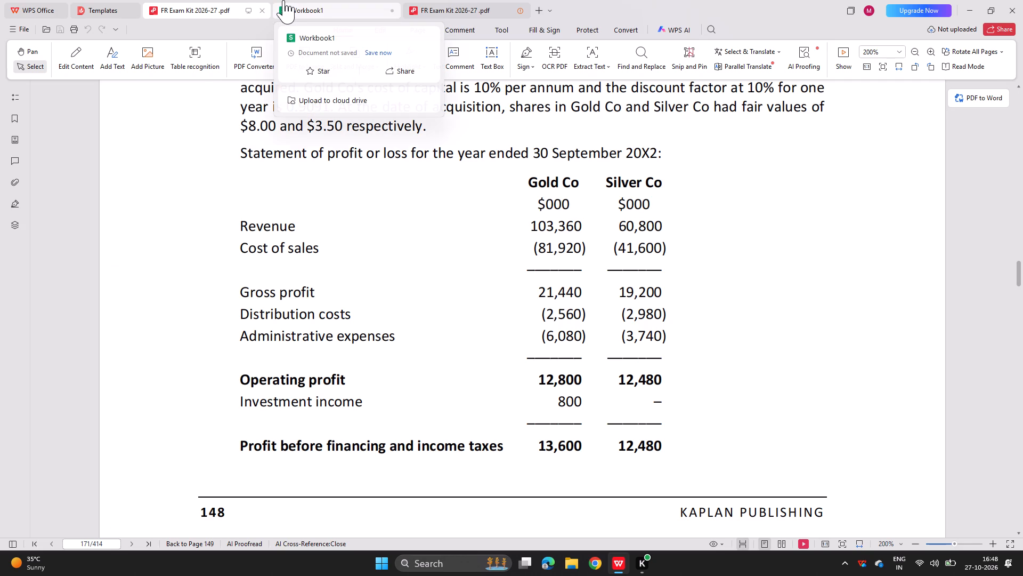
click(283, 0)
key(BackSpace)
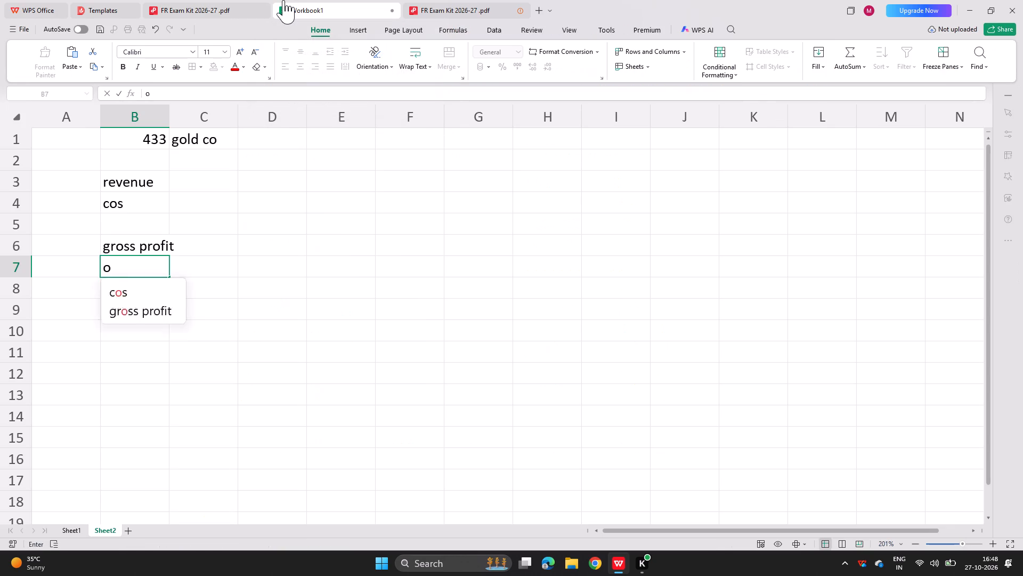
key(BackSpace)
text(distrivu)
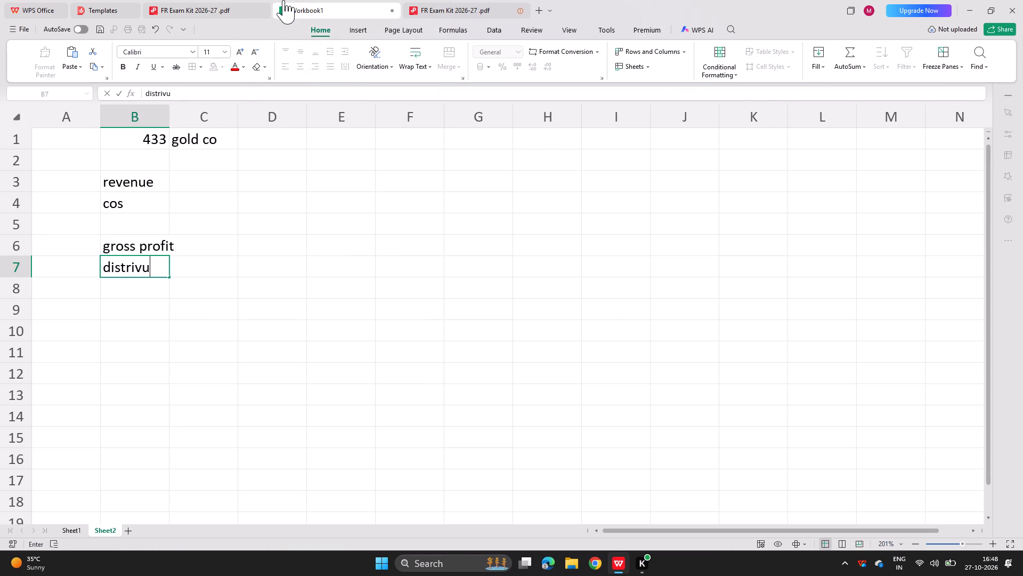
key(BackSpace)
key(BackSpace)
text(butive cost)
key(Return)
text(admin exp)
key(Return)
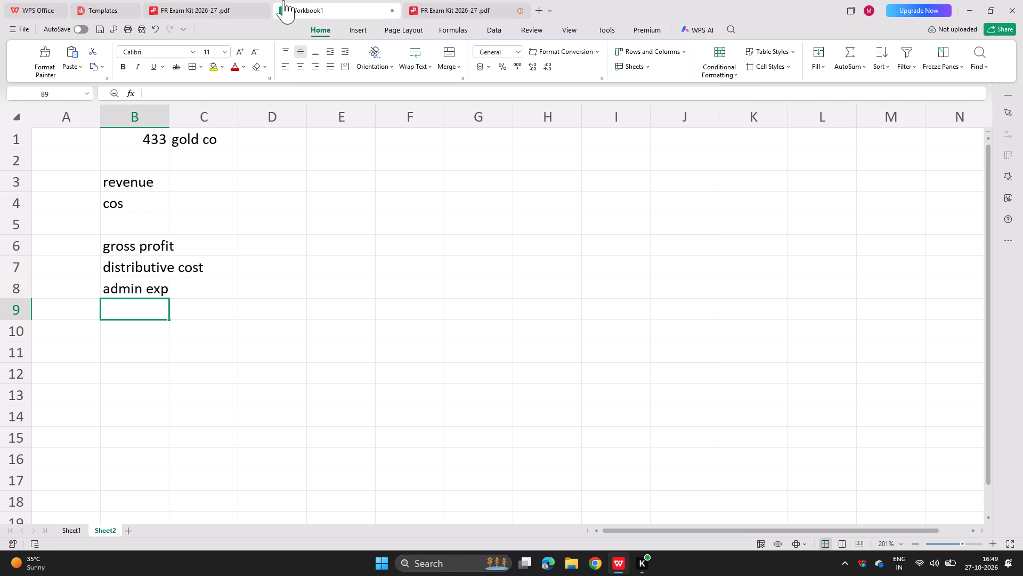
key(Up)
key(F2)
text(ems)
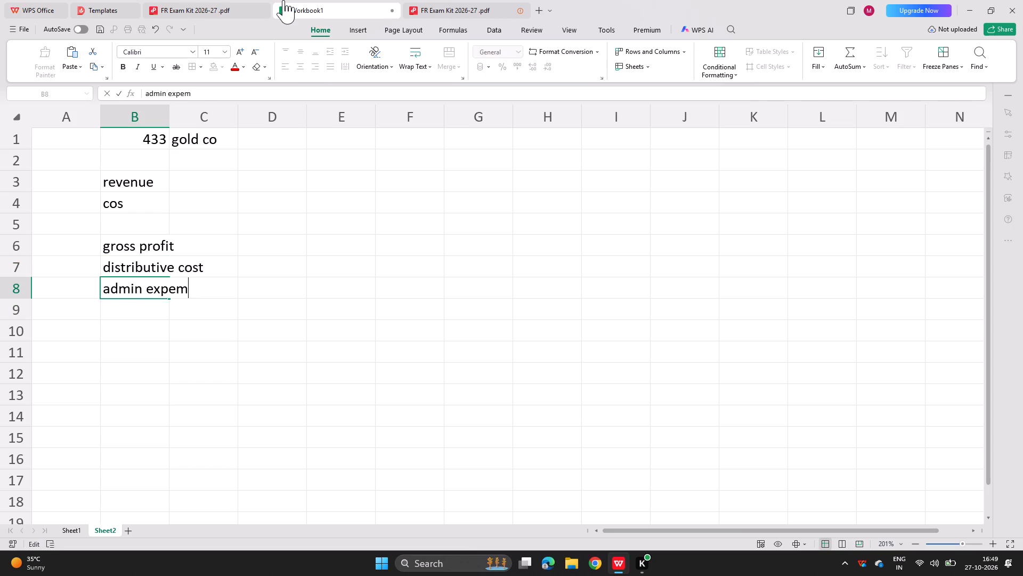
key(BackSpace)
key(BackSpace)
text(nse)
key(Return)
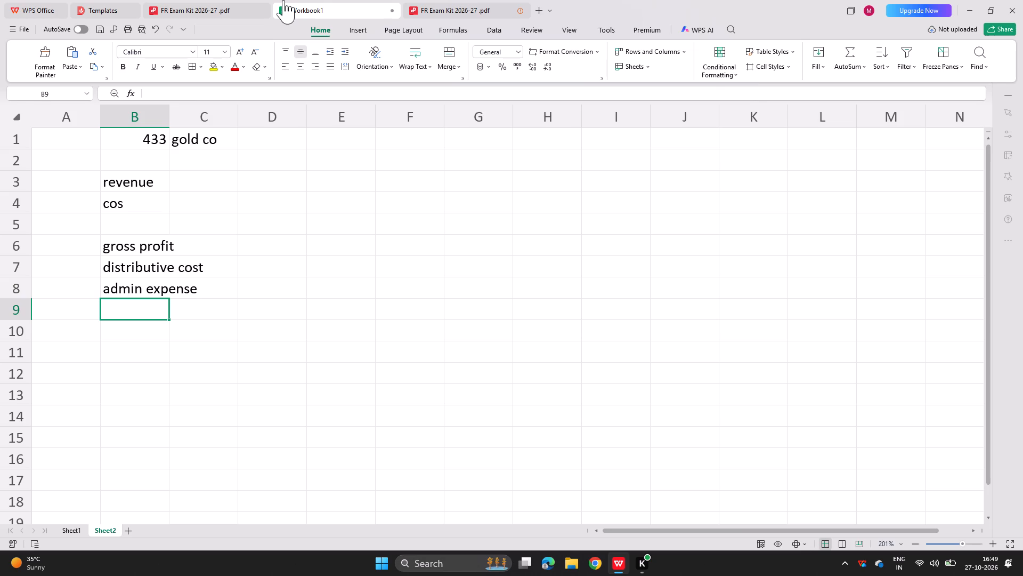
Check the PDF statement and enter "operating profit" in B10 and "investment income" in B11.
click(207, 11)
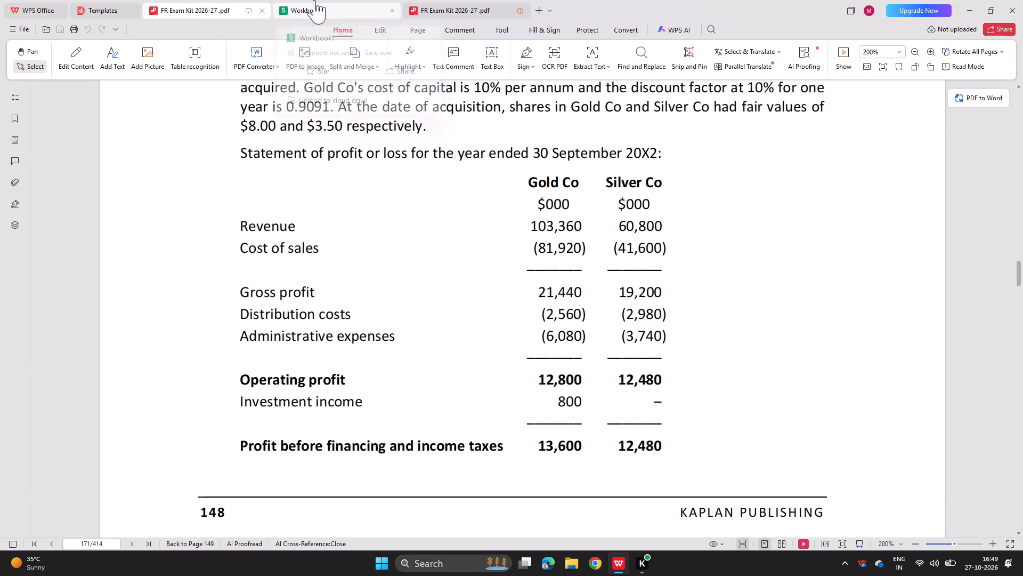
click(314, 0)
key(Return)
text(operating profit)
key(Return)
text(investm)
key(BackSpace)
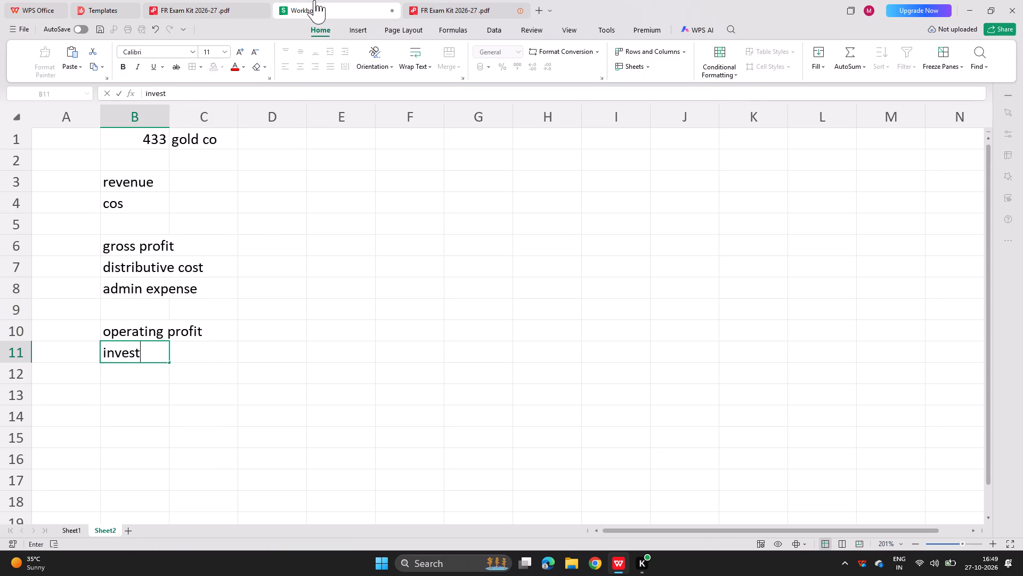
text(ment income)
key(Return)
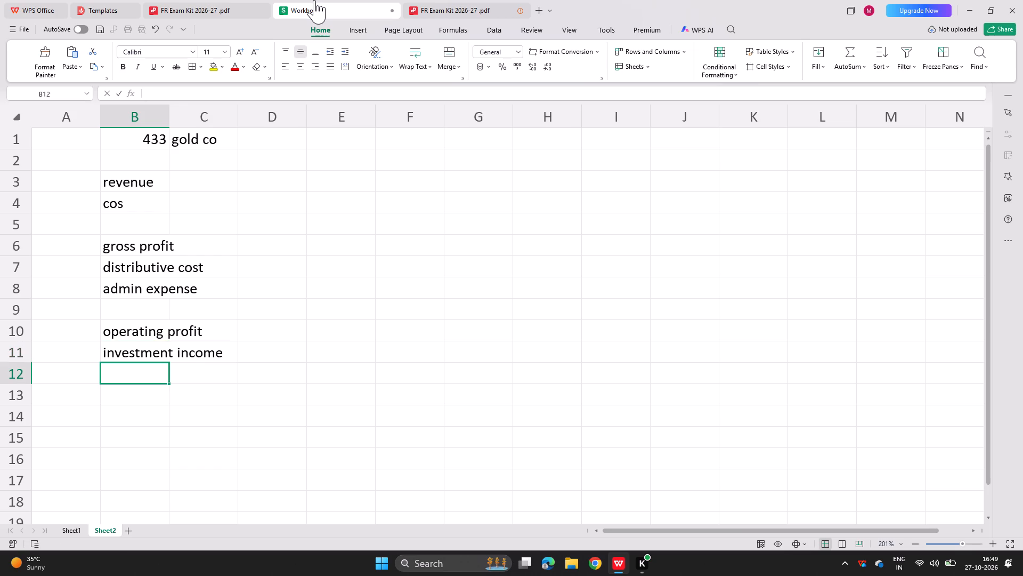
Consult the rest of the PDF statement and enter "pbfit" in B13 for profit before financing and income taxes.
click(226, 0)
scroll(266, 261, down, 1)
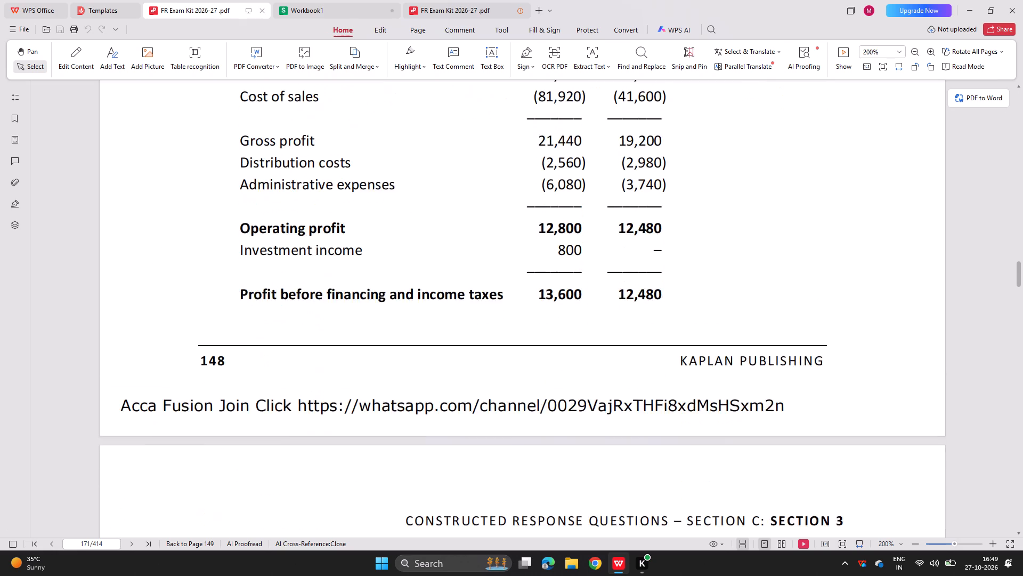
scroll(266, 261, down, 1)
click(320, 3)
key(Return)
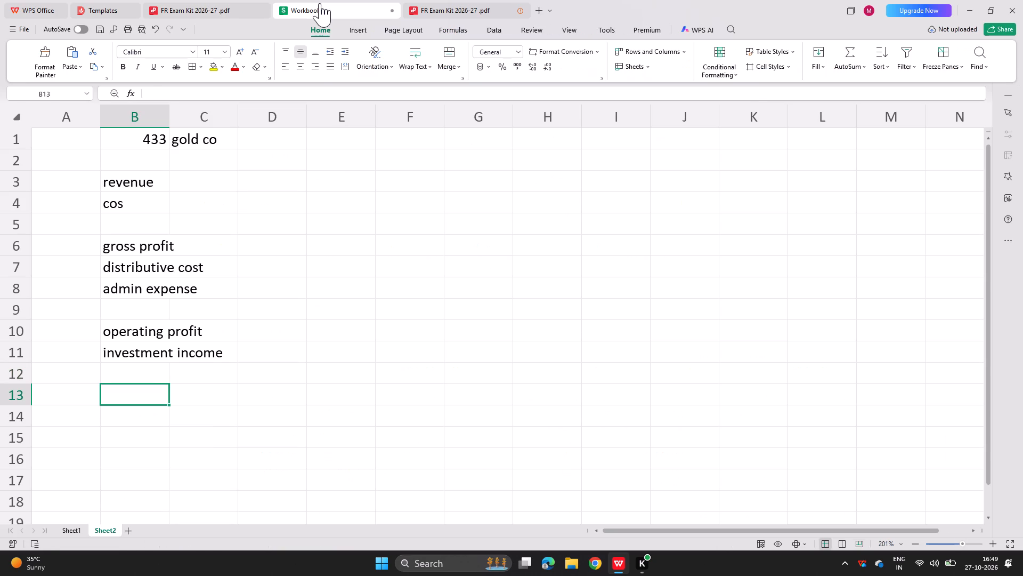
text(pbfit)
key(Return)
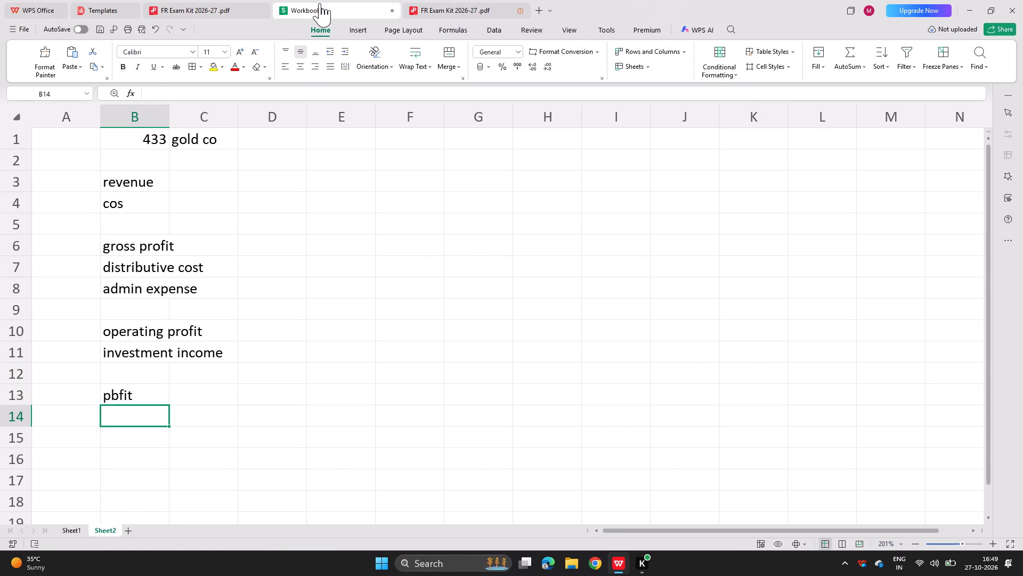
Check the wording in the PDF statement and enter the label "interest expense" in B14, below "pbfit".
text(int)
key(BackSpace)
key(BackSpace)
key(BackSpace)
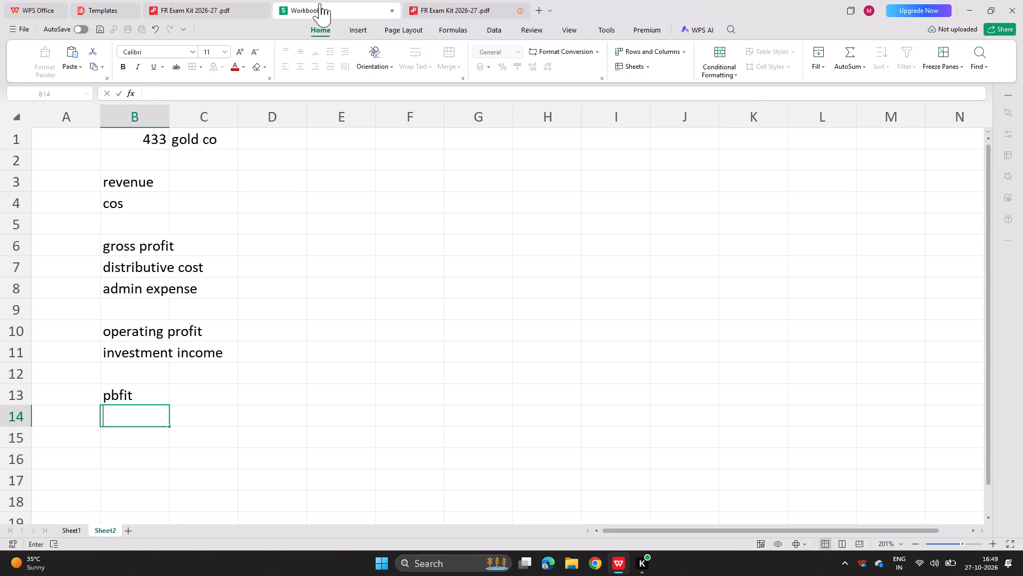
click(234, 0)
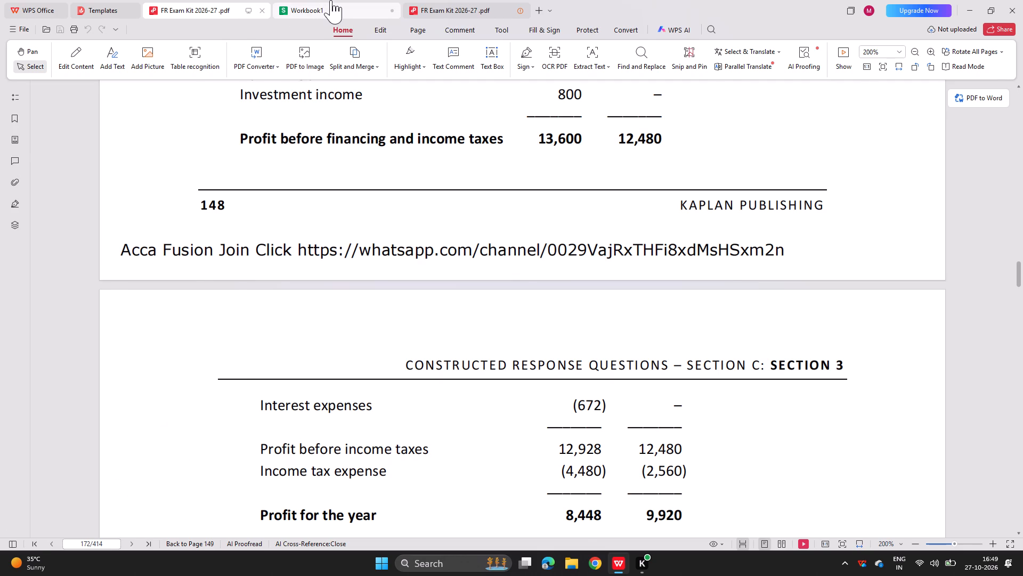
click(331, 0)
text(intee)
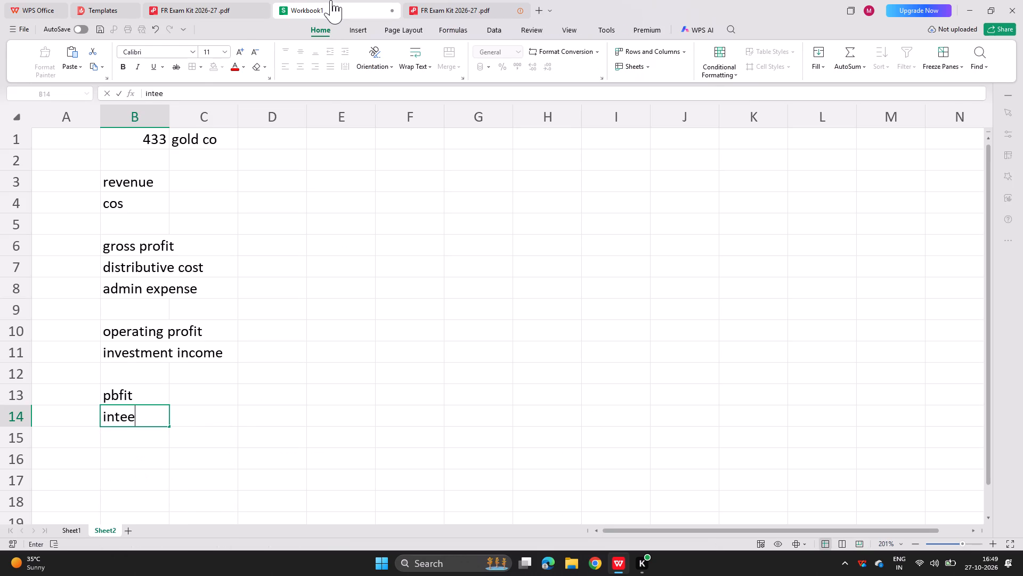
key(BackSpace)
text(re)
key(BackSpace)
key(BackSpace)
key(BackSpace)
text(rest)
click(241, 0)
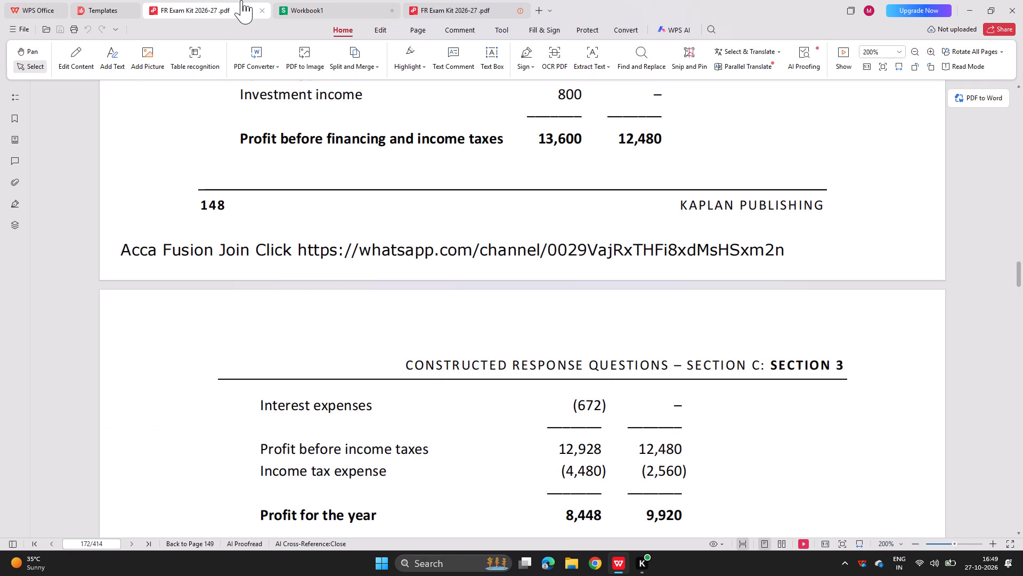
click(306, 1)
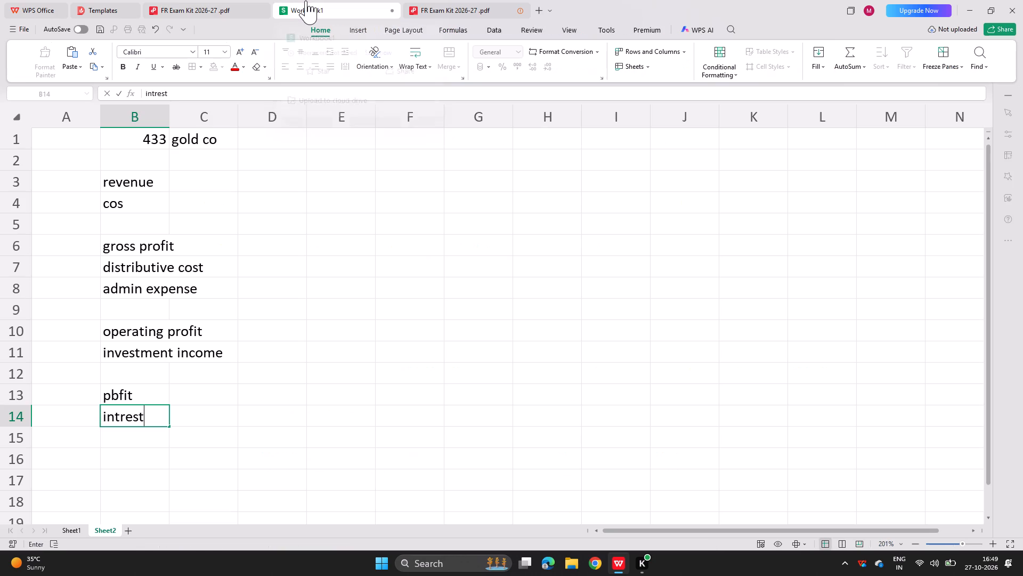
key(BackSpace)
key(BackSpace)
key(BackSpace)
key(BackSpace)
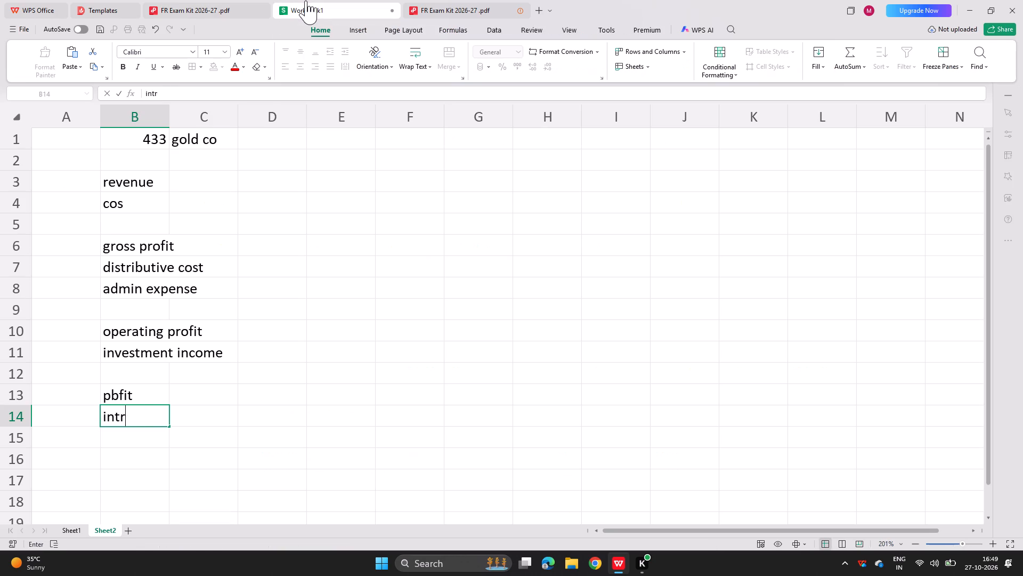
text(erest expoen)
key(BackSpace)
key(BackSpace)
key(BackSpace)
text(ense)
key(Return)
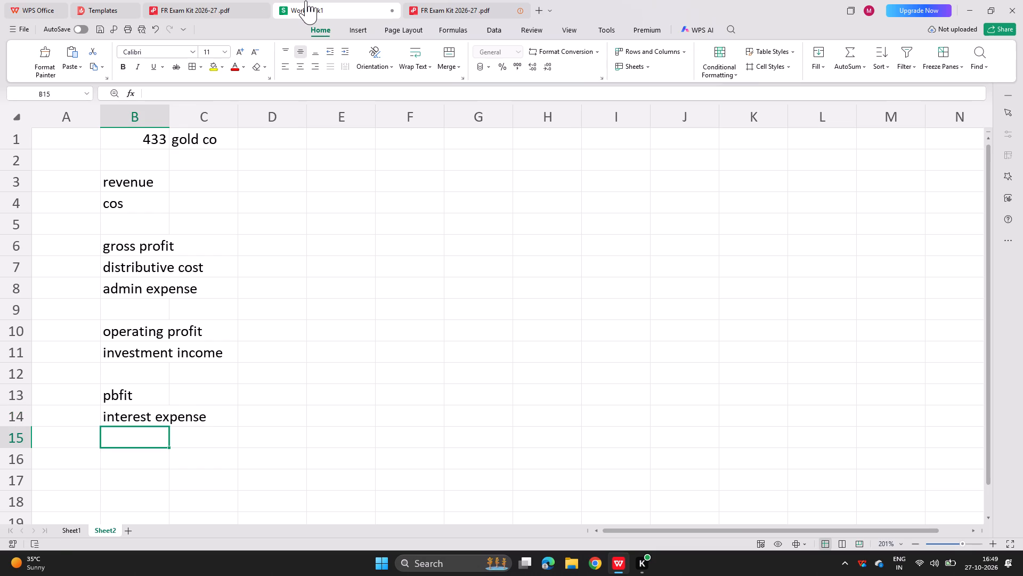
Following the PDF statement, enter "pbt" in B16, "tax" in B17 and "pat" in B19.
click(212, 0)
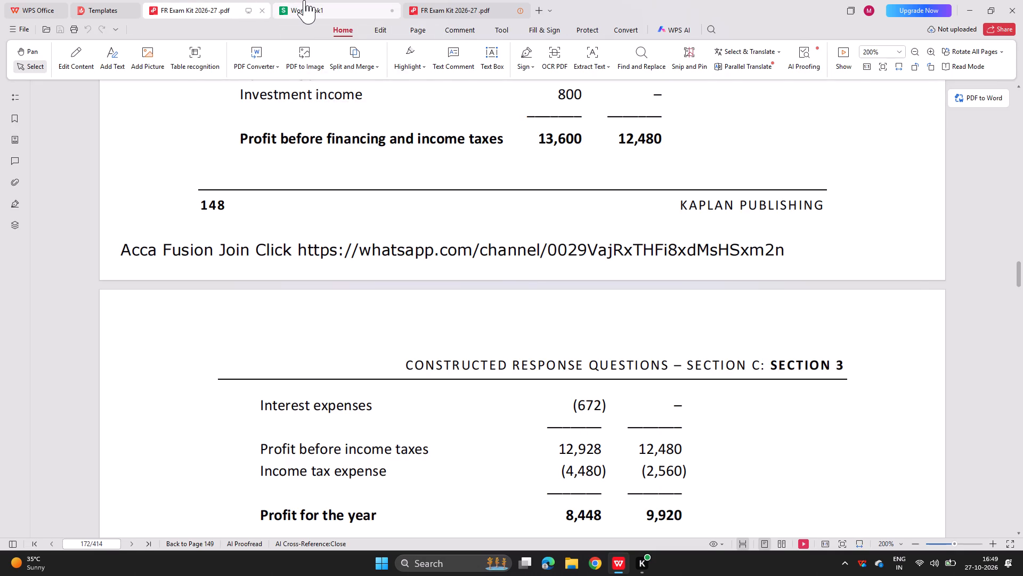
click(304, 0)
key(Return)
text(pbt)
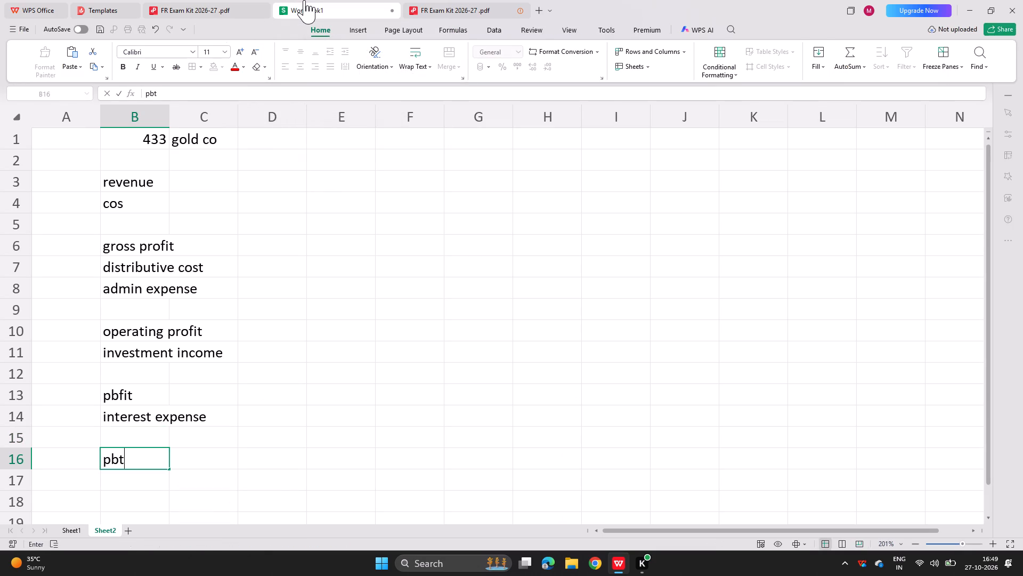
key(Return)
text(inc)
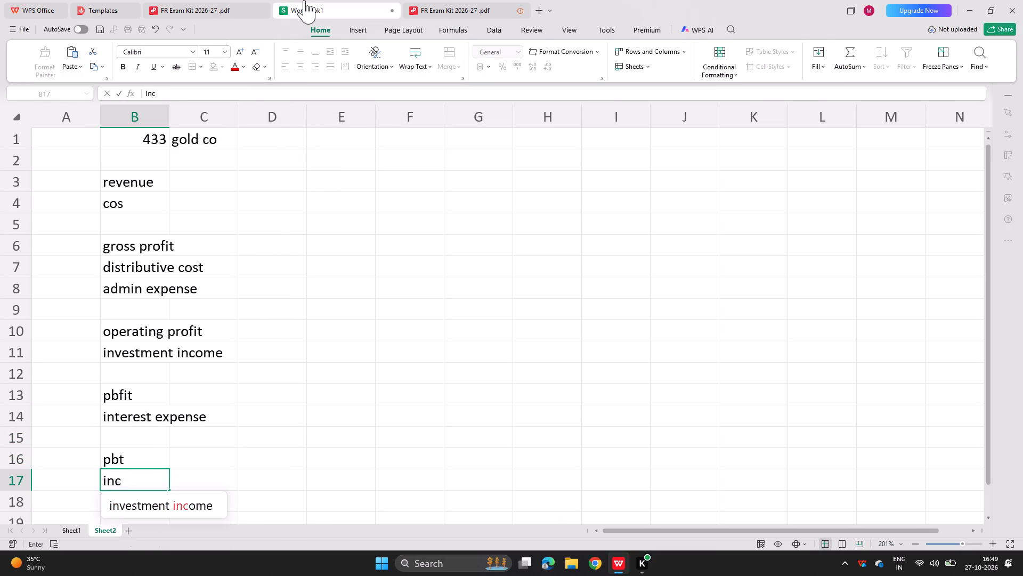
key(BackSpace)
key(BackSpace)
key(BackSpace)
text(tax)
key(Return)
key(Return)
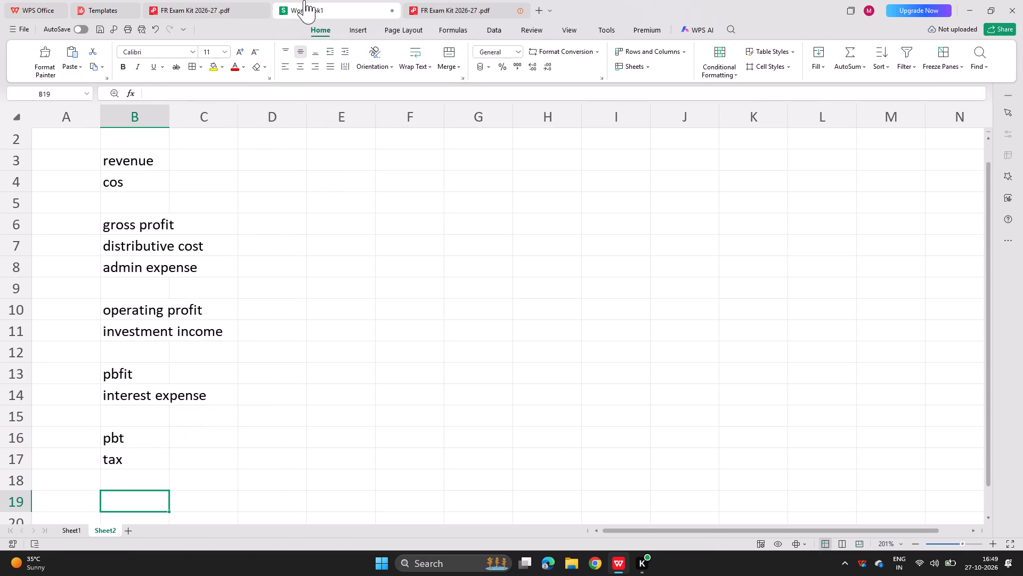
text(pat)
key(Return)
key(Return)
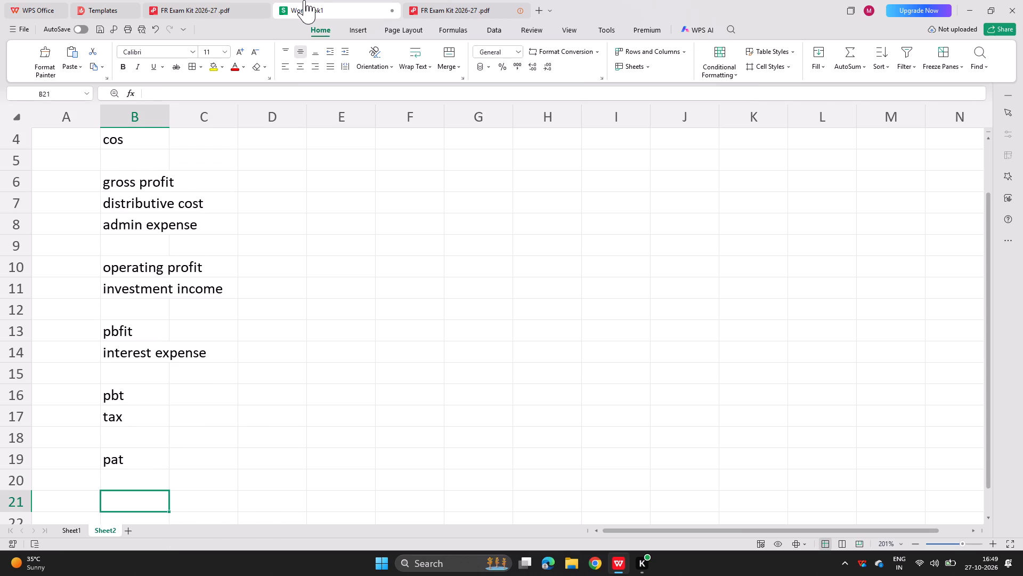
Look up the model answer to question 433 Gold Co in the exam kit's answers section, and revisit the question's statement.
click(223, 0)
scroll(286, 269, down, 2)
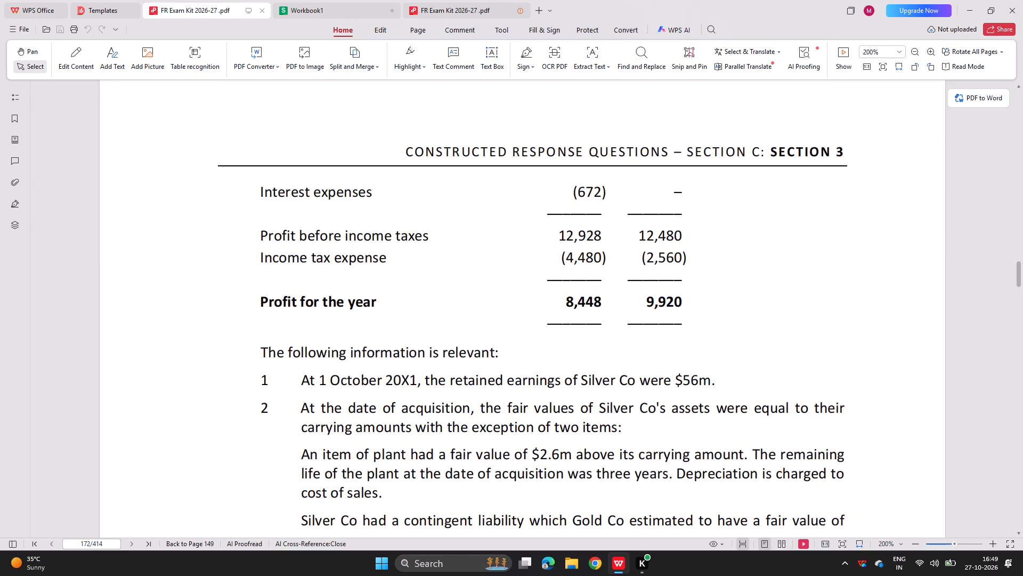
click(458, 0)
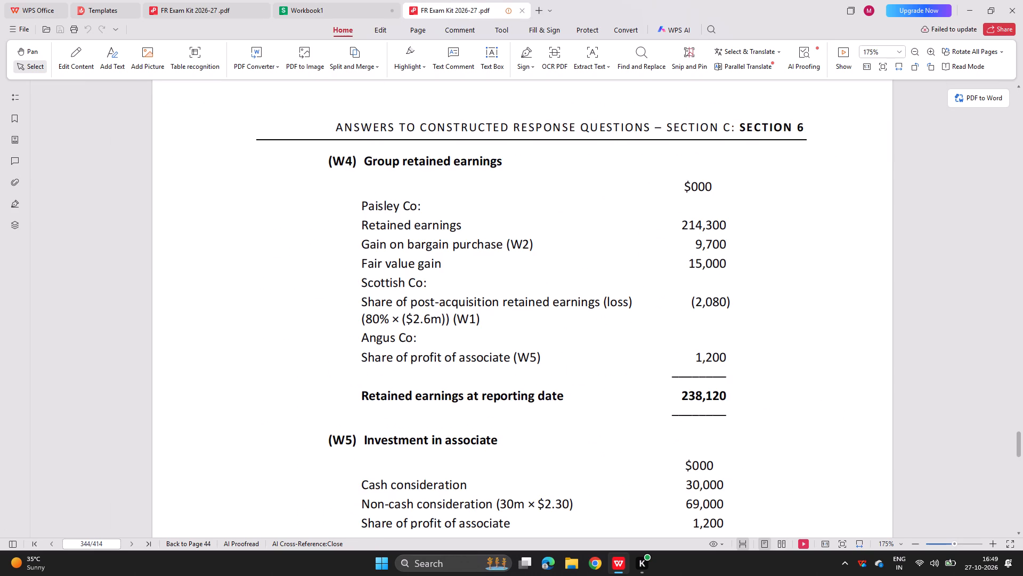
scroll(364, 255, up, 20)
scroll(364, 255, up, 9)
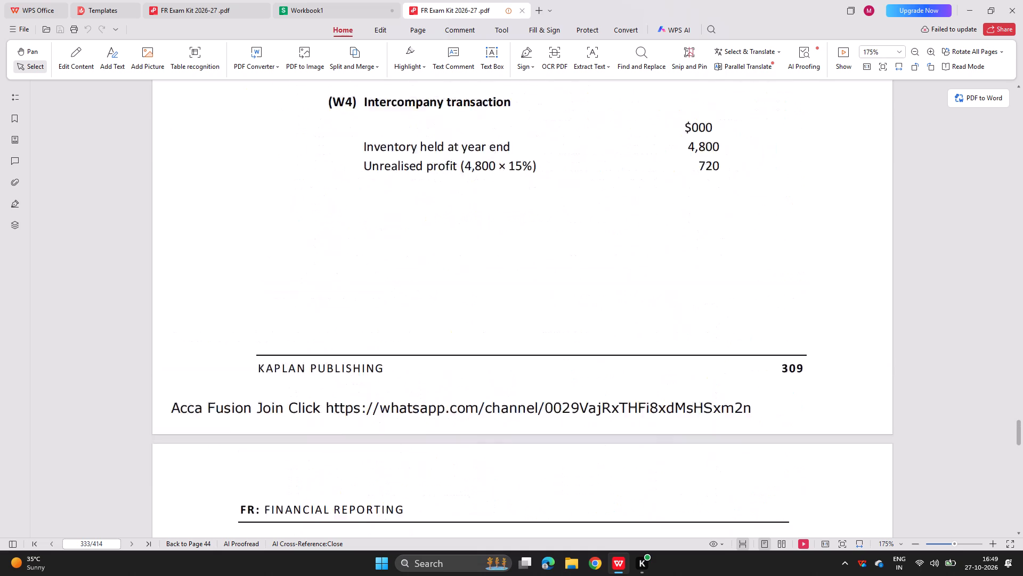
scroll(364, 255, up, 1)
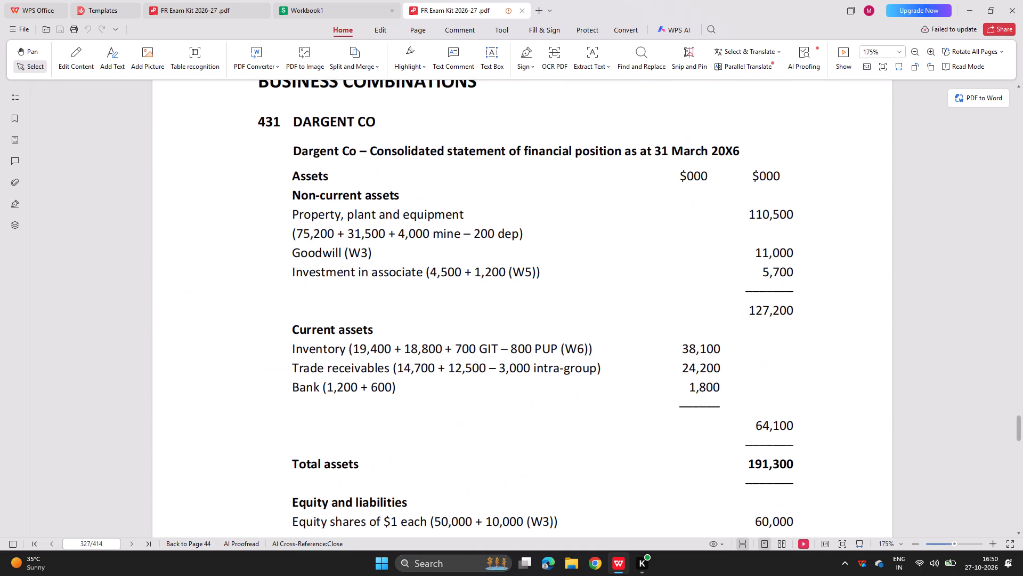
scroll(364, 255, down, 6)
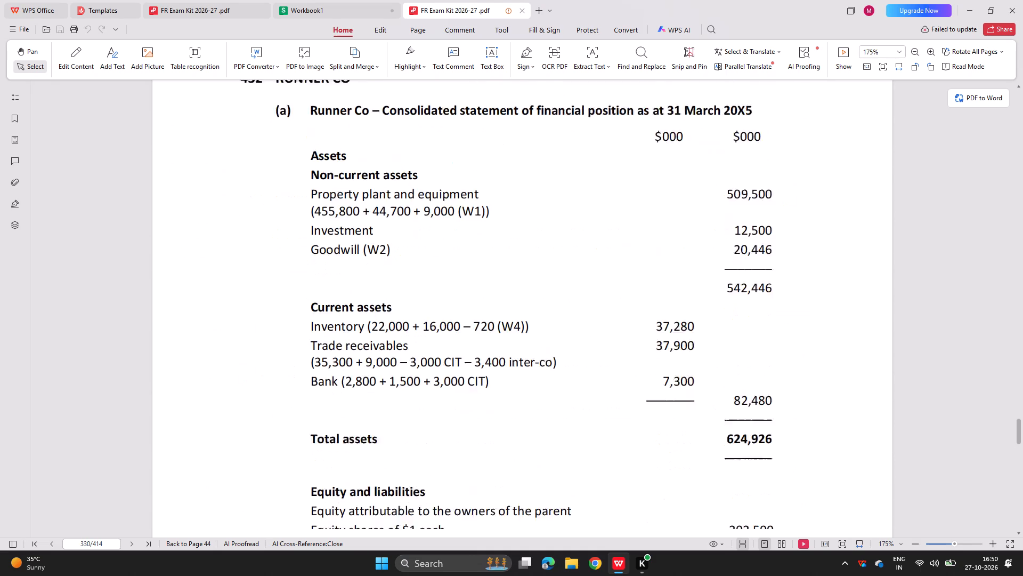
scroll(364, 255, down, 11)
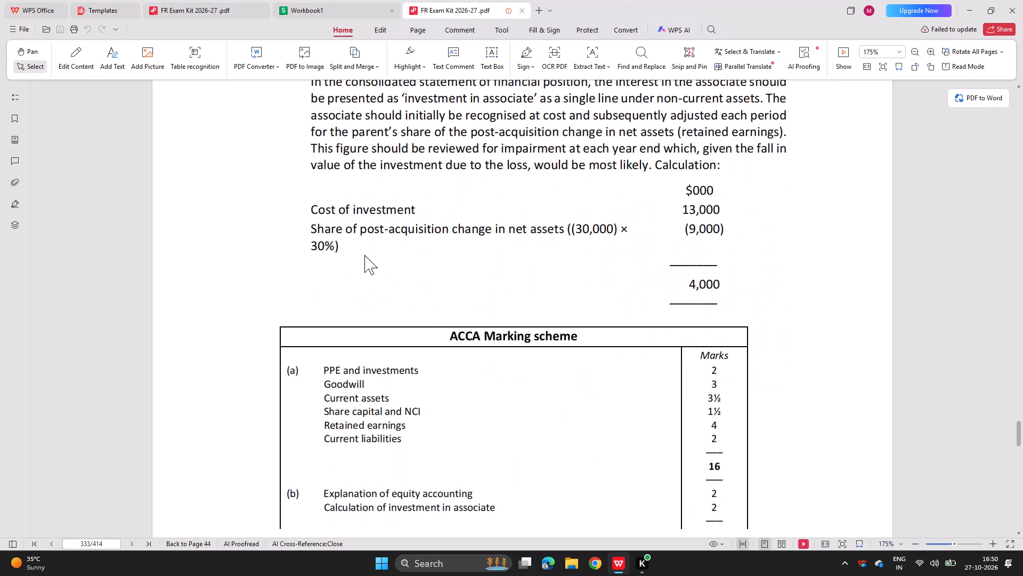
scroll(364, 255, down, 8)
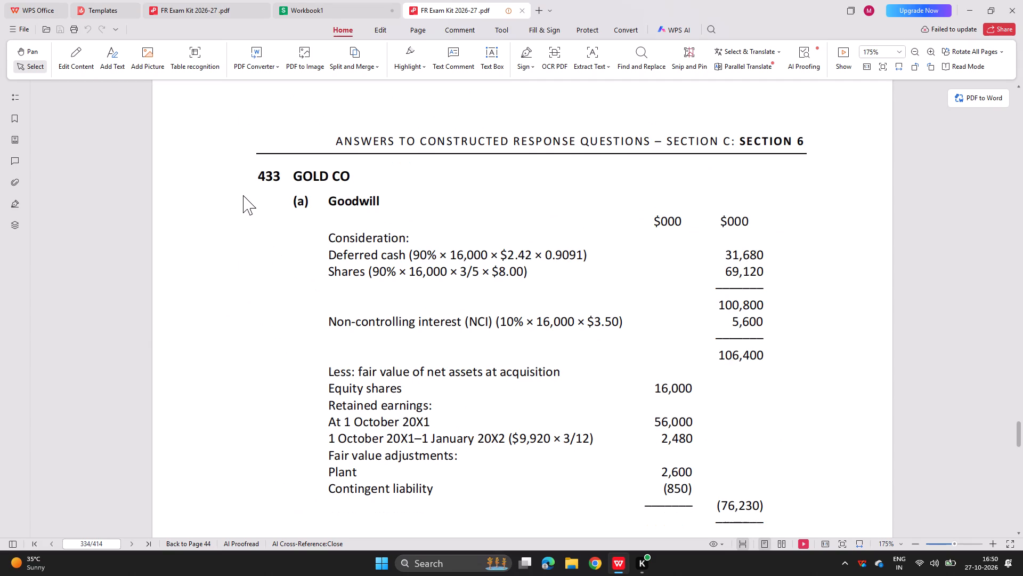
click(191, 0)
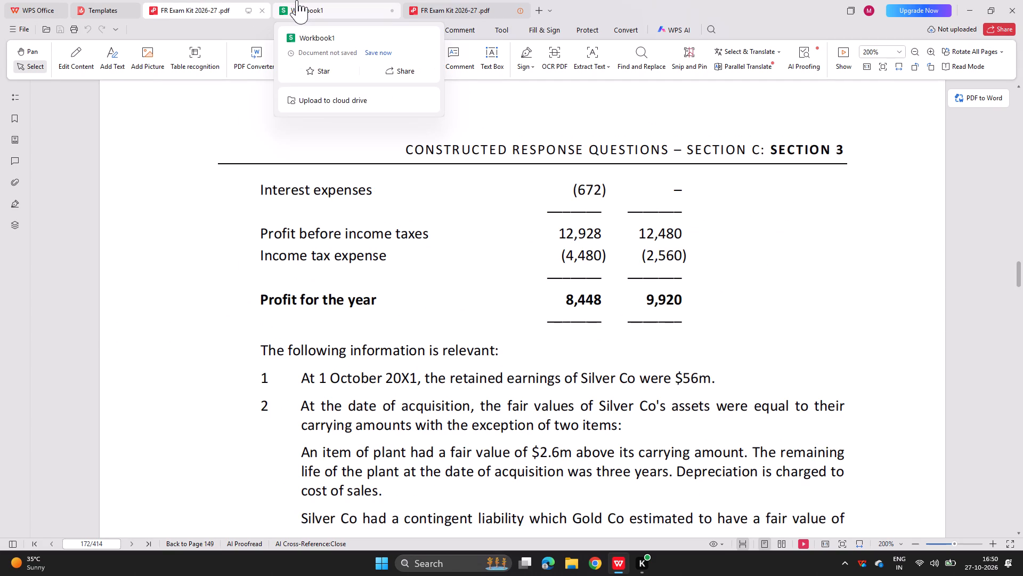
In the workbook, enter the heading "profit attributable to:" in B21, below "pat".
click(297, 0)
scroll(192, 277, up, 5)
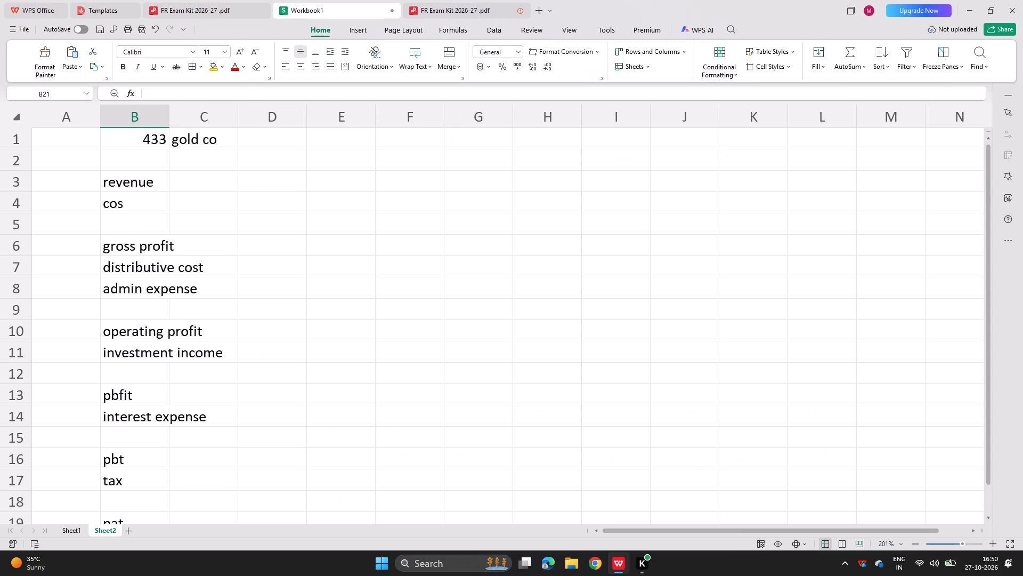
scroll(192, 277, up, 2)
scroll(192, 277, down, 4)
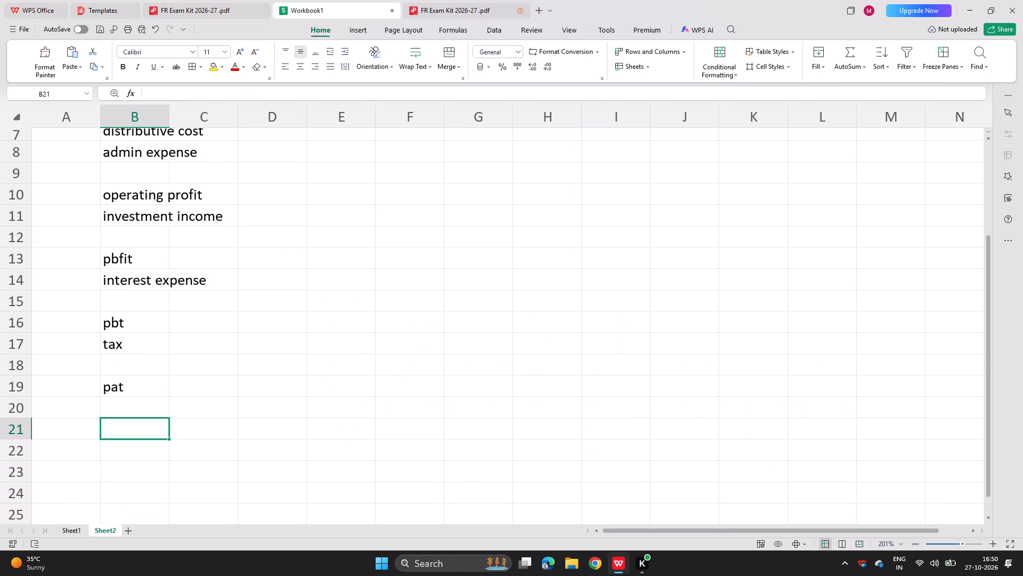
text(preofit)
key(BackSpace)
key(BackSpace)
key(BackSpace)
key(BackSpace)
key(BackSpace)
text(ofit attirub)
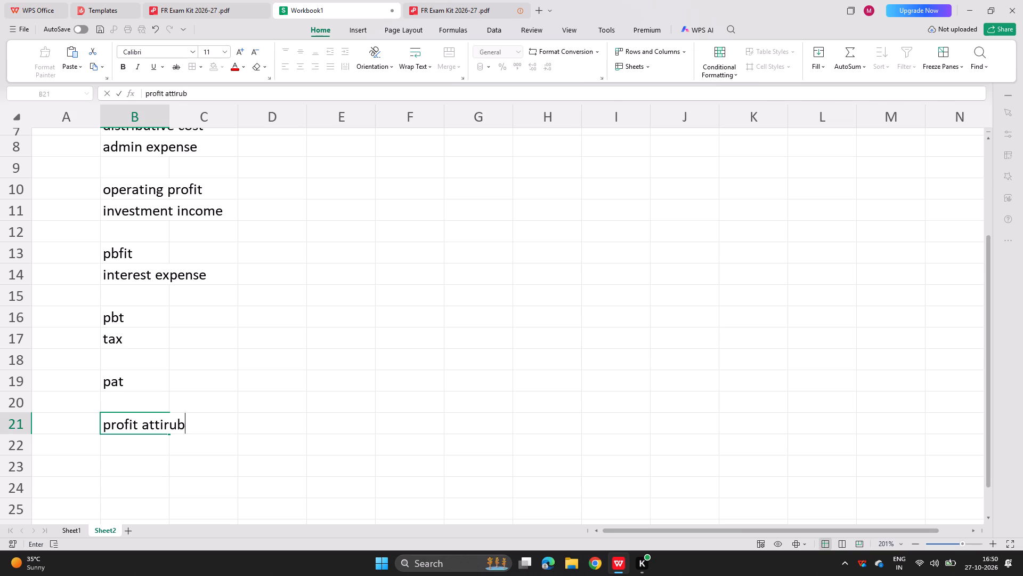
key(BackSpace)
key(BackSpace)
key(BackSpace)
key(BackSpace)
text(tibutable ot)
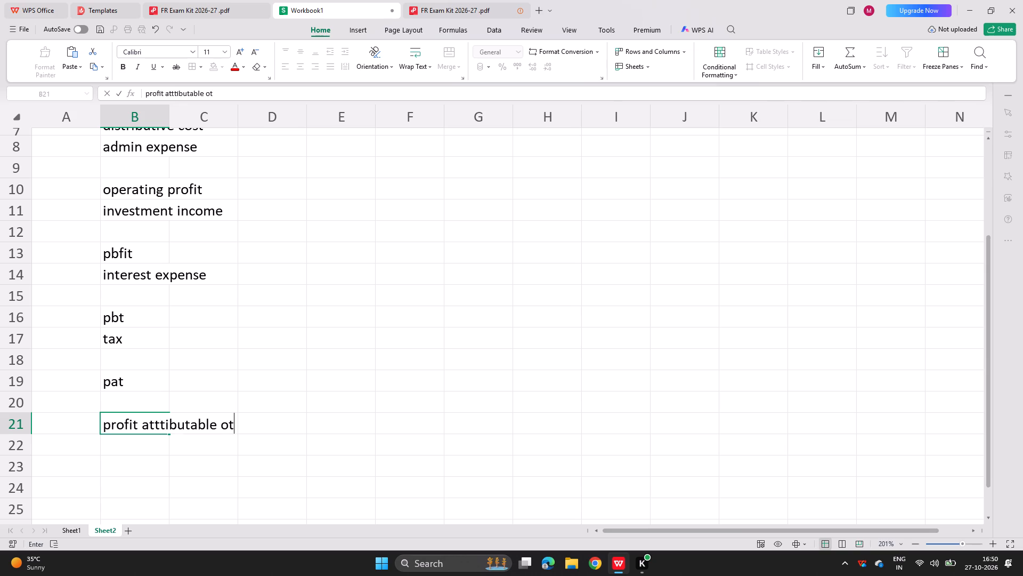
key(BackSpace)
key(BackSpace)
text(to:)
key(Return)
Enter the attribution labels "parent" in B22 and "nci" in B23.
text(parent)
key(Return)
text(nco)
key(BackSpace)
key(i)
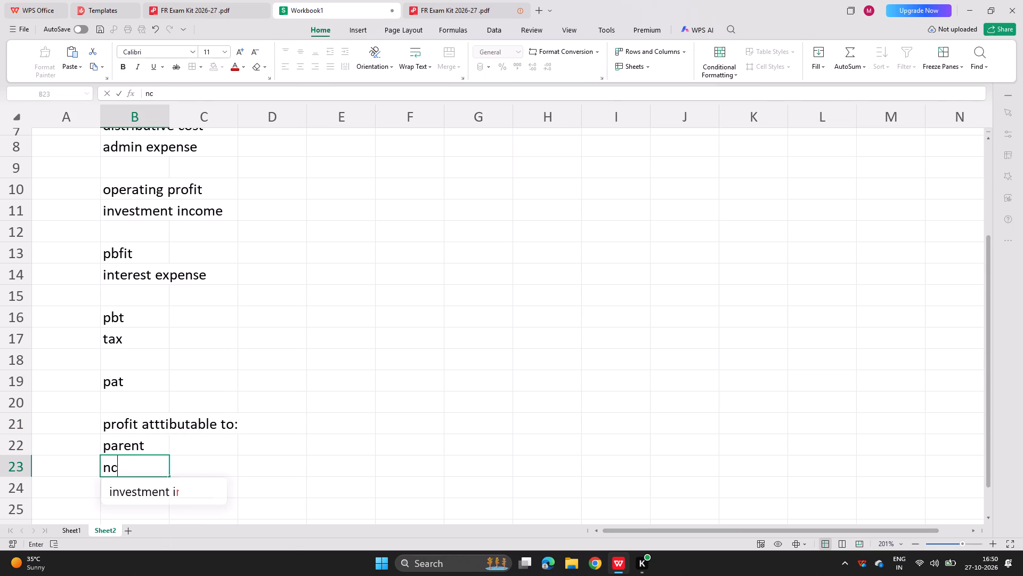
key(Return)
Insert a blank row above the "revenue" row on the Gold Co sheet.
scroll(402, 304, up, 4)
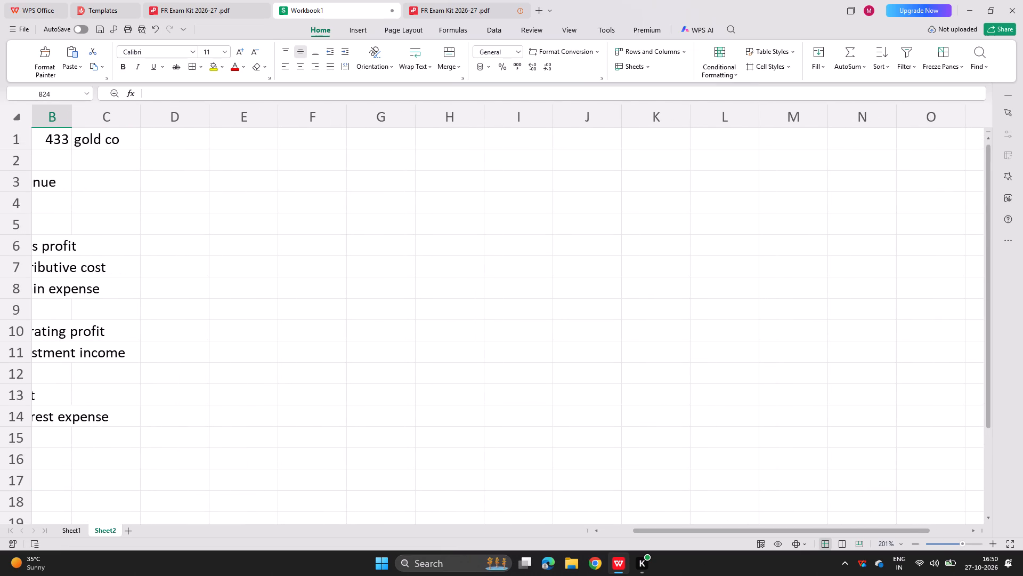
click(306, 183)
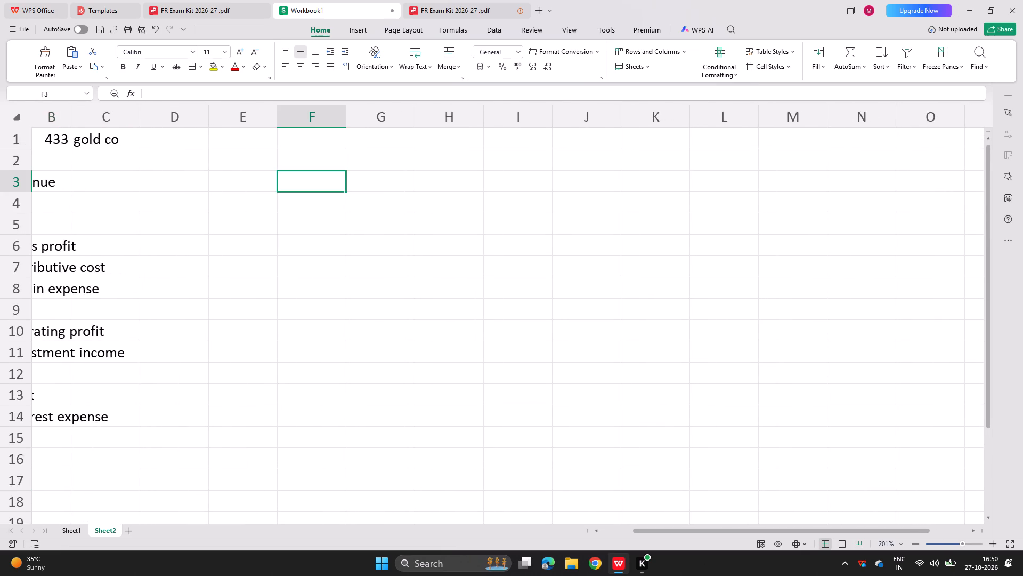
scroll(159, 235, right, 3)
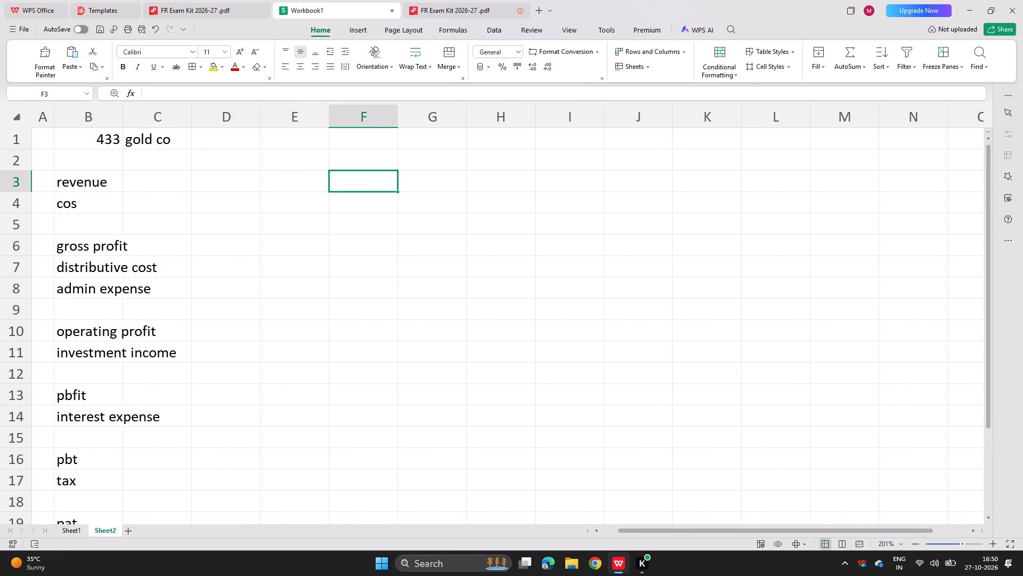
drag(122, 191, 84, 160)
click(84, 160)
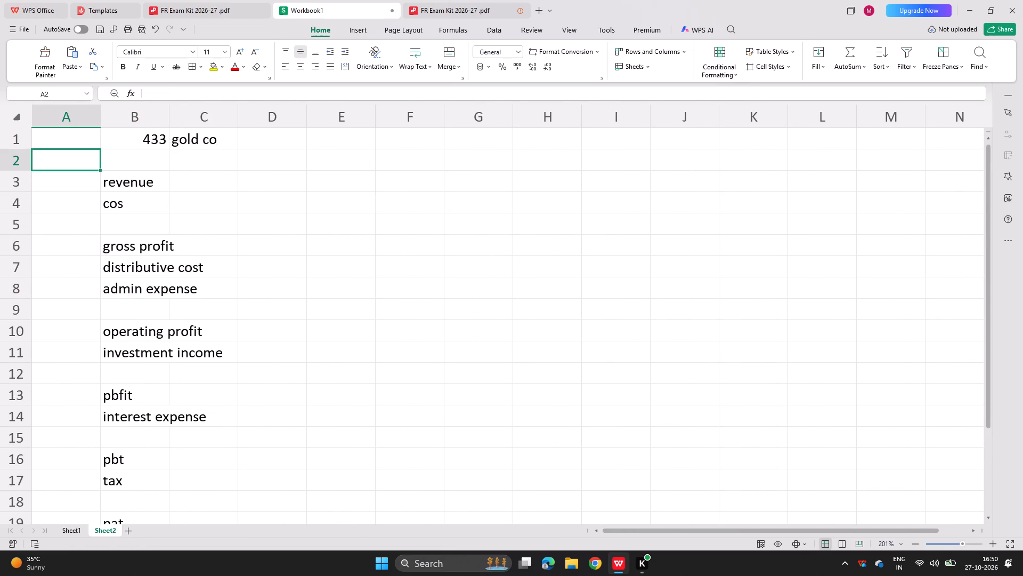
click(18, 180)
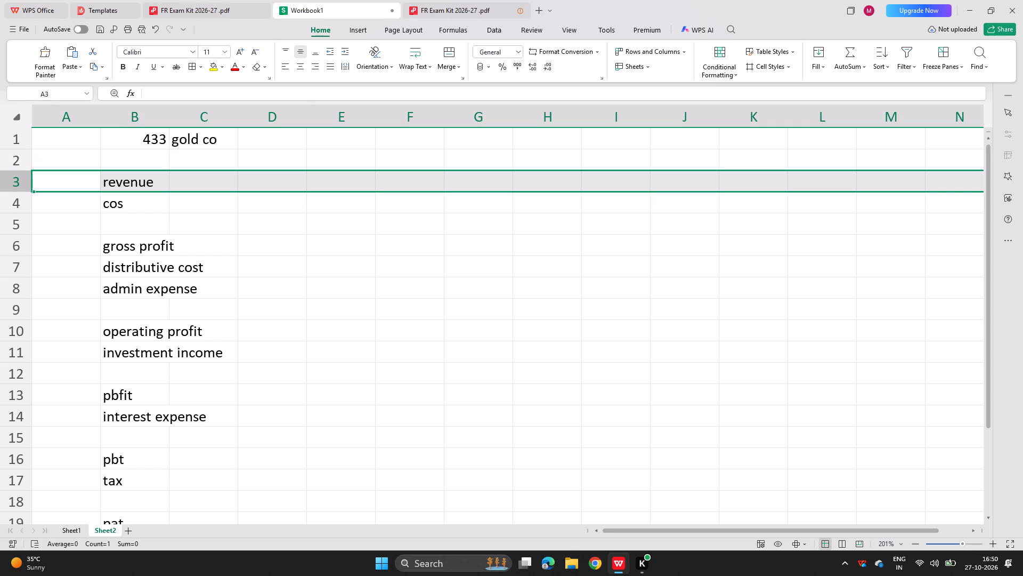
key(ctrl+plus)
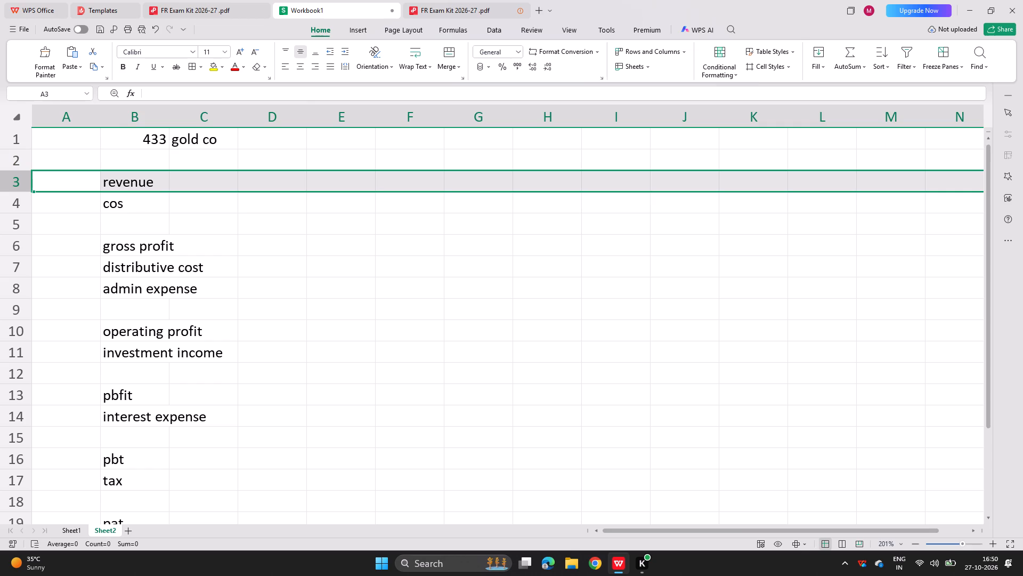
click(140, 166)
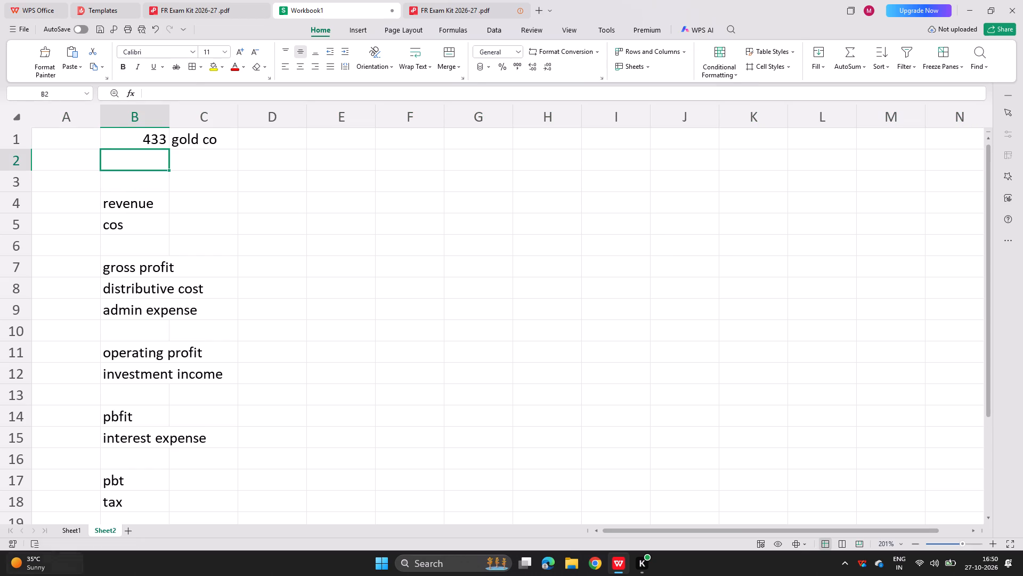
Insert a blank row at row 2 of the Paisley Co sheet, between the title and the "NCA" row.
click(66, 531)
click(13, 163)
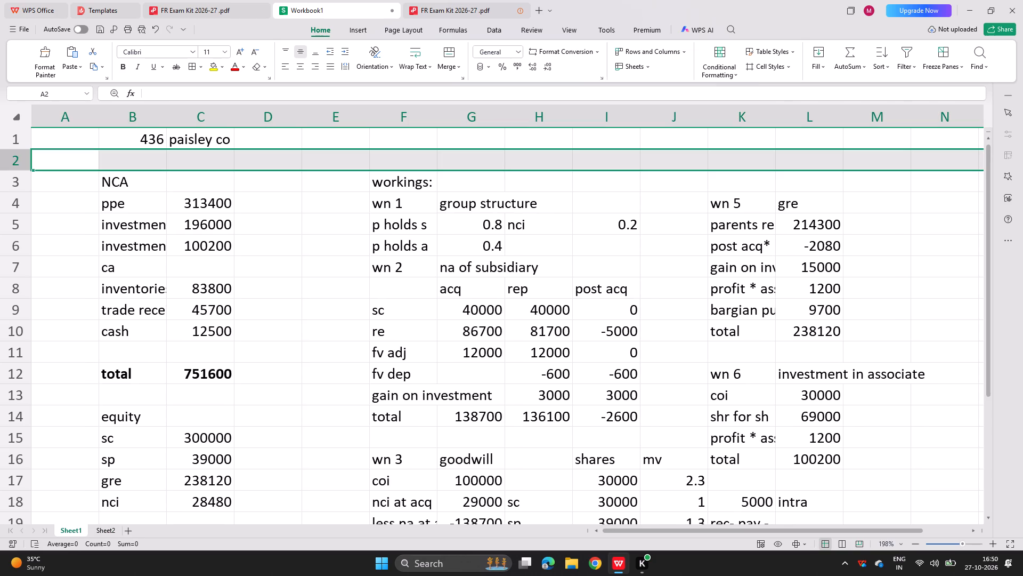
key(ctrl+plus)
Enter the heading "consolidated statement of financial position:" in B2 of the Paisley Co sheet.
text(conso)
key(BackSpace)
key(BackSpace)
key(BackSpace)
key(BackSpace)
key(BackSpace)
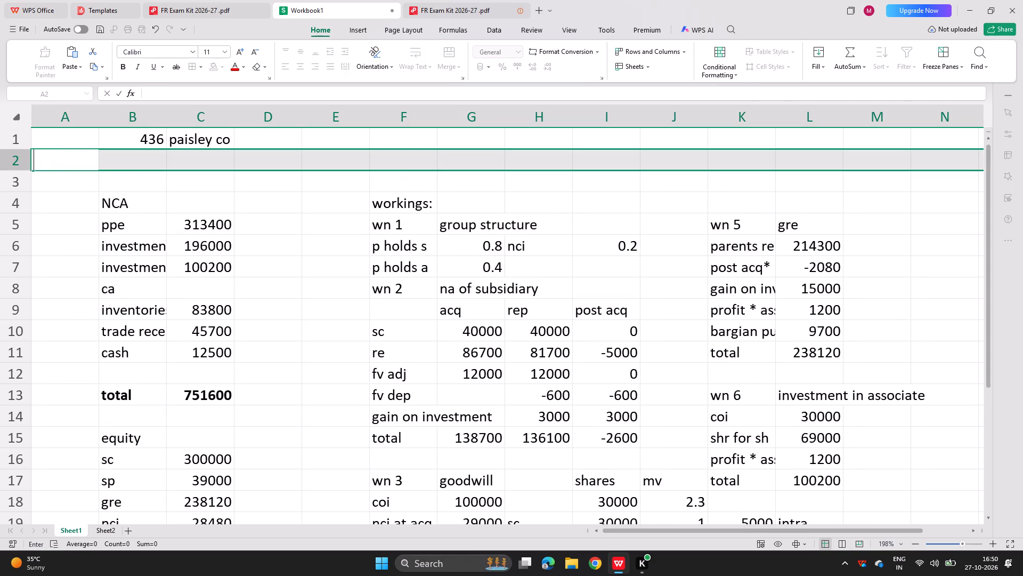
key(0)
key(BackSpace)
key(Right)
text(consolidated statemnt of)
key(space)
key(BackSpace)
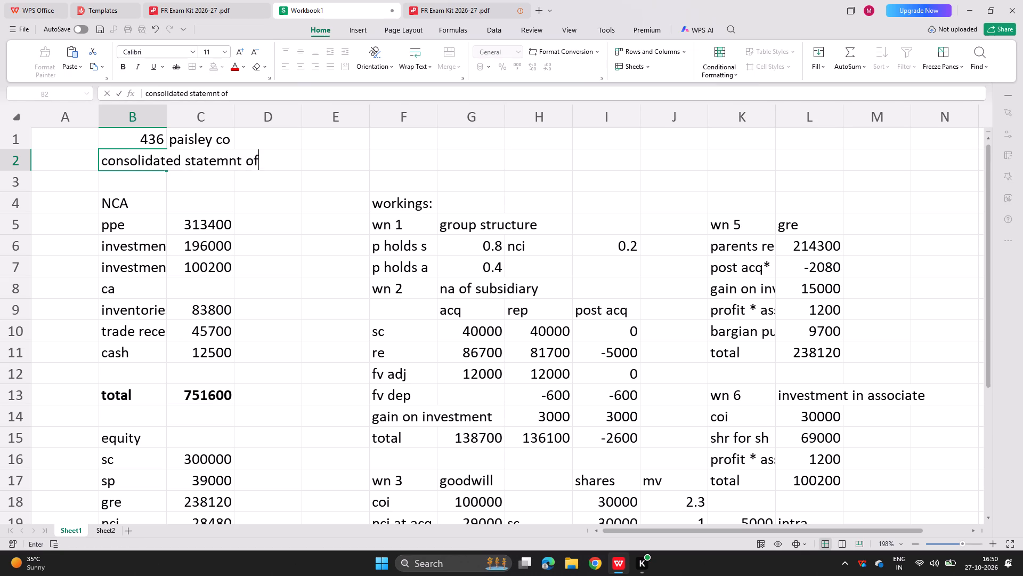
key(BackSpace)
key(BackSpace)
key(BackSpace)
key(BackSpace)
key(BackSpace)
text(ent of fiannc)
key(BackSpace)
key(BackSpace)
key(BackSpace)
key(BackSpace)
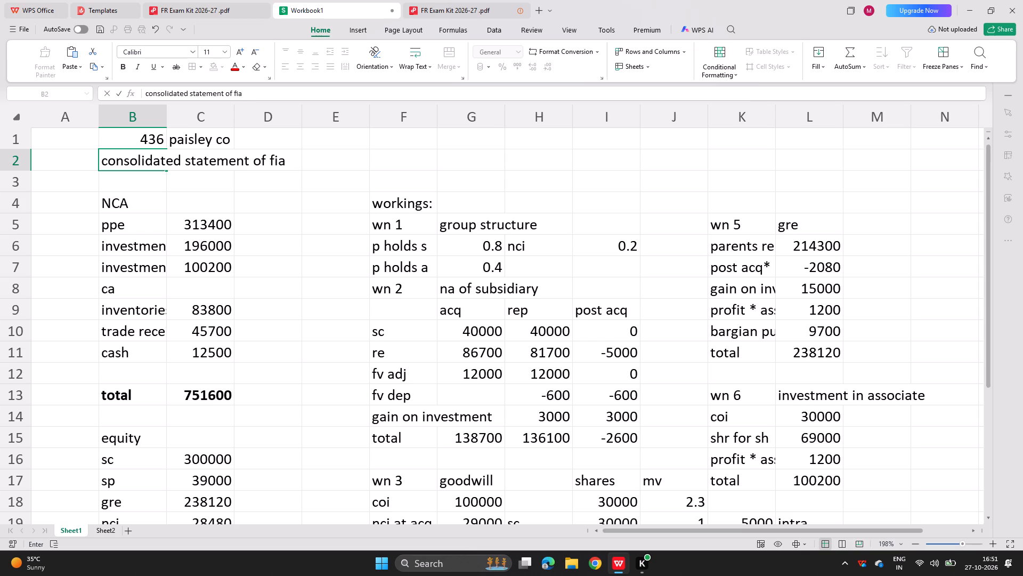
text(an)
key(BackSpace)
key(BackSpace)
text(nancial psoition)
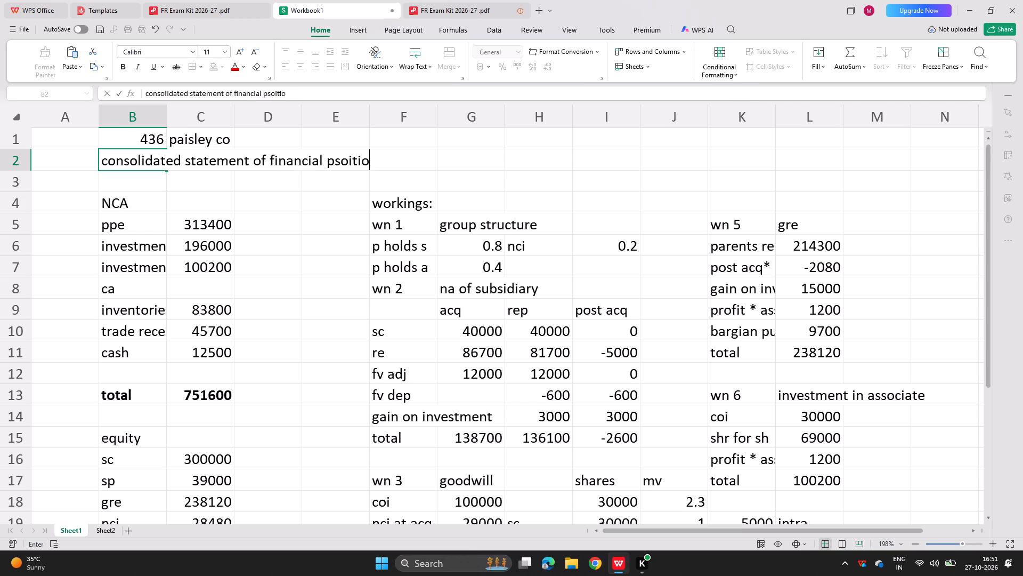
key(BackSpace)
key(BackSpace)
key(BackSpace)
key(BackSpace)
key(BackSpace)
key(BackSpace)
key(BackSpace)
text(osition)
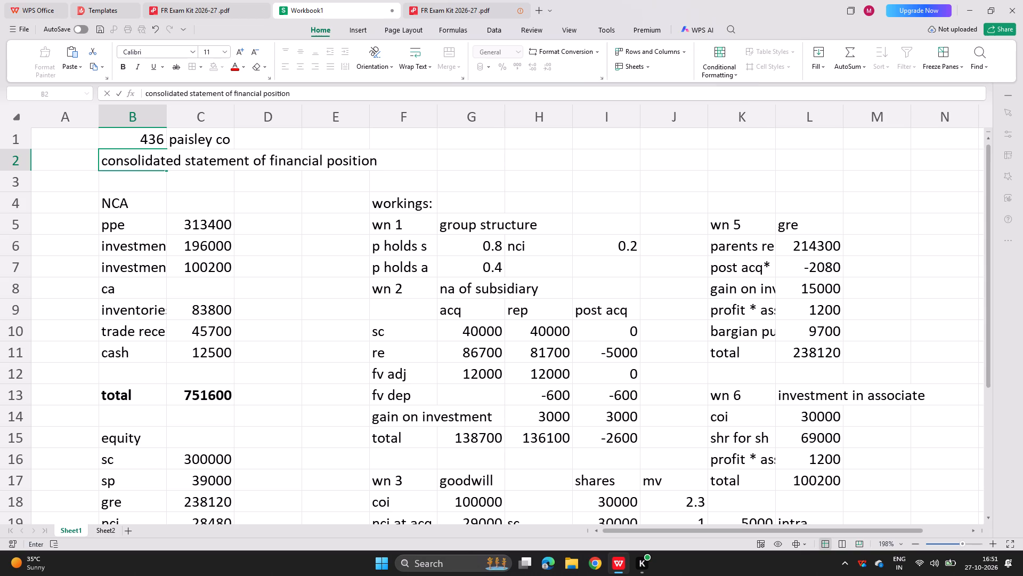
key(shift+colon)
key(Return)
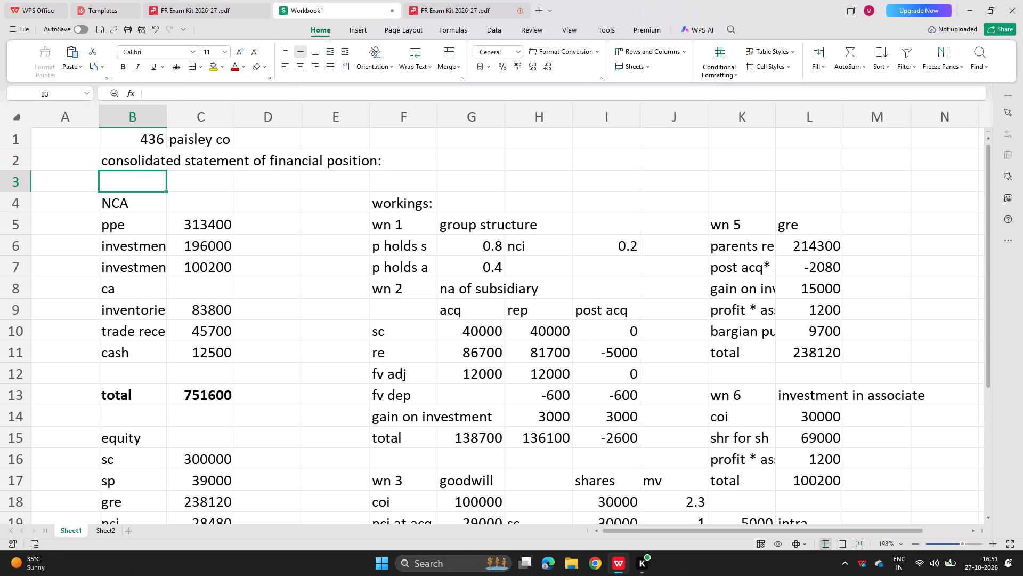
Extend the B2 heading to read "consolidated statement of financial position for the year ended 30 september 2003:".
double_click(126, 158)
click(386, 155)
key(BackSpace)
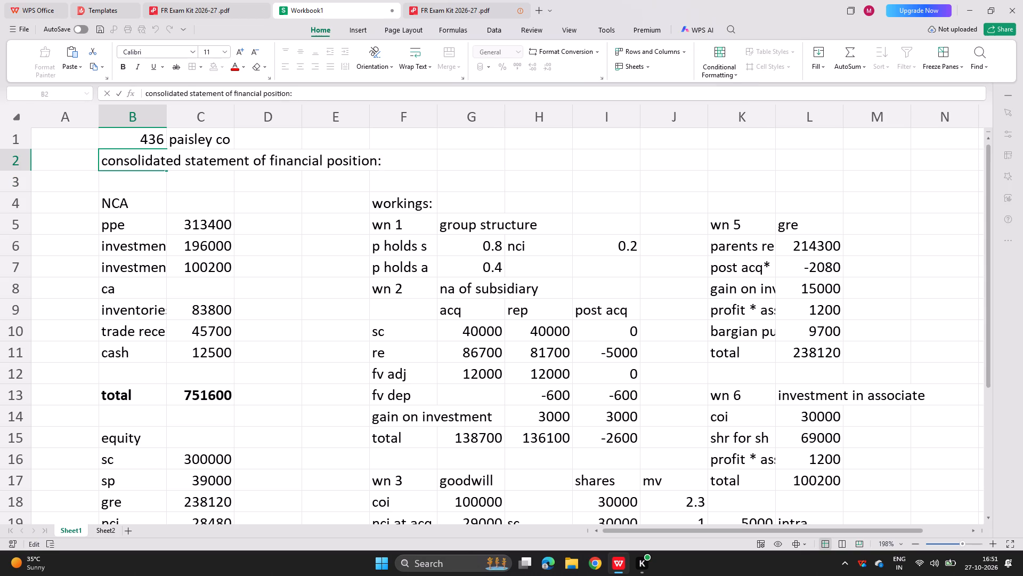
key(space)
text(for th)
key(BackSpace)
key(BackSpace)
key(BackSpace)
text(the uear)
key(BackSpace)
key(BackSpace)
key(BackSpace)
key(BackSpace)
text(uy)
key(BackSpace)
text(year ended)
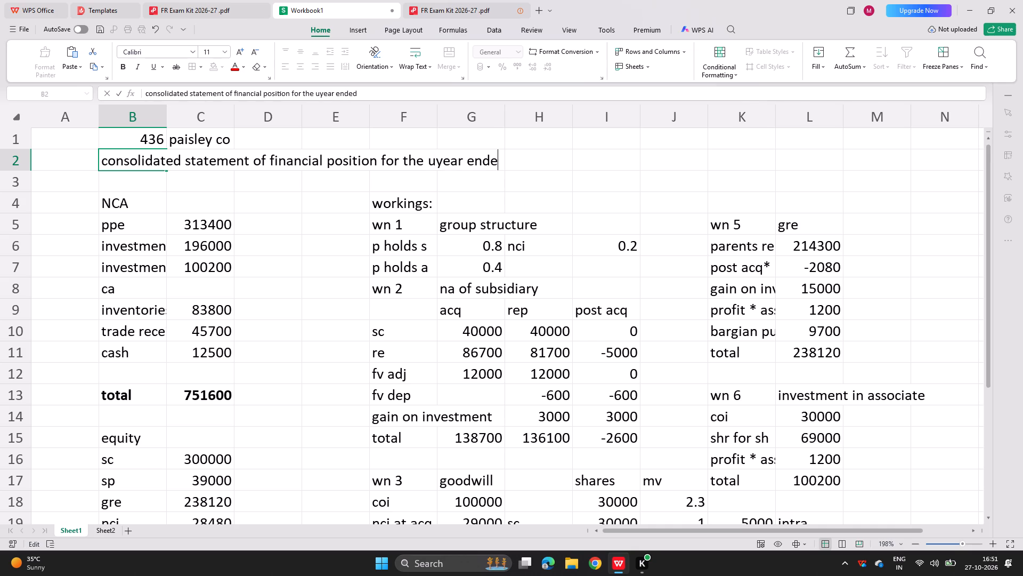
key(space)
key(BackSpace)
key(BackSpace)
key(BackSpace)
key(BackSpace)
key(BackSpace)
key(BackSpace)
key(BackSpace)
key(BackSpace)
key(BackSpace)
key(BackSpace)
key(BackSpace)
key(BackSpace)
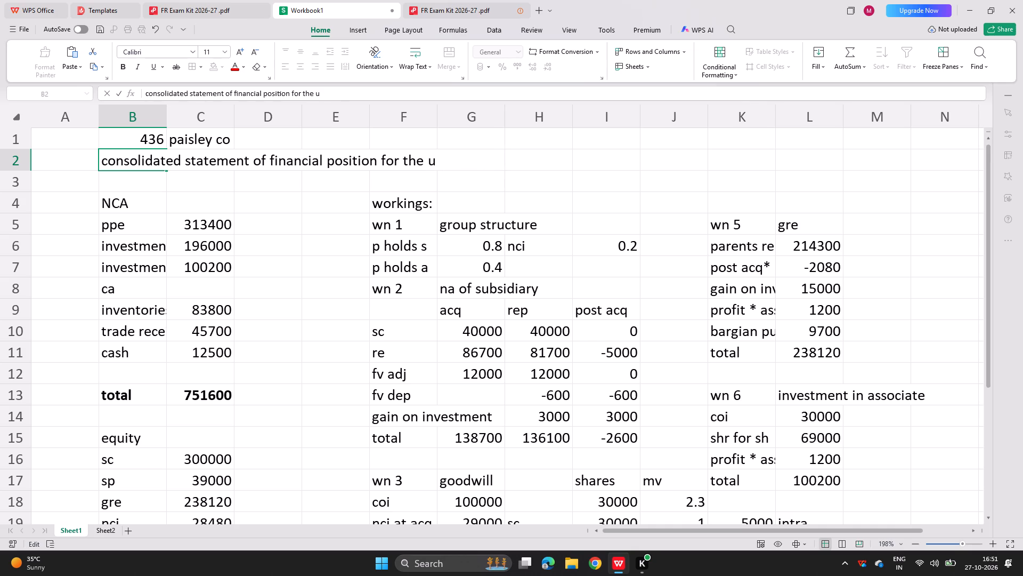
text(year ended 30 september)
key(space)
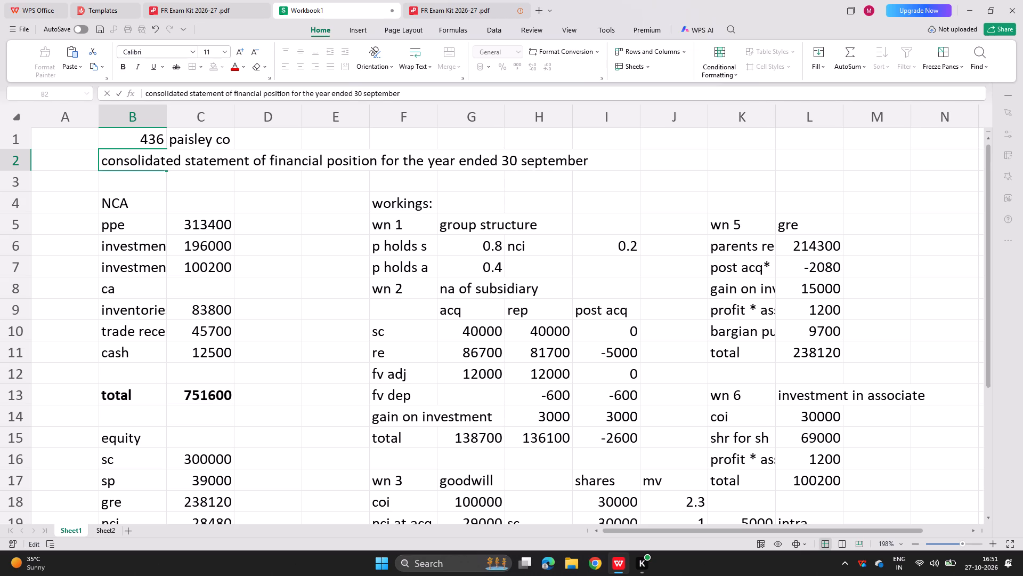
text(200)
text(3:)
key(Return)
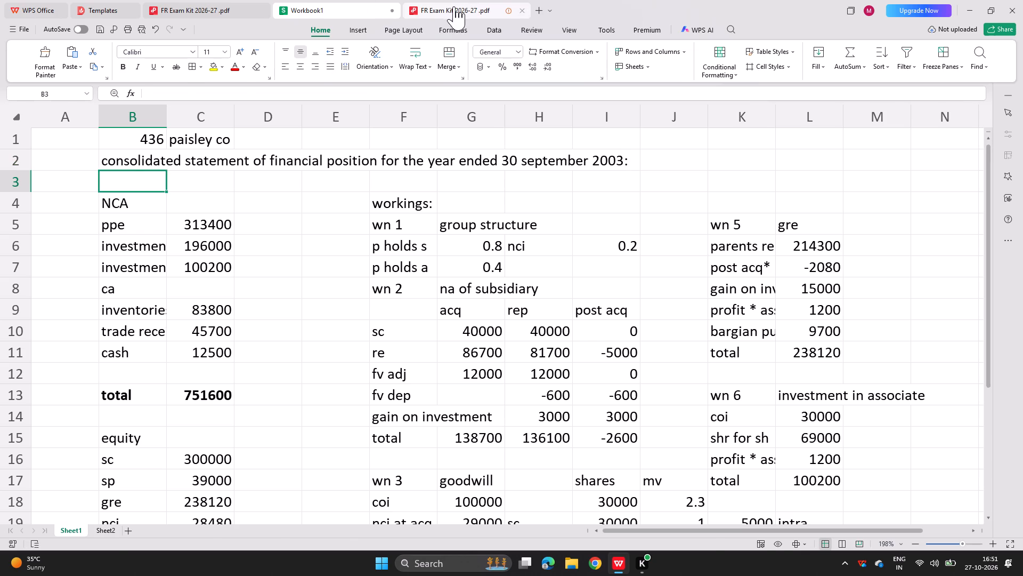
Check the statement date in the exam kit's Paisley Co answer and change the B2 heading's date to "31 december 2009:".
click(454, 6)
scroll(305, 255, down, 6)
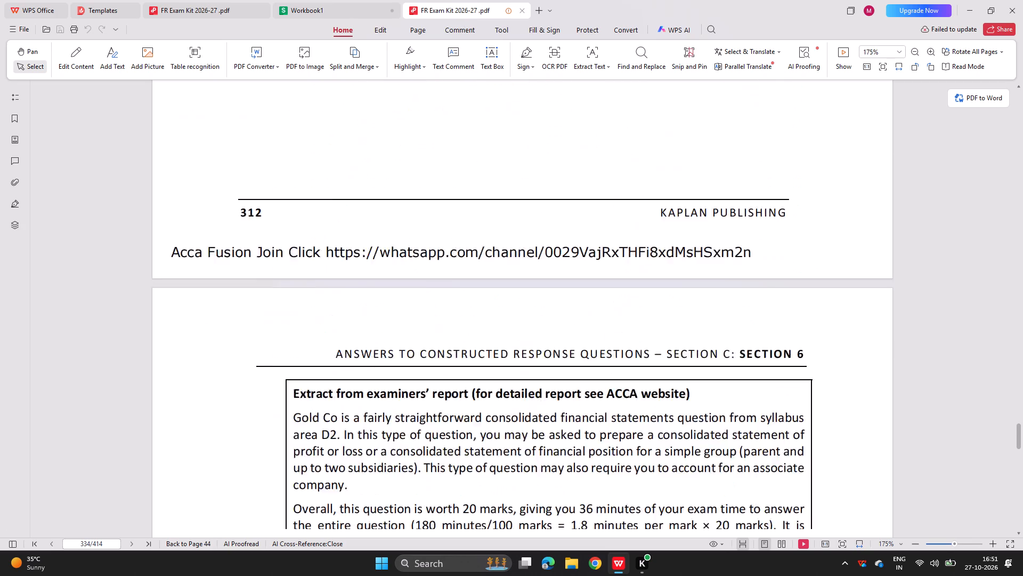
scroll(305, 255, down, 9)
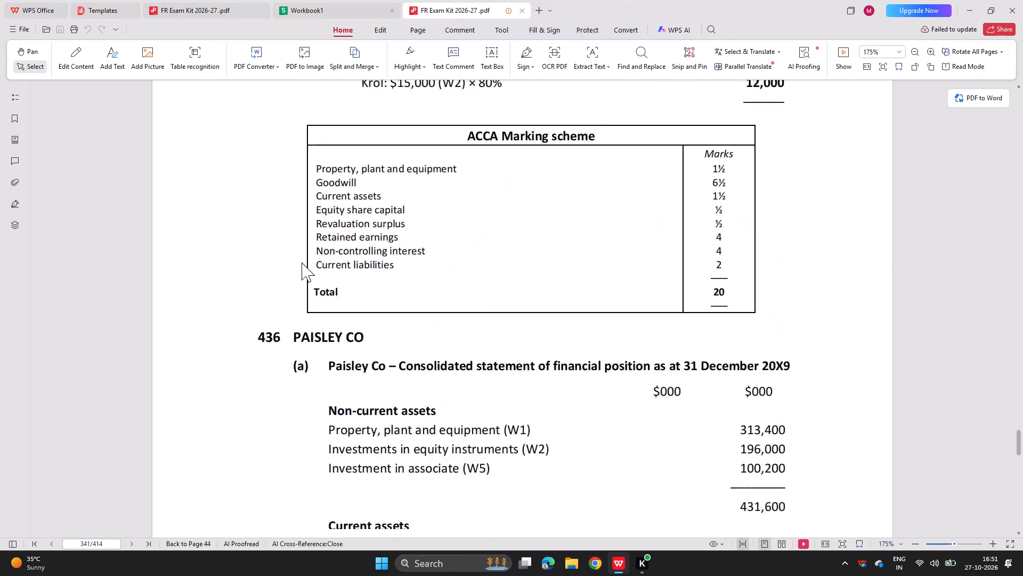
scroll(302, 262, down, 5)
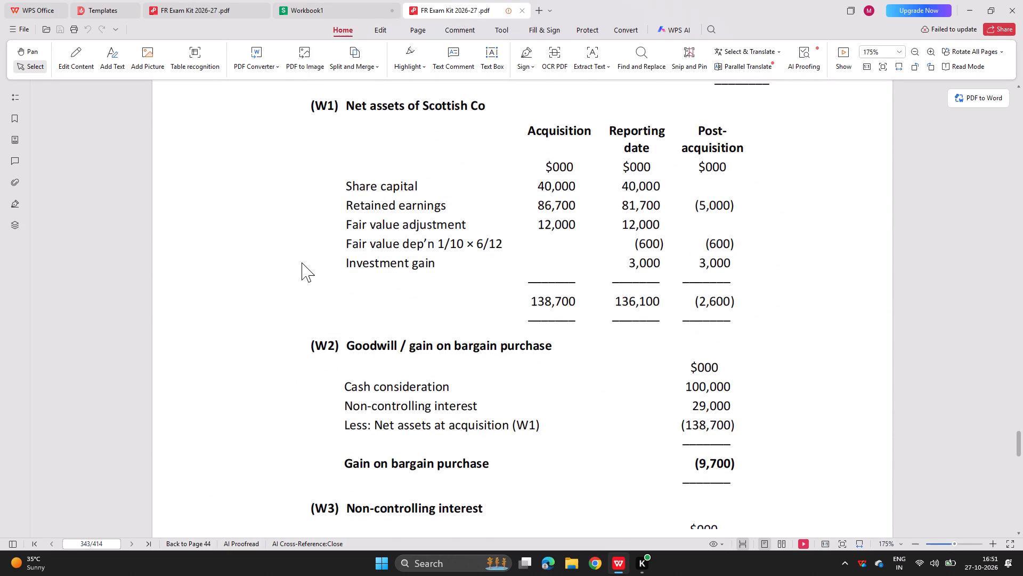
scroll(302, 262, up, 4)
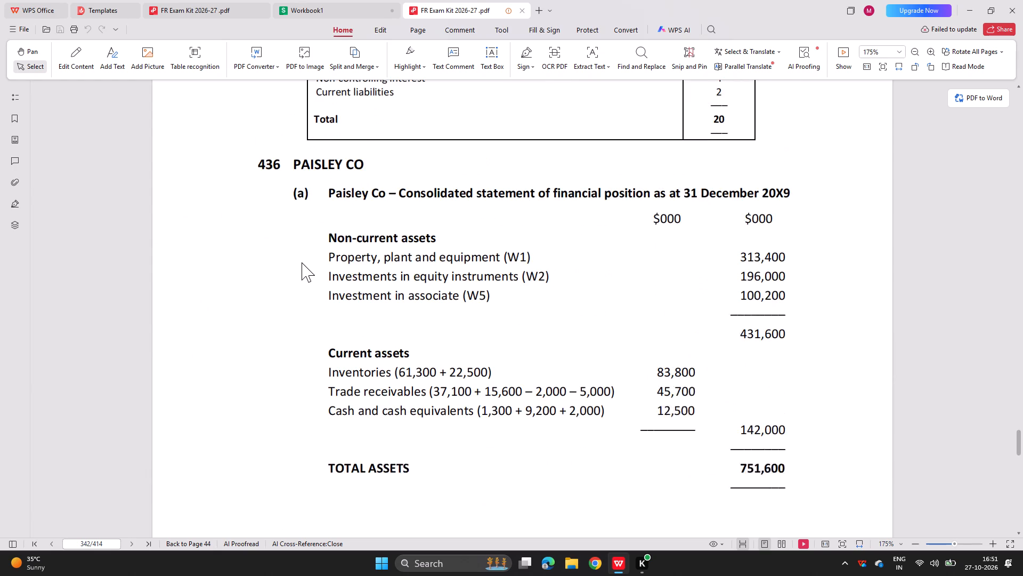
scroll(302, 262, up, 2)
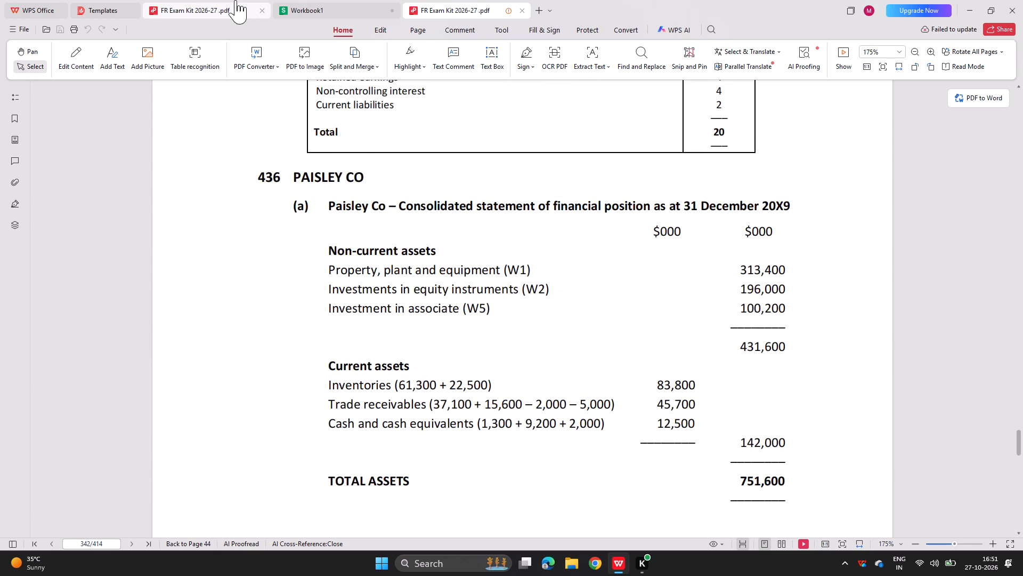
click(307, 0)
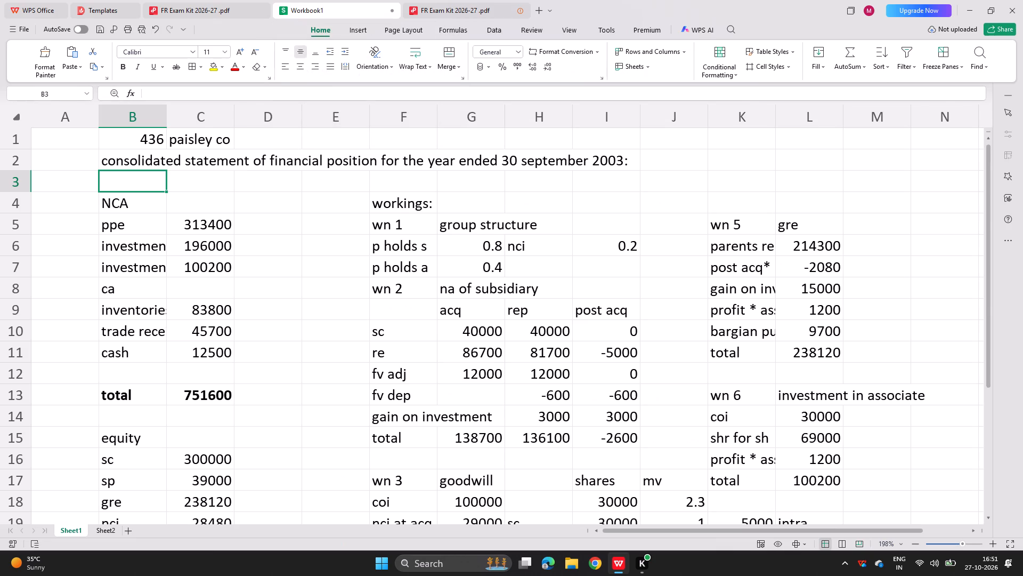
click(149, 159)
key(F2)
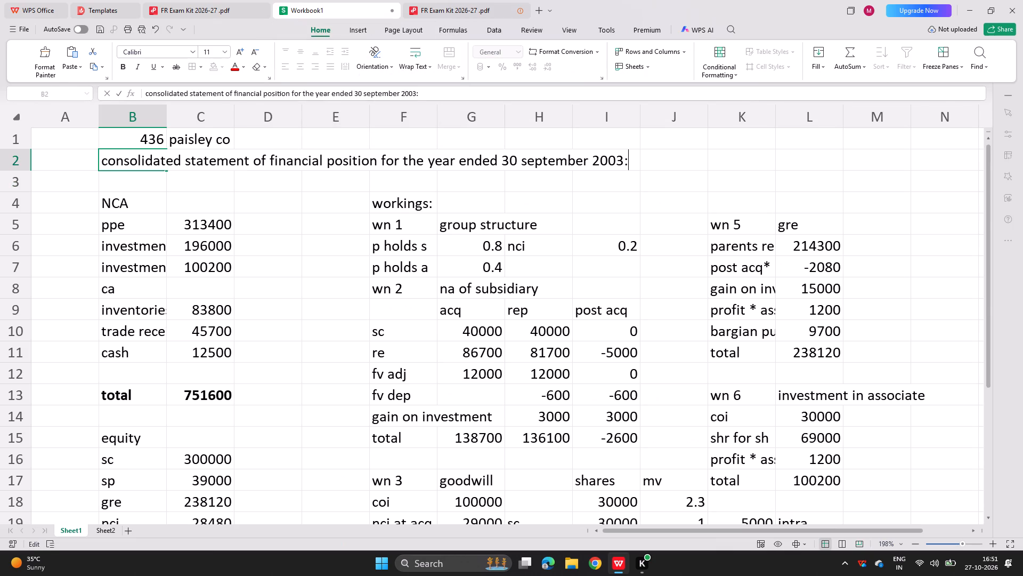
key(BackSpace)
key(BackSpace)
key(BackSpace)
key(BackSpace)
key(BackSpace)
key(BackSpace)
key(BackSpace)
key(BackSpace)
key(BackSpace)
key(BackSpace)
key(BackSpace)
key(BackSpace)
key(BackSpace)
key(BackSpace)
key(BackSpace)
key(BackSpace)
key(BackSpace)
key(BackSpace)
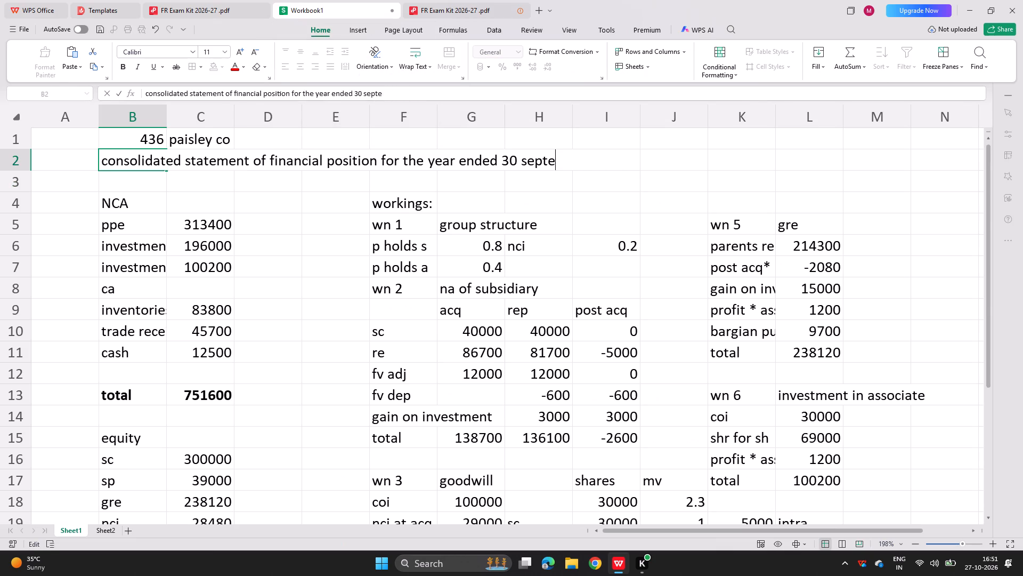
key(BackSpace)
text(31 dece,ber 2--)
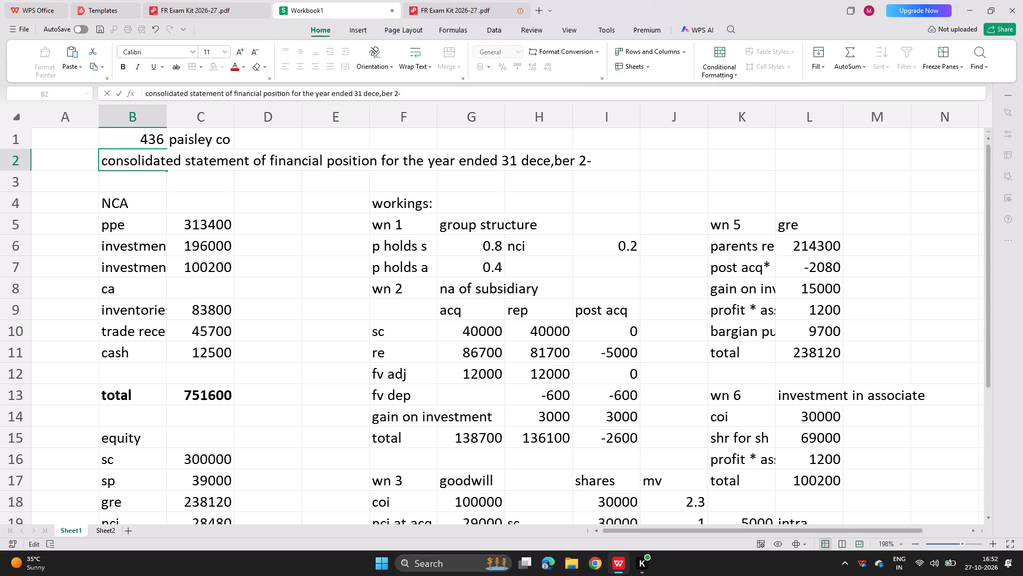
key(BackSpace)
key(BackSpace)
key(BackSpace)
key(BackSpace)
key(BackSpace)
key(BackSpace)
key(BackSpace)
key(BackSpace)
text(mber)
key(space)
text(2009)
key(shift+colon)
key(Return)
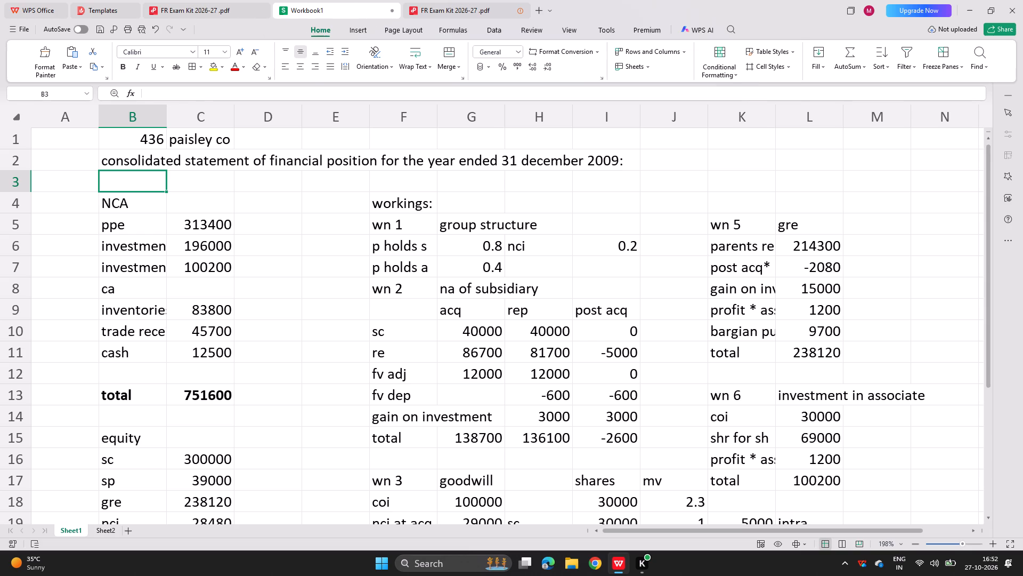
Start the heading in B2 of the Gold Co sheet with "consolidated statement of".
click(108, 534)
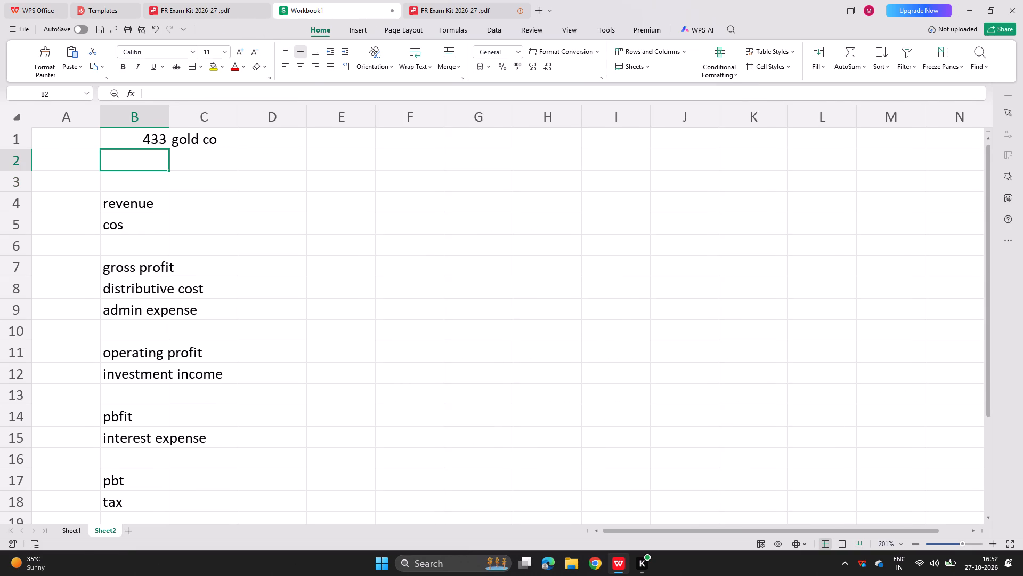
text(consolidarte)
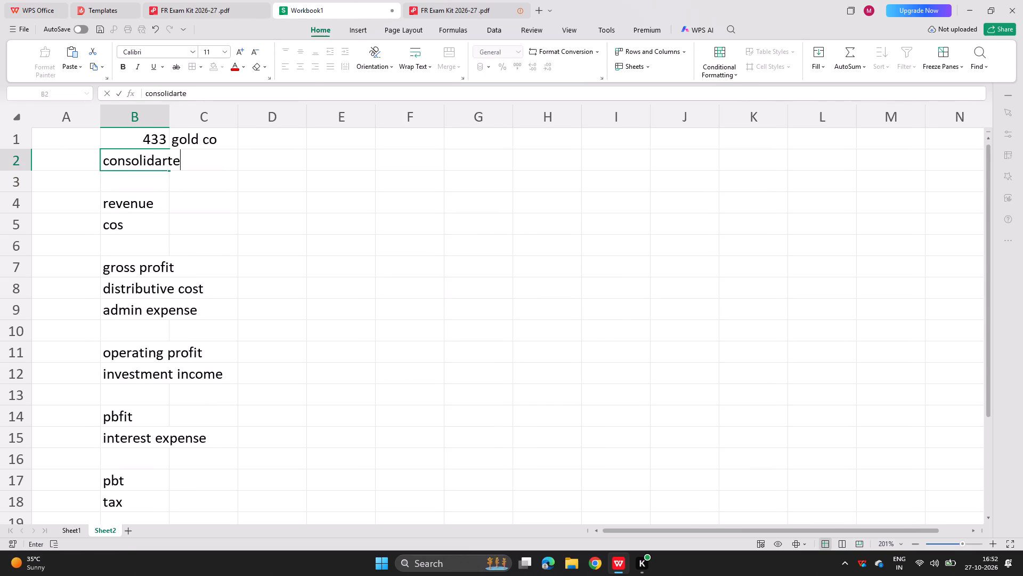
key(BackSpace)
key(BackSpace)
key(BackSpace)
key(r)
key(BackSpace)
text(ted statemrn)
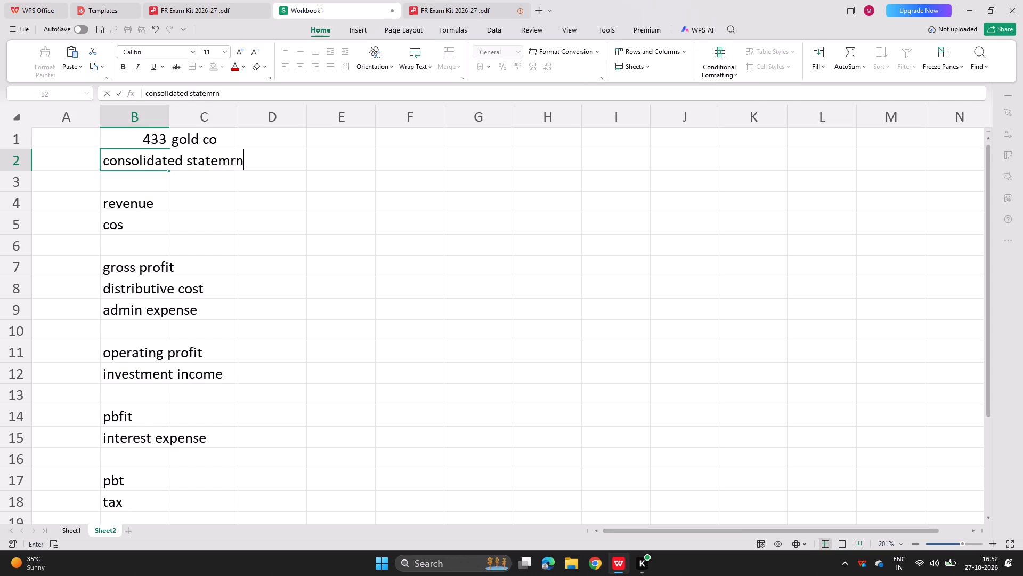
key(BackSpace)
key(BackSpace)
key(e)
key(BackSpace)
key(BackSpace)
key(BackSpace)
text(ment of)
key(Left)
key(Left)
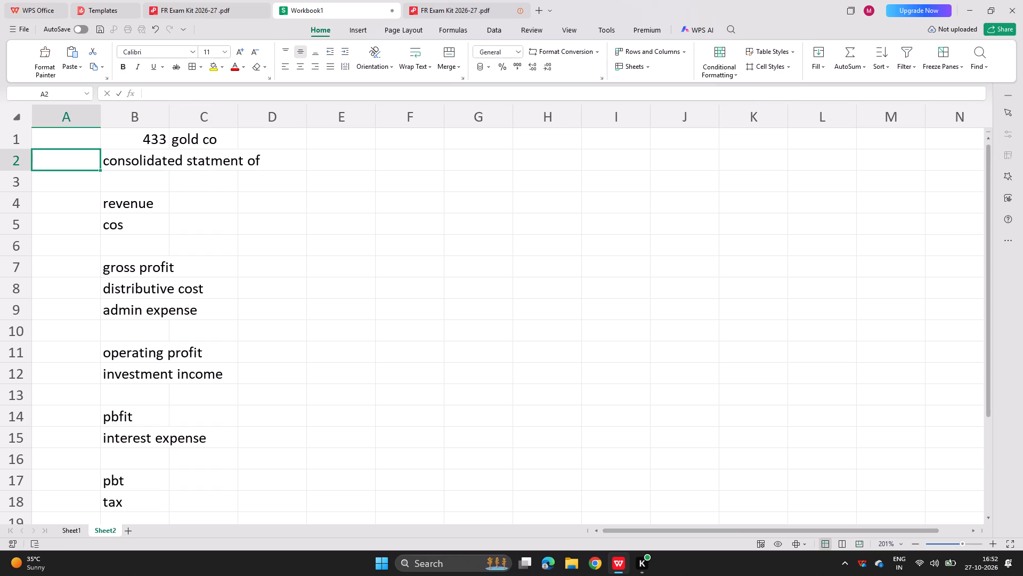
key(Right)
key(F2)
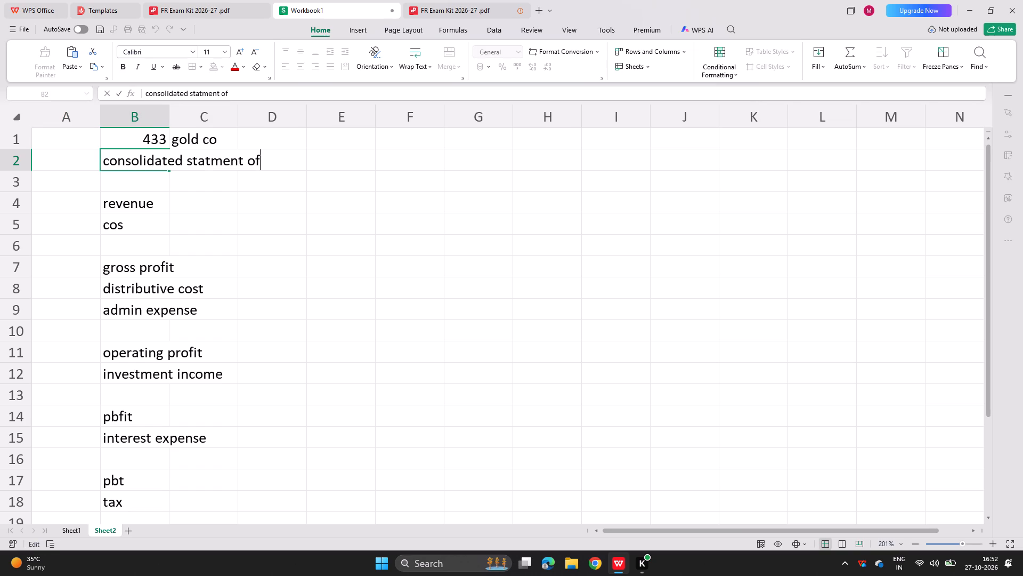
double_click(214, 159)
click(214, 159)
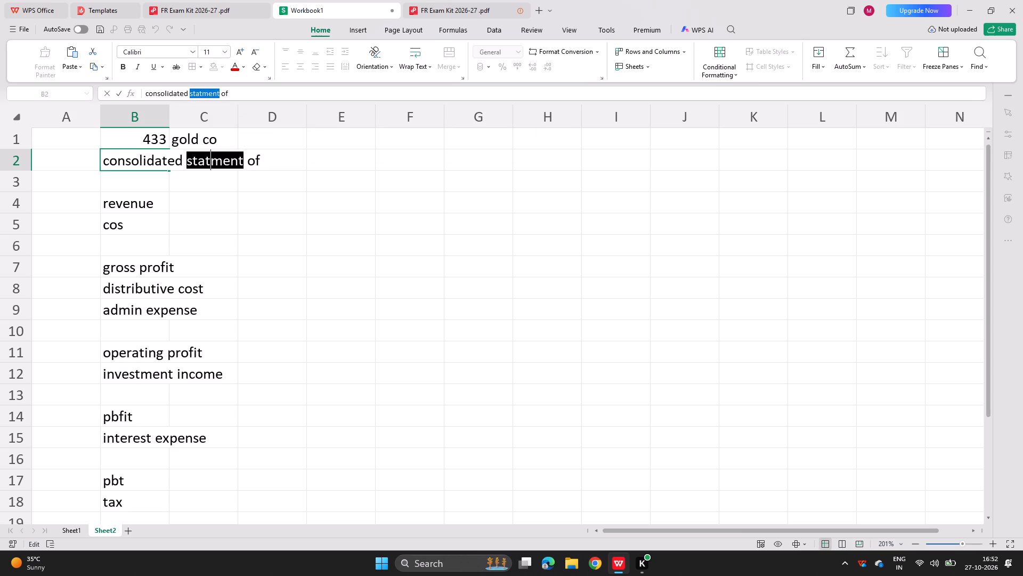
click(214, 159)
click(214, 159)
key(e)
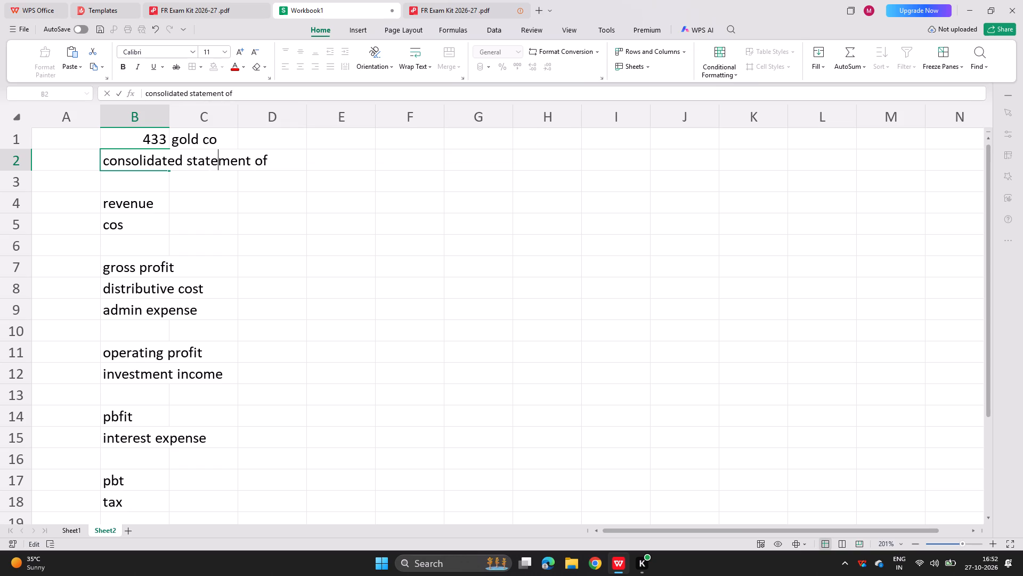
key(Right)
key(Right)
key(Right)
key(Right)
key(Right)
key(Right)
key(Right)
key(space)
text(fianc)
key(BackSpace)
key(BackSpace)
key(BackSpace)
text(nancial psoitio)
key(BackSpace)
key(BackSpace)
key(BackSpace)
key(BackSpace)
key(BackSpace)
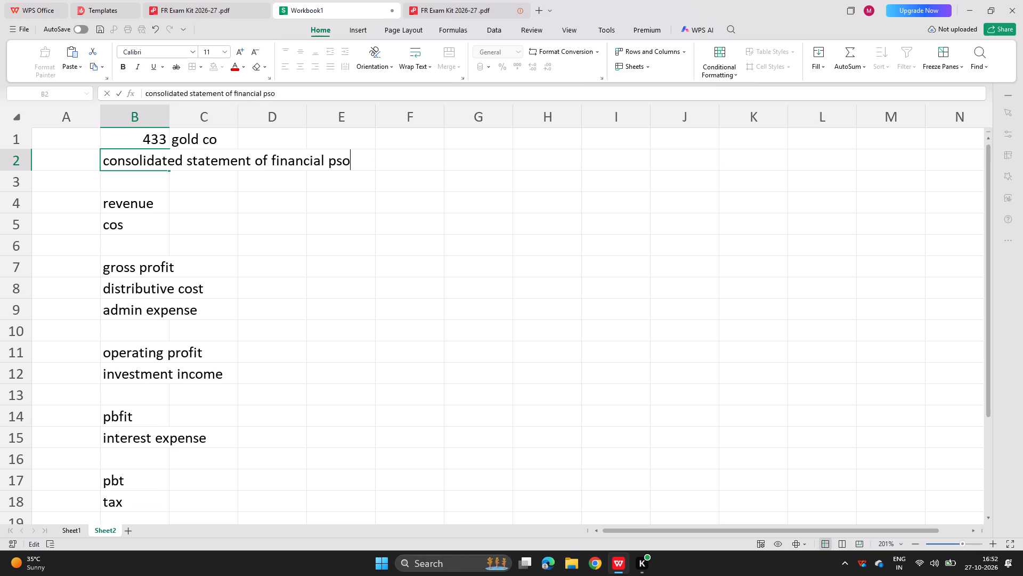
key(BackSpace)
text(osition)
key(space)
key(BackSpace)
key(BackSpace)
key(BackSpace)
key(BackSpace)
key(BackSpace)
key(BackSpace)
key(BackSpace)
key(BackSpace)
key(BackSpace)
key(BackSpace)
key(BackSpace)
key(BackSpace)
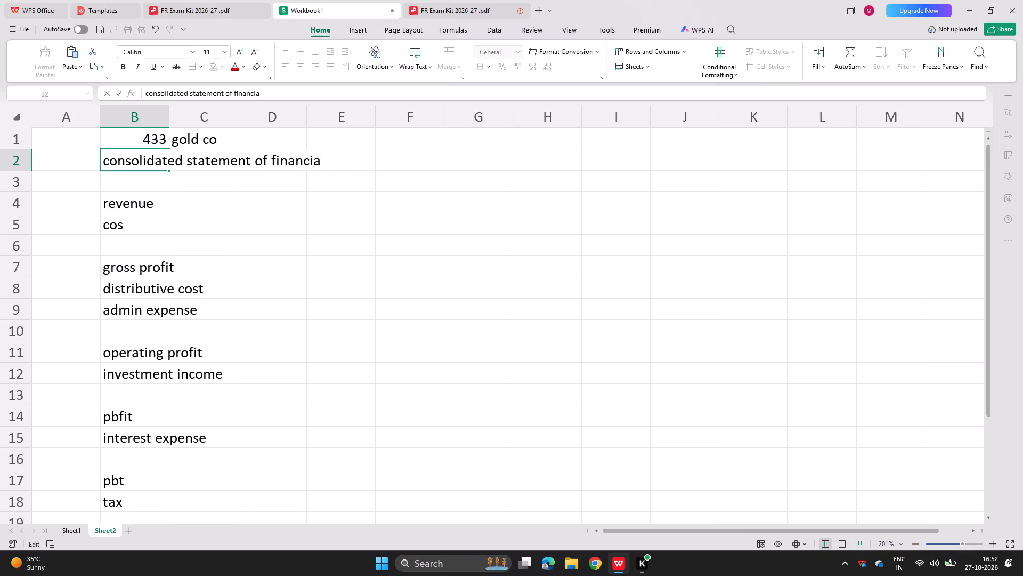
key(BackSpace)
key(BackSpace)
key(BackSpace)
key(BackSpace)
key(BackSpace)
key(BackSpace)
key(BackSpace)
Continue the B2 heading with "profit or loss for the year ended".
text(profit or loss for the yeat)
key(space)
key(BackSpace)
key(BackSpace)
text(re)
key(space)
key(BackSpace)
key(BackSpace)
key(space)
text(ended)
Check the year-end date in the exam kit's Gold Co question and add "30 september 2002" to the B2 heading.
click(208, 0)
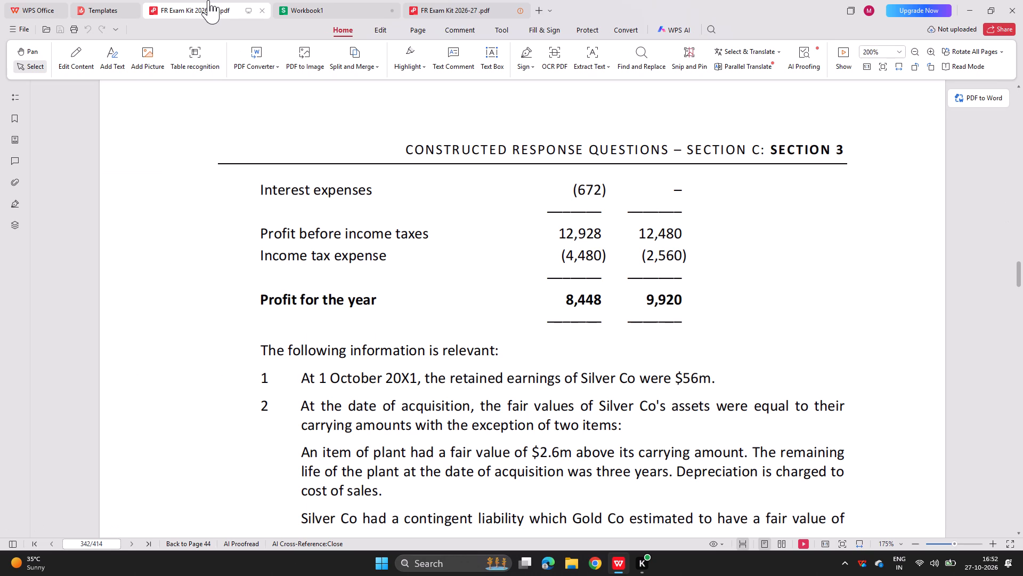
scroll(204, 218, up, 2)
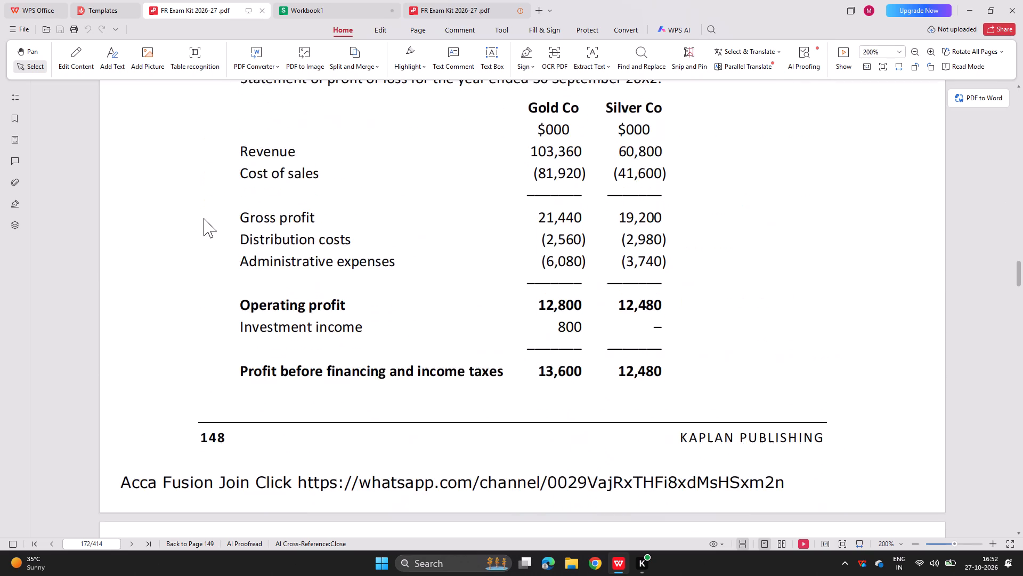
scroll(204, 218, up, 2)
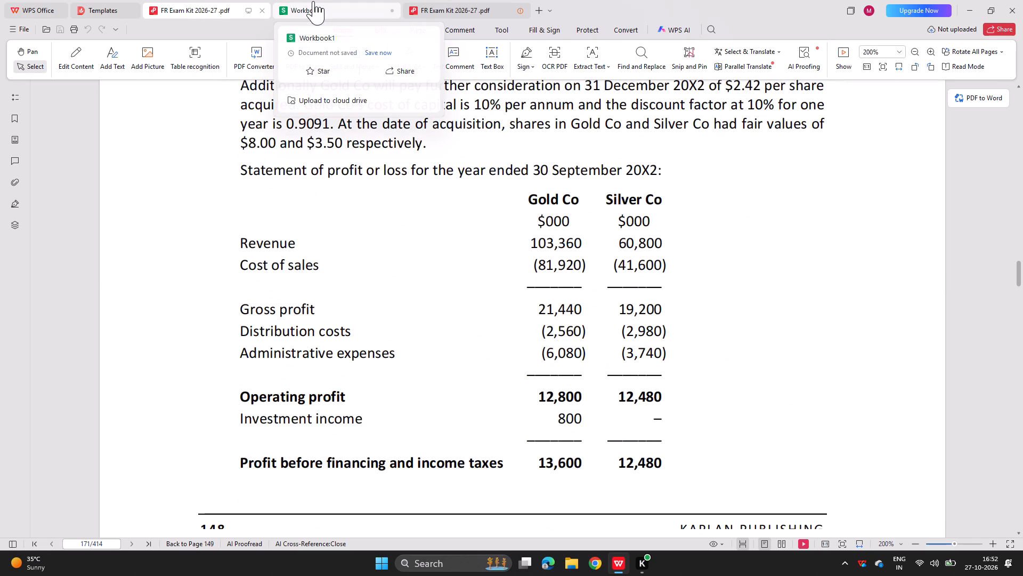
click(313, 1)
key(space)
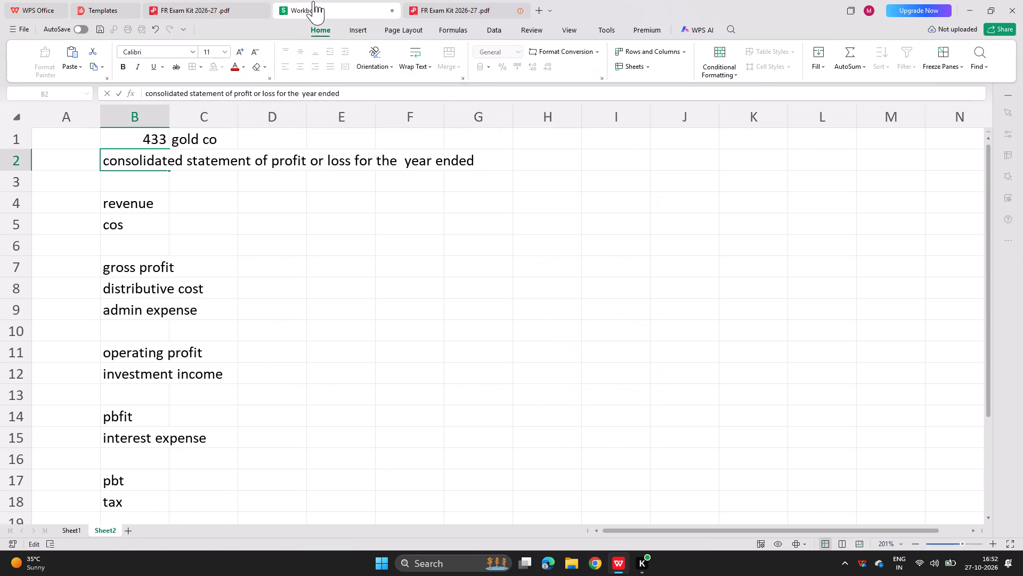
text(30 spete)
key(BackSpace)
key(BackSpace)
key(BackSpace)
key(BackSpace)
text(eptember 0)
key(BackSpace)
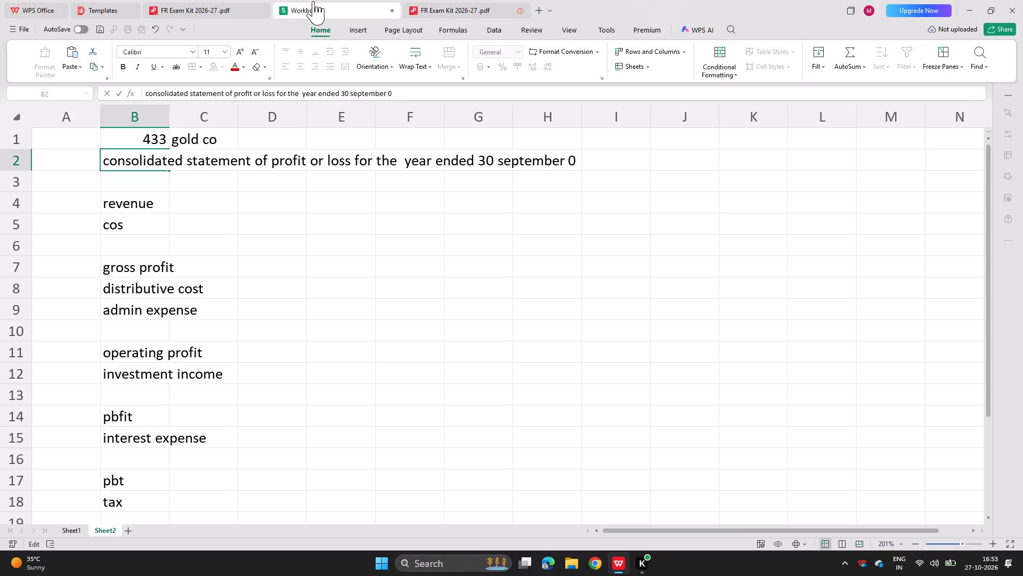
text(2002)
text(';)
key(Return)
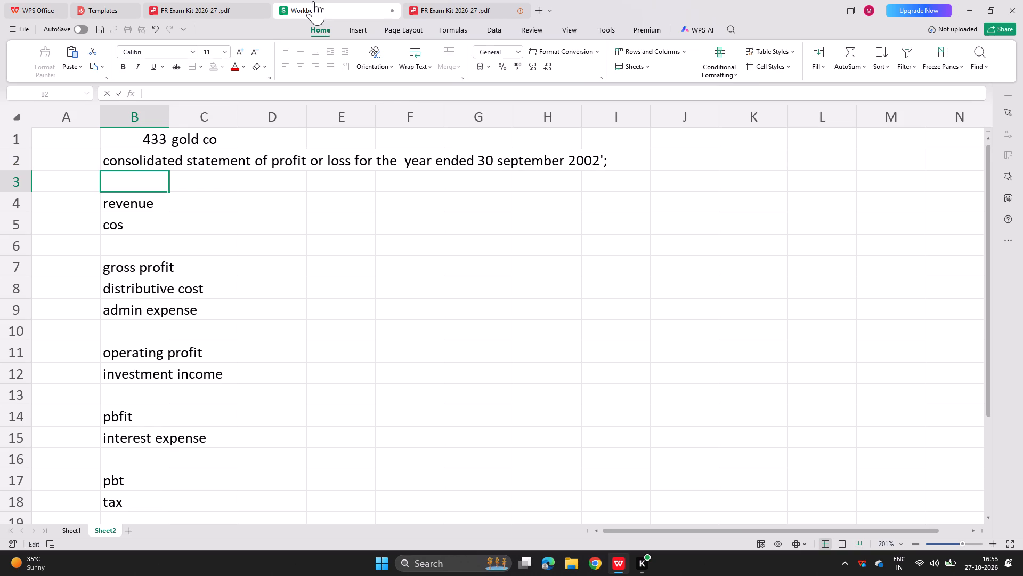
Correct the punctuation at the end of the B2 heading so that it closes with "2002:".
key(Up)
key(F2)
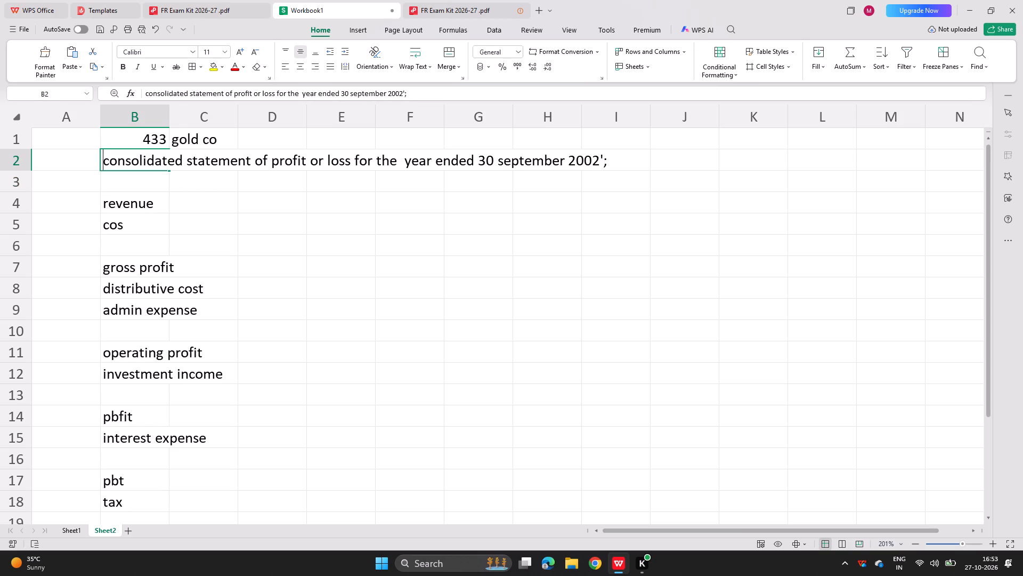
key(BackSpace)
key(BackSpace)
text(":)
key(BackSpace)
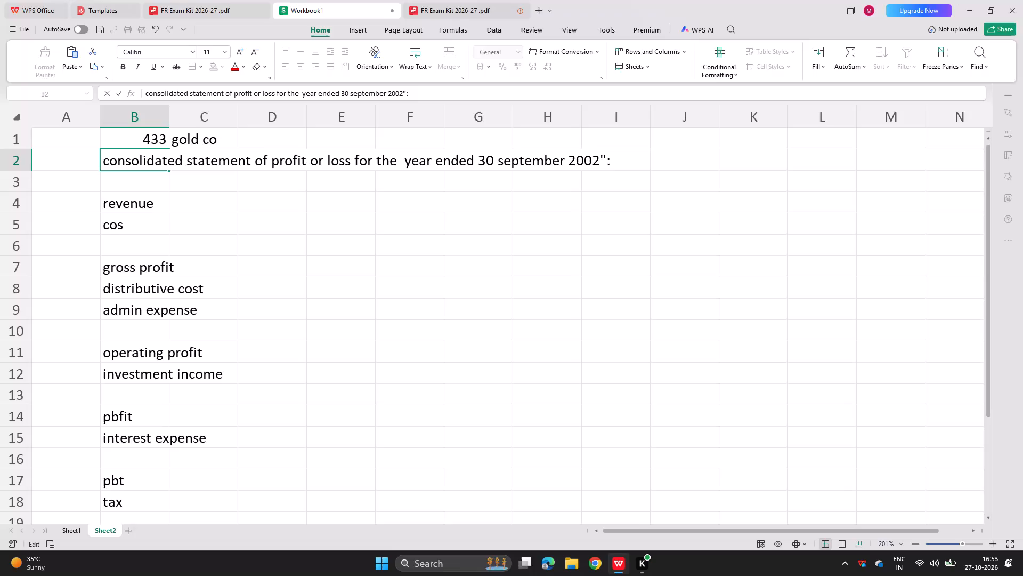
key(BackSpace)
key(shift+colon)
key(Return)
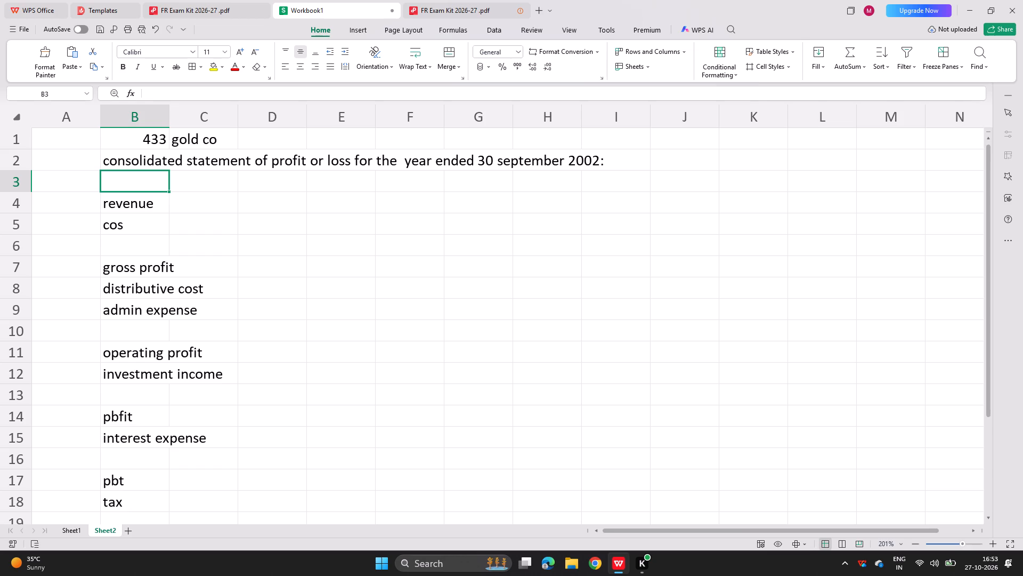
Enter "workings:" in E4 and "nci" in E5 of the Gold Co sheet.
click(373, 206)
text(wor)
key(BackSpace)
key(BackSpace)
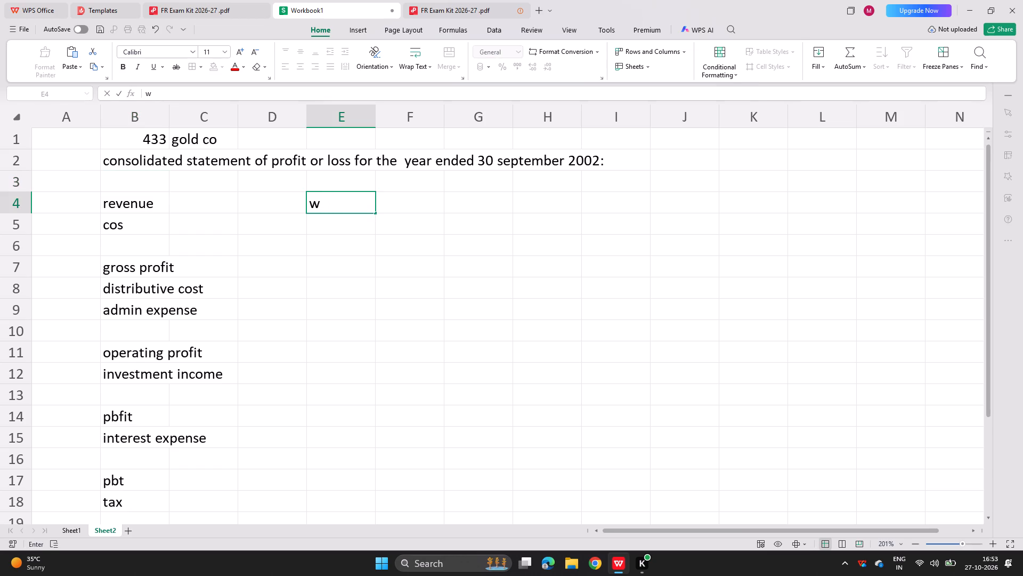
text(orkings:)
key(Return)
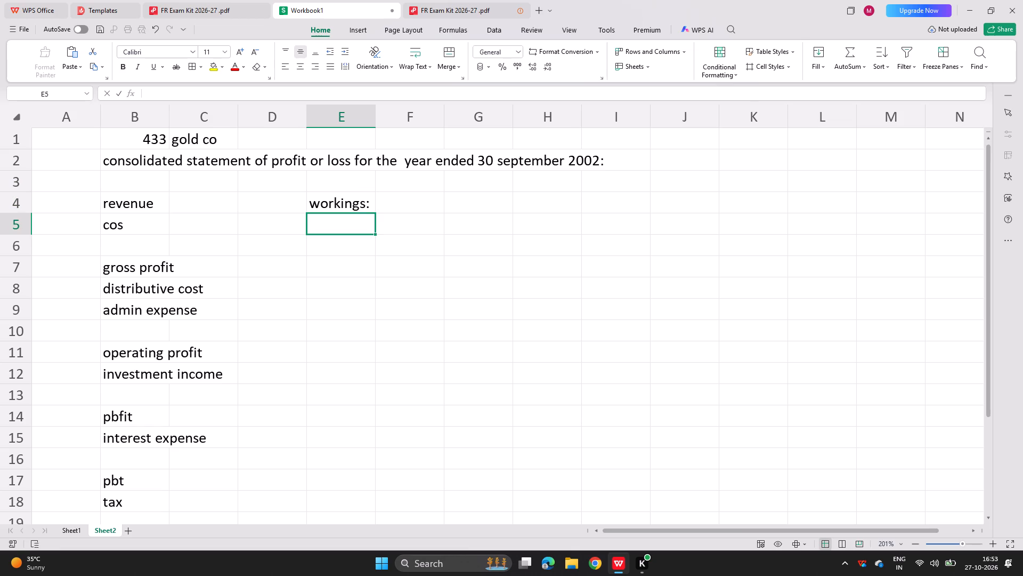
text(nci)
key(Return)
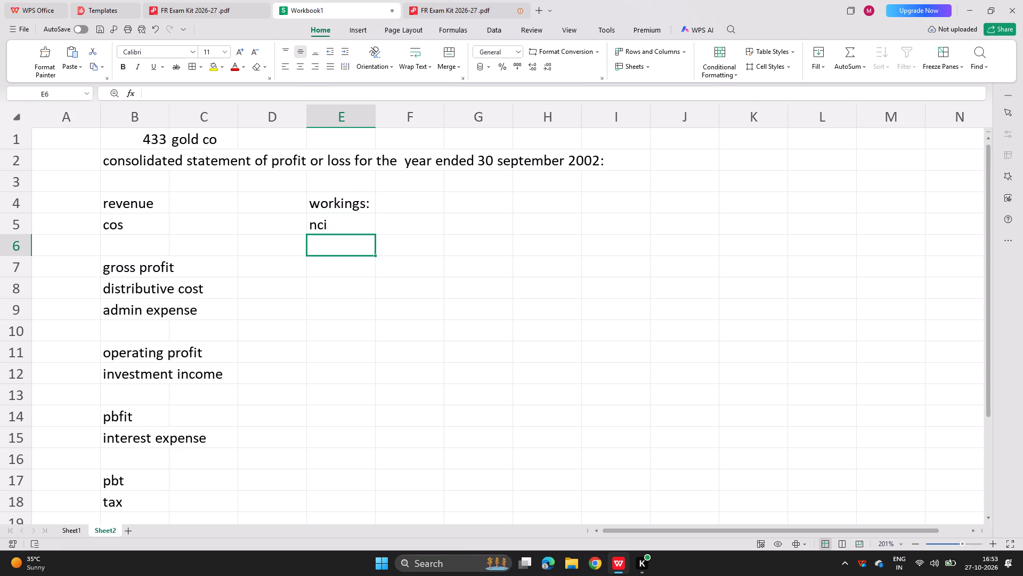
Move the two workings labels from E4:E5 to G4:G5.
drag(343, 202, 351, 219)
key(ctrl+x)
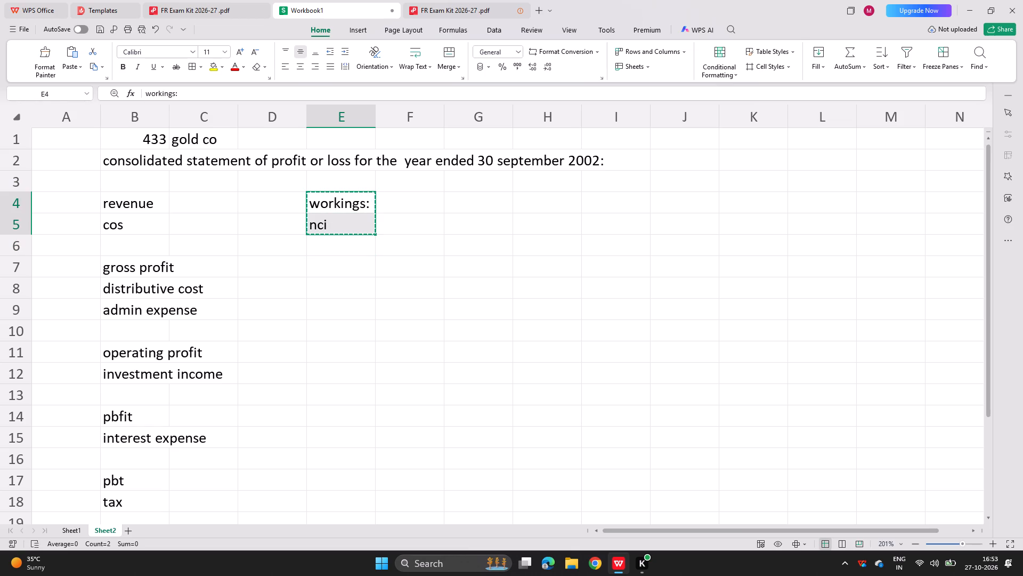
click(444, 203)
click(456, 204)
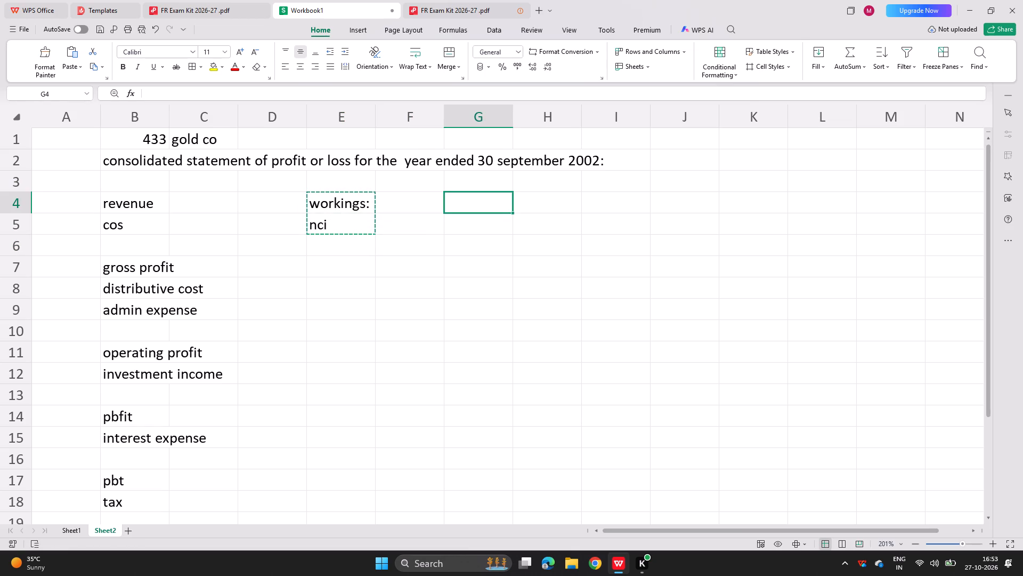
key(ctrl+v)
Replace the "nci" label in G5 with "sub pat".
click(486, 227)
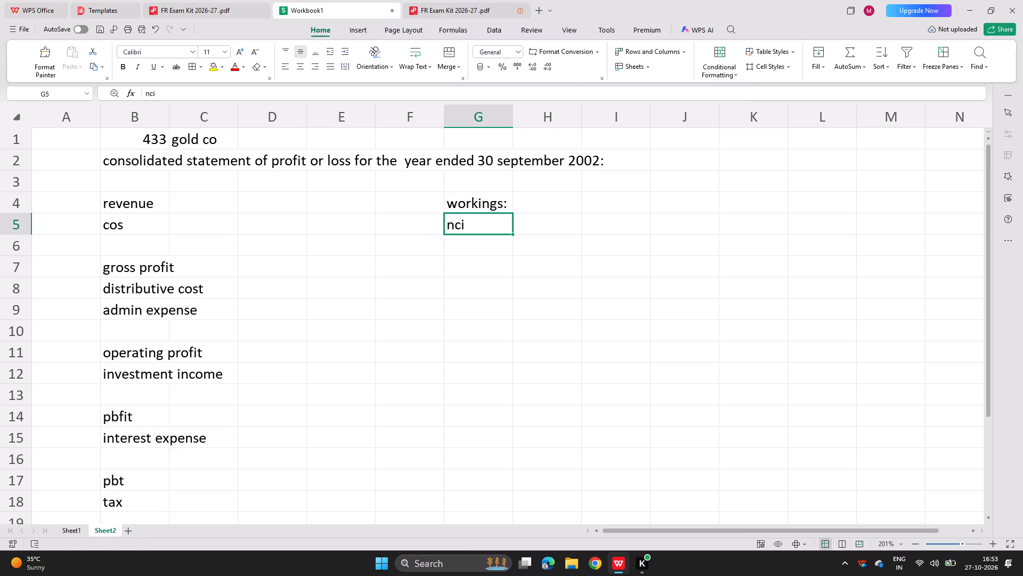
key(BackSpace)
key(BackSpace)
text(sub pat)
key(Return)
Enter the workings labels "less fv dep" in G6 and "less imp" in G7.
key(n)
key(BackSpace)
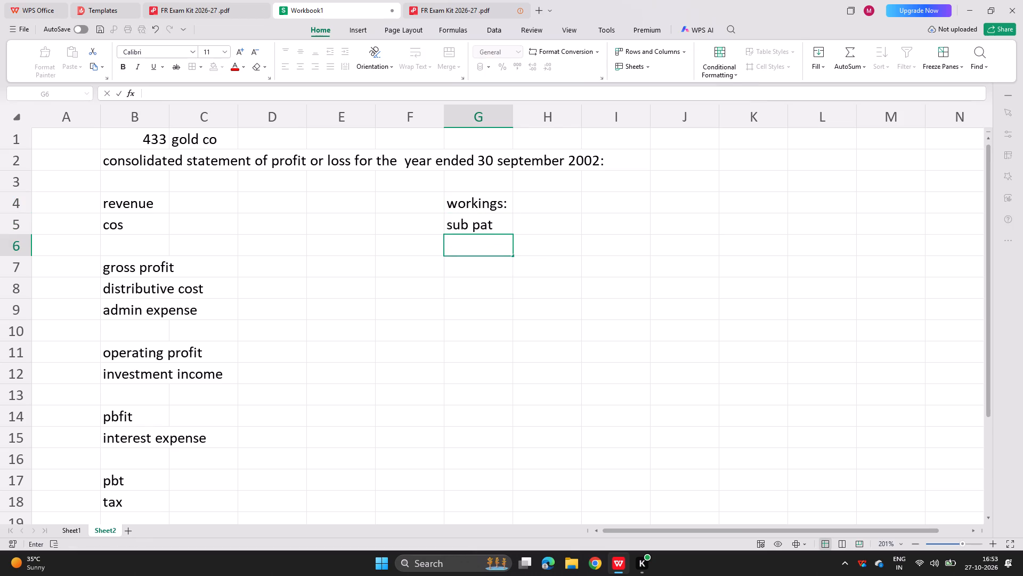
text(less im)
key(BackSpace)
key(BackSpace)
text(fv dep)
key(Return)
text(less imp)
key(Return)
Enter the workings label "less purp (s-p)" in G8.
key(e)
key(BackSpace)
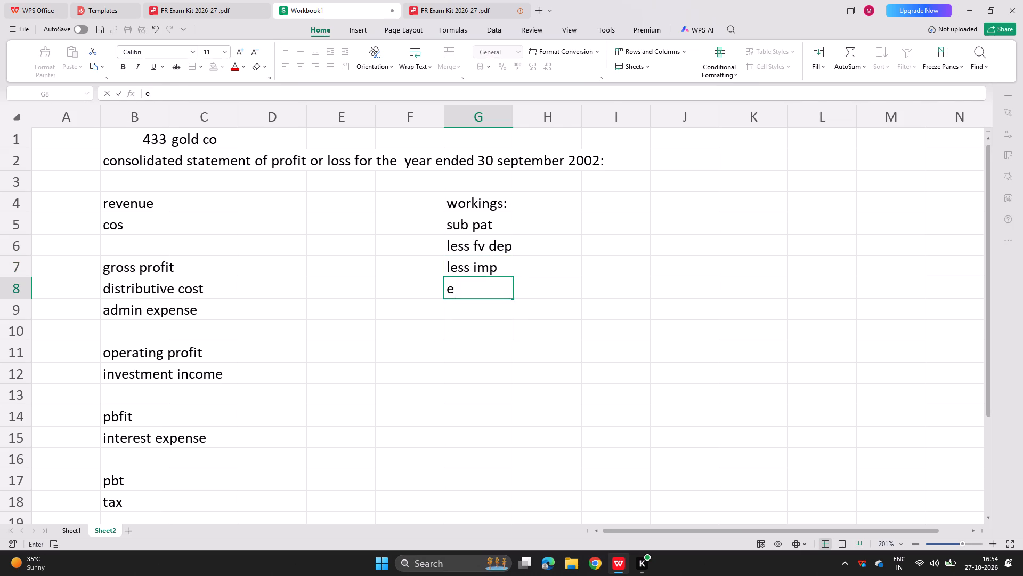
text(less purp s0)
key(BackSpace)
text(-p)
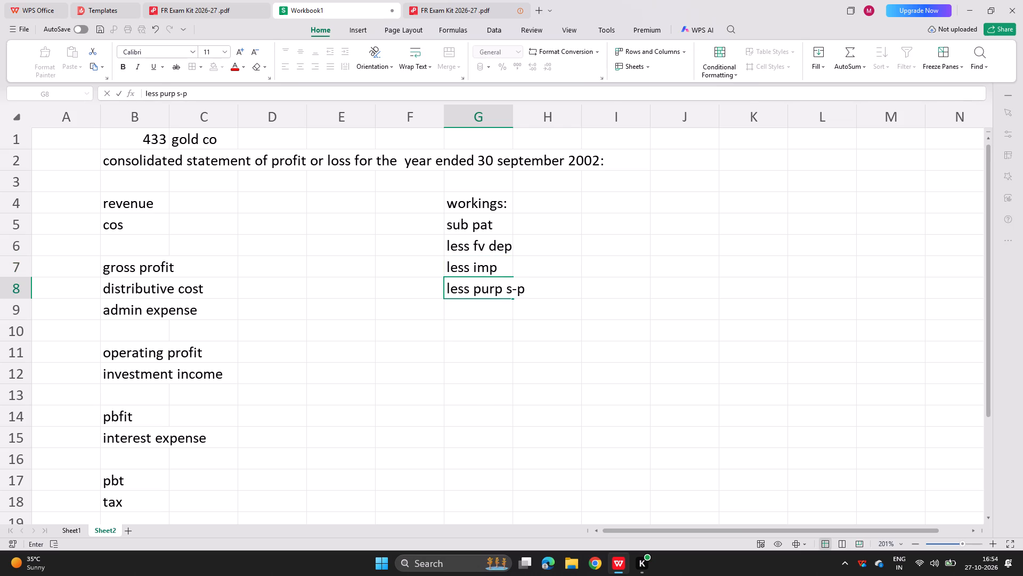
key(shift+parenright)
key(Left)
key(Left)
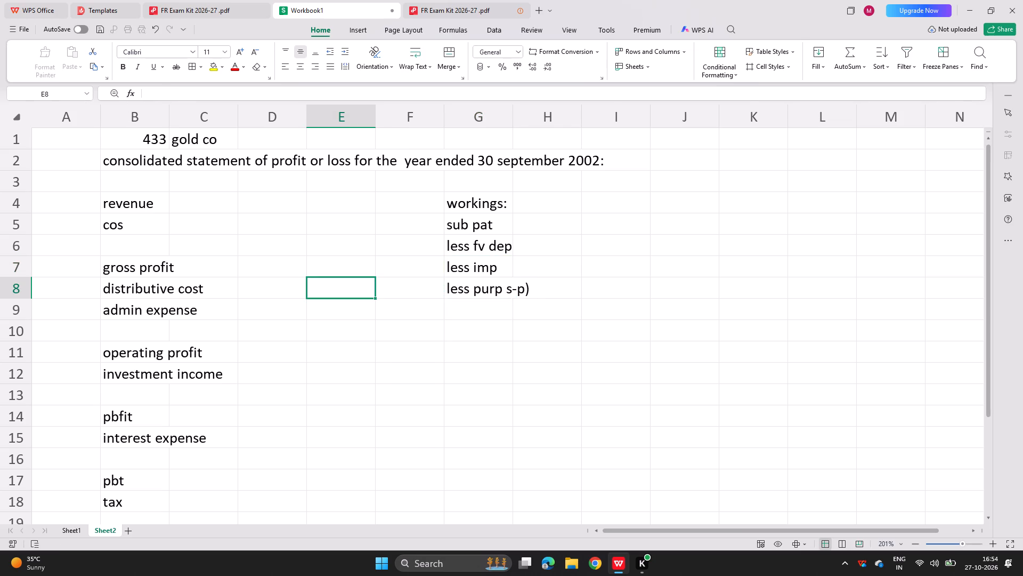
key(Right)
key(Right)
key(F2)
key(Left)
key(Left)
key(Left)
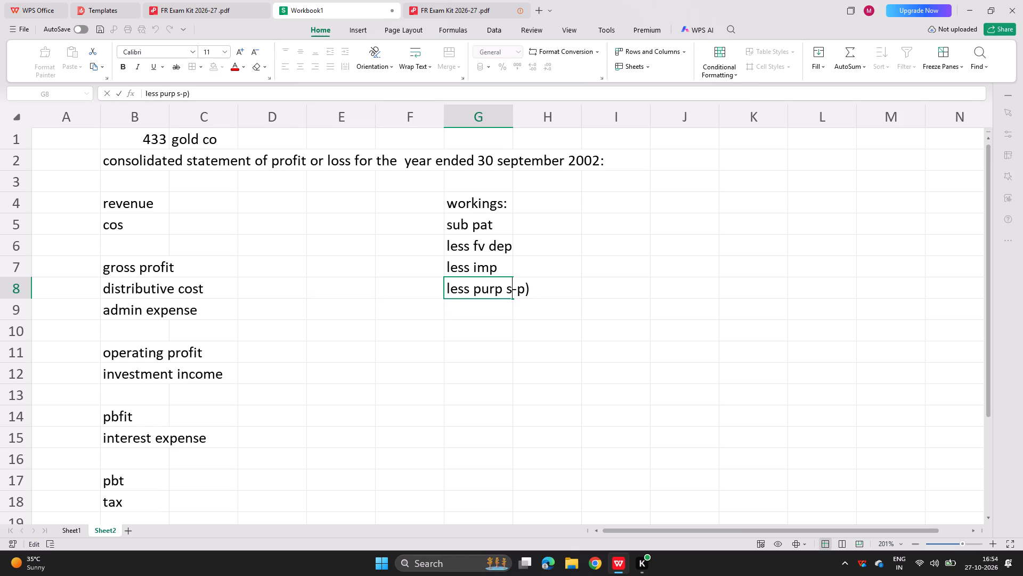
key(Left)
key(shift+parenleft)
key(Return)
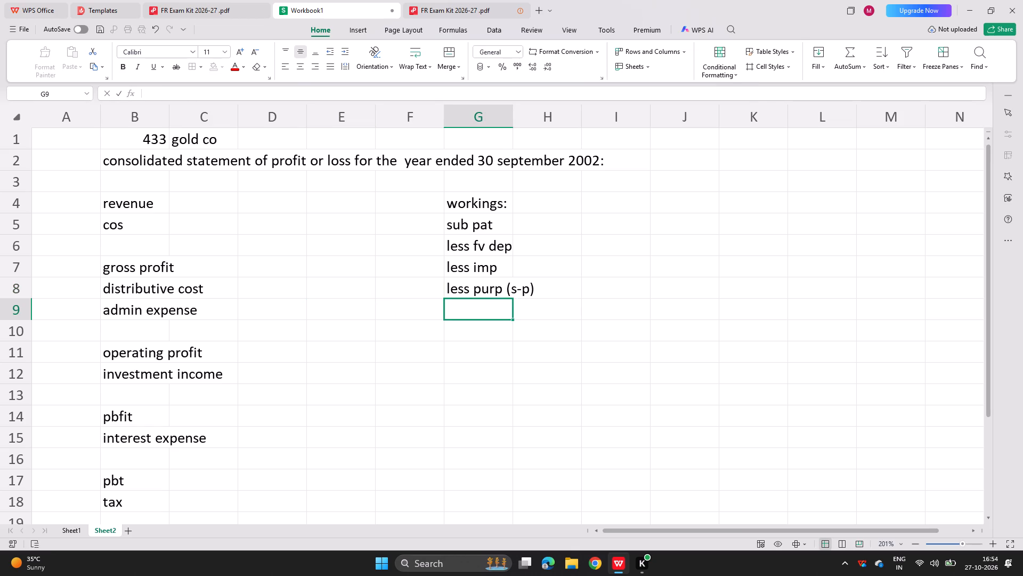
Enter the workings labels "adjusted profit" in G9 and "nci" in G10.
text(adjuste)
key(BackSpace)
text(te)
key(BackSpace)
key(BackSpace)
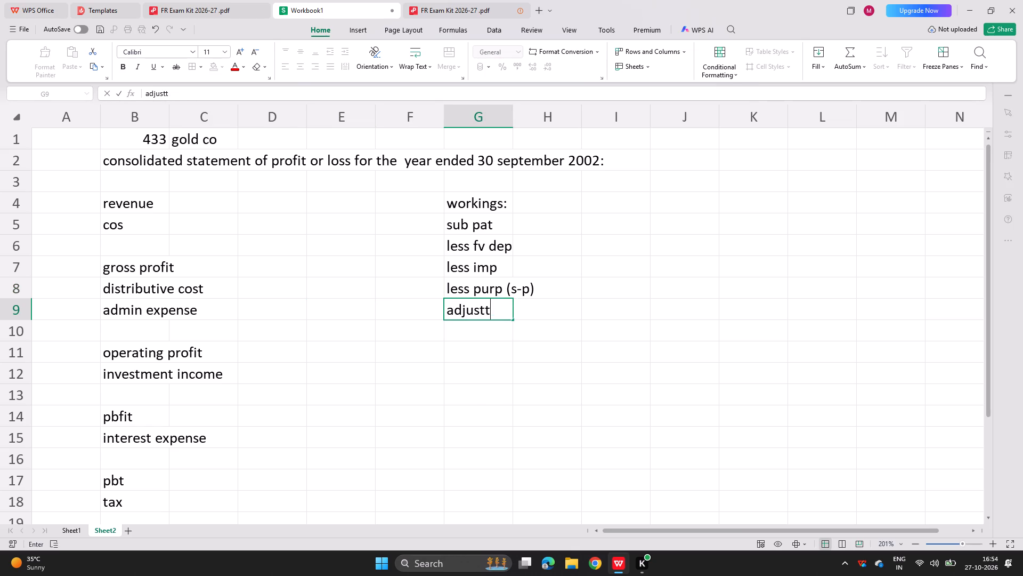
text(ed orift)
key(BackSpace)
key(BackSpace)
key(BackSpace)
key(BackSpace)
key(BackSpace)
text(profit)
key(Return)
text(nci)
key(Return)
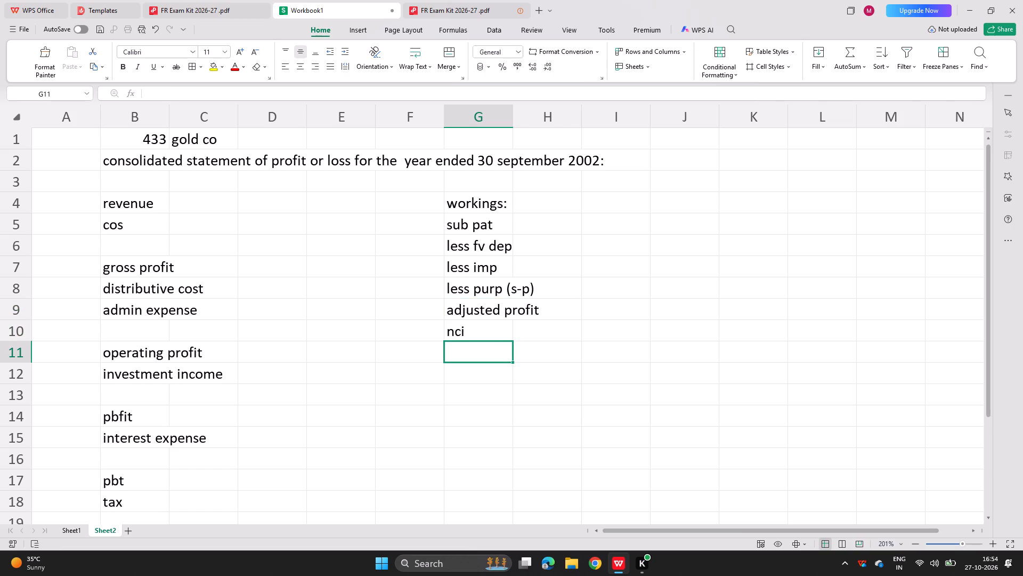
Check the Gold Co question text, and find its model answer in the exam kit's answers section.
click(230, 0)
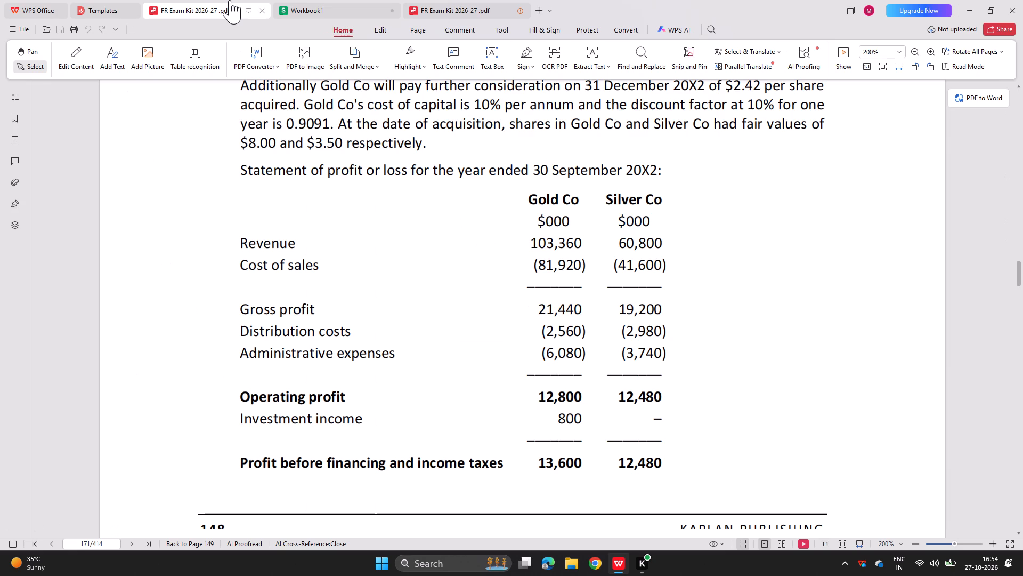
scroll(238, 164, up, 1)
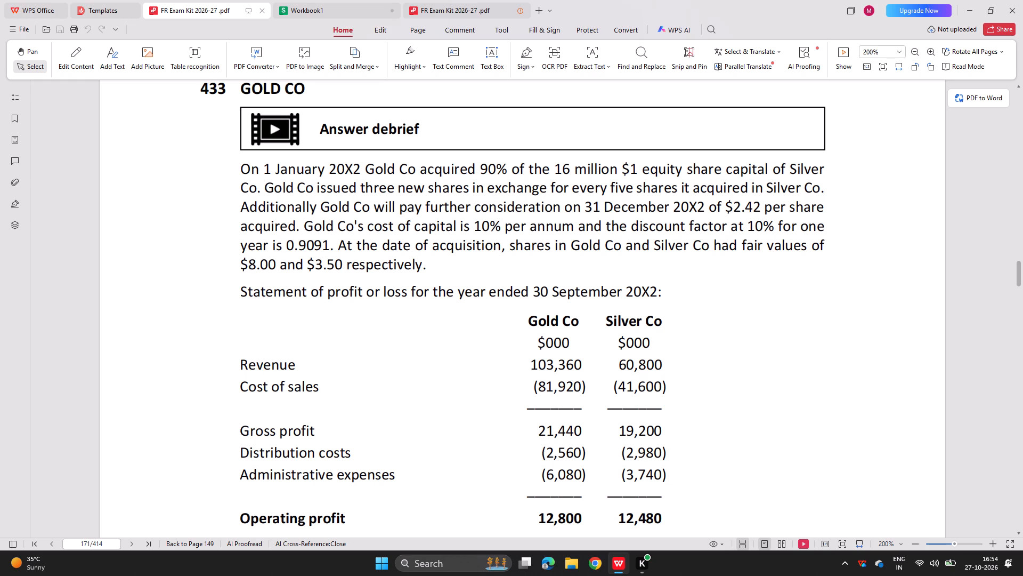
click(350, 0)
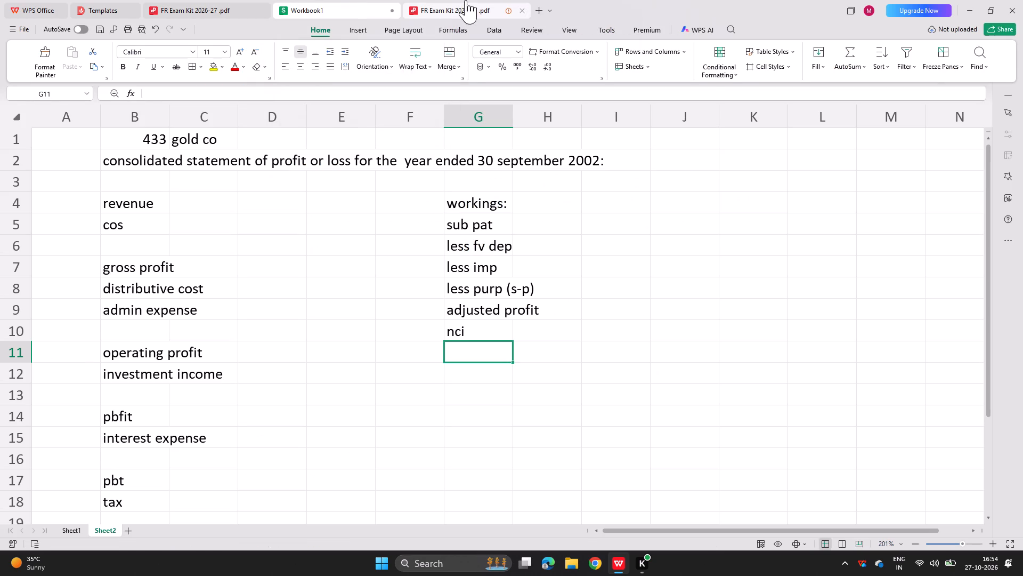
scroll(194, 294, down, 1)
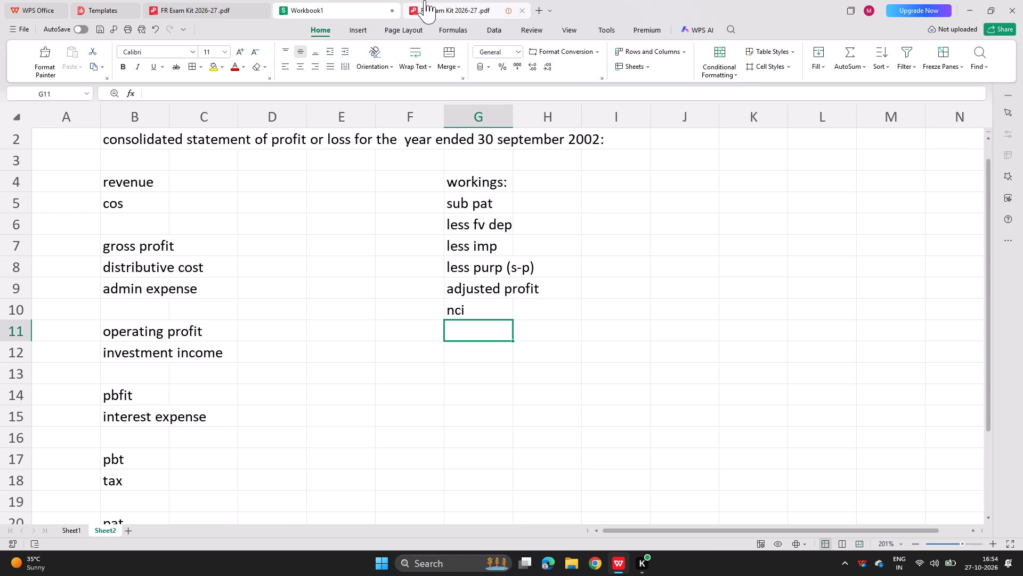
click(433, 0)
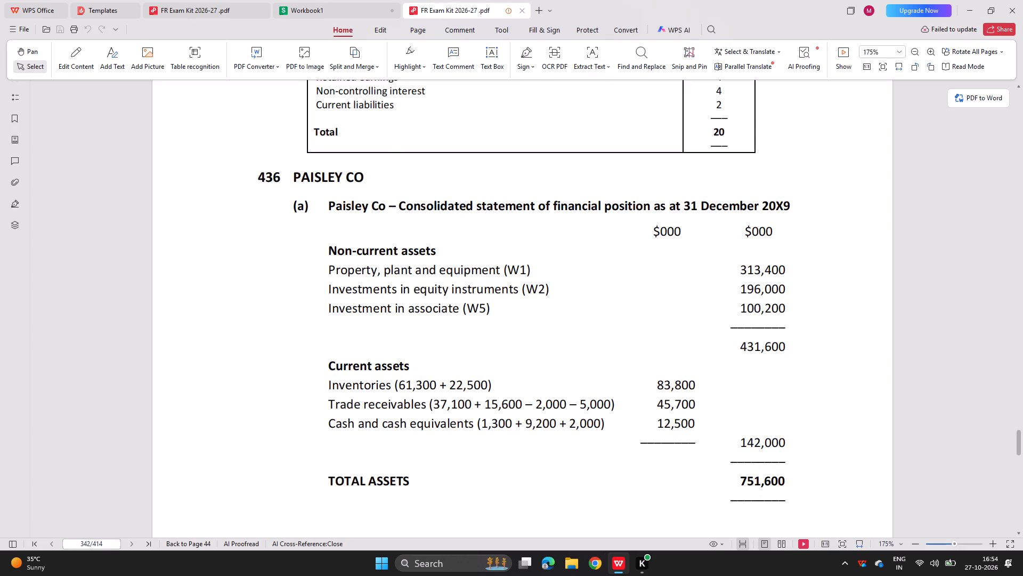
scroll(352, 274, up, 11)
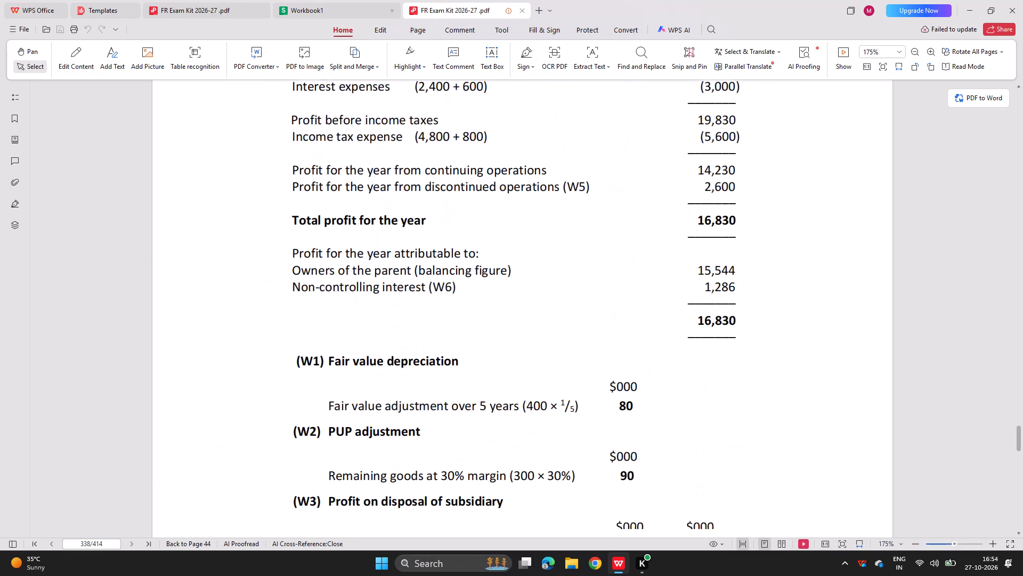
scroll(352, 274, up, 1)
click(306, 0)
scroll(302, 292, up, 2)
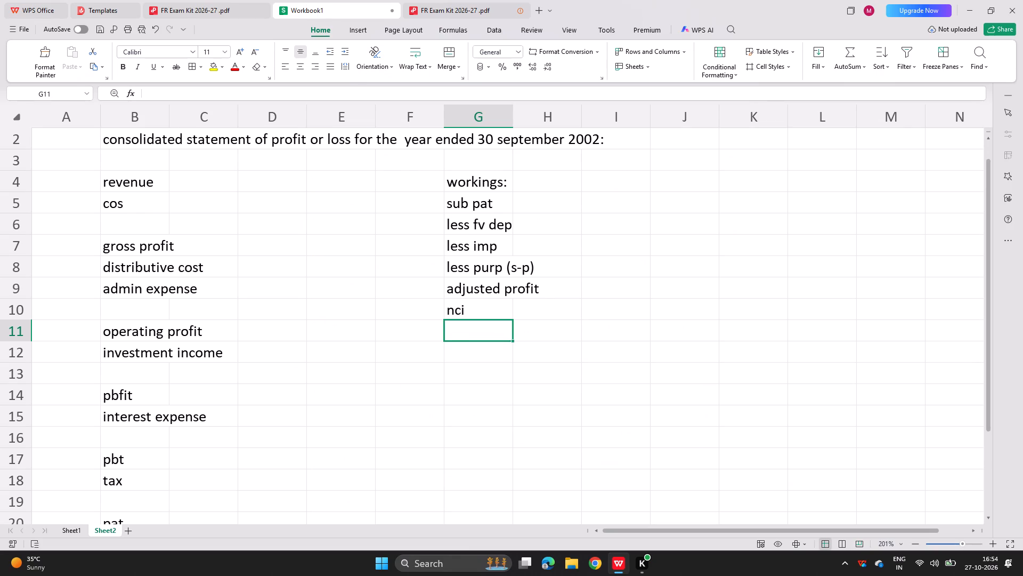
click(450, 1)
scroll(385, 260, up, 2)
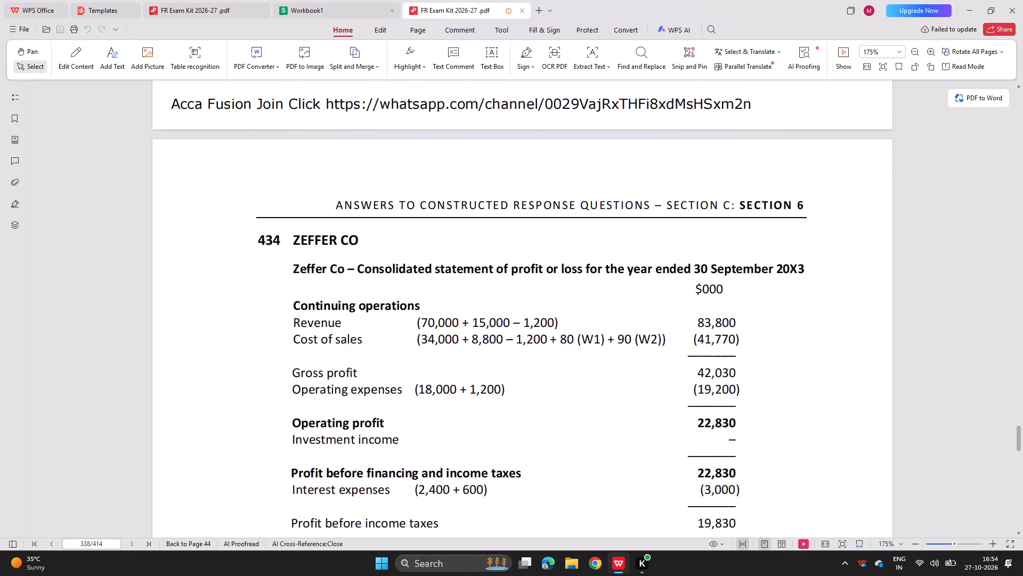
scroll(385, 260, up, 9)
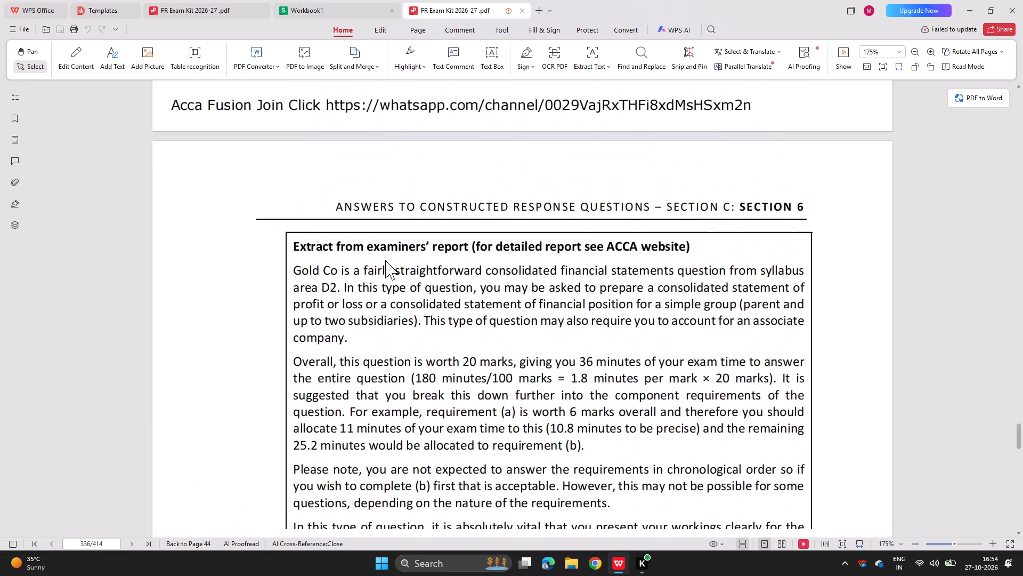
scroll(385, 260, up, 7)
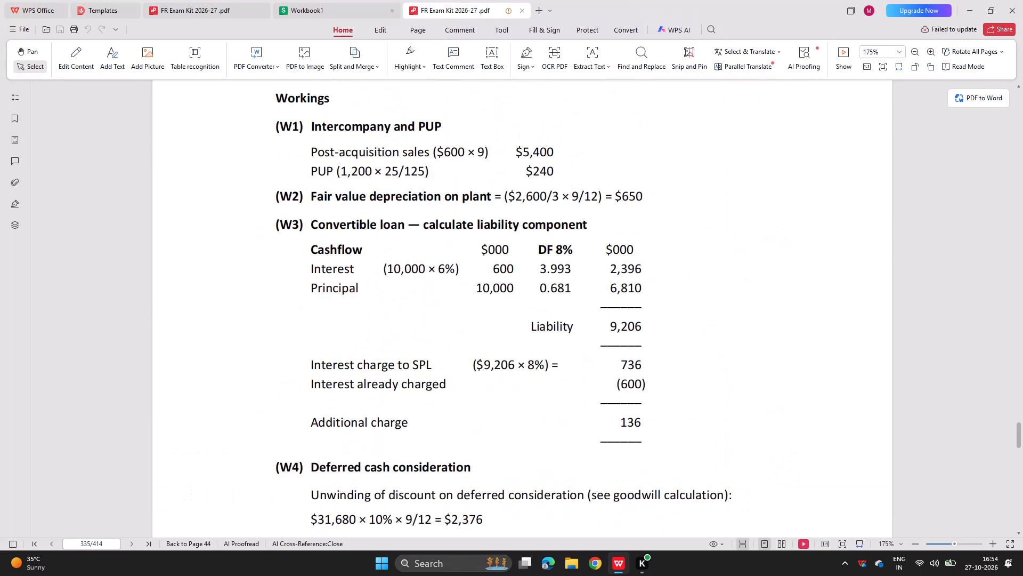
scroll(385, 260, up, 4)
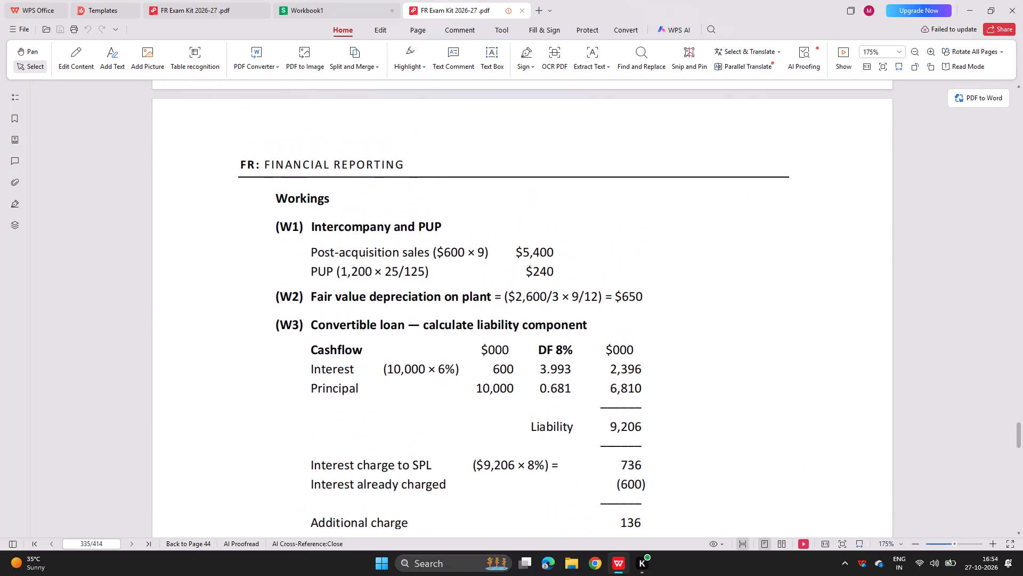
scroll(385, 260, up, 4)
Examine Gold Co's model consolidated statement of profit or loss and workings W1 to W5, through to the marking scheme.
scroll(385, 260, down, 1)
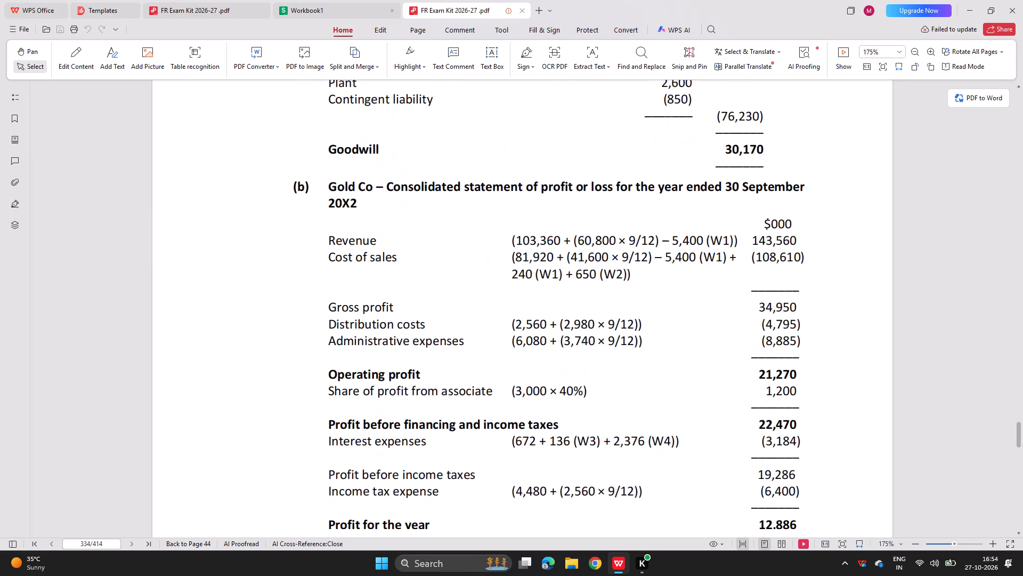
scroll(385, 260, down, 1)
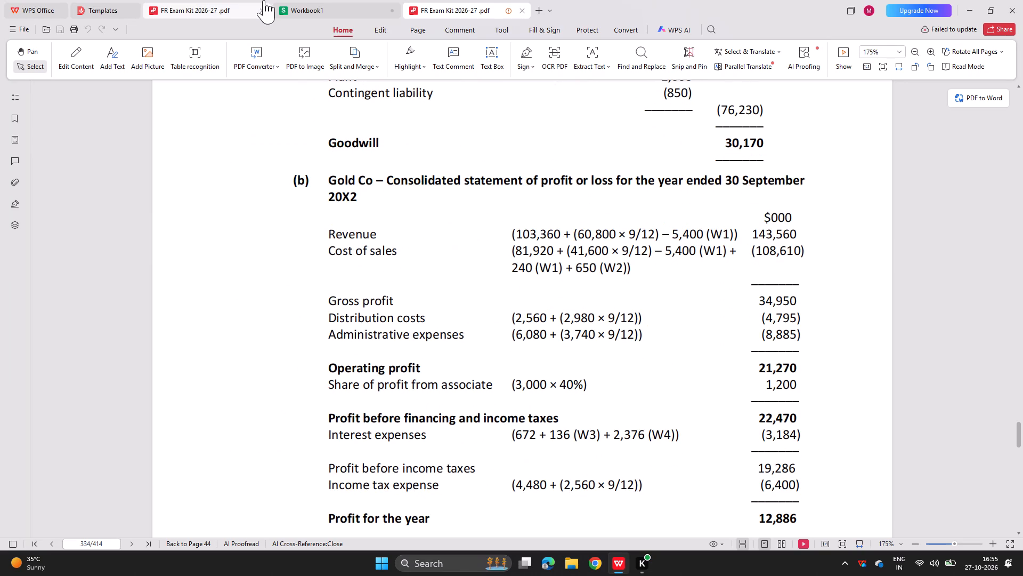
scroll(291, 213, down, 4)
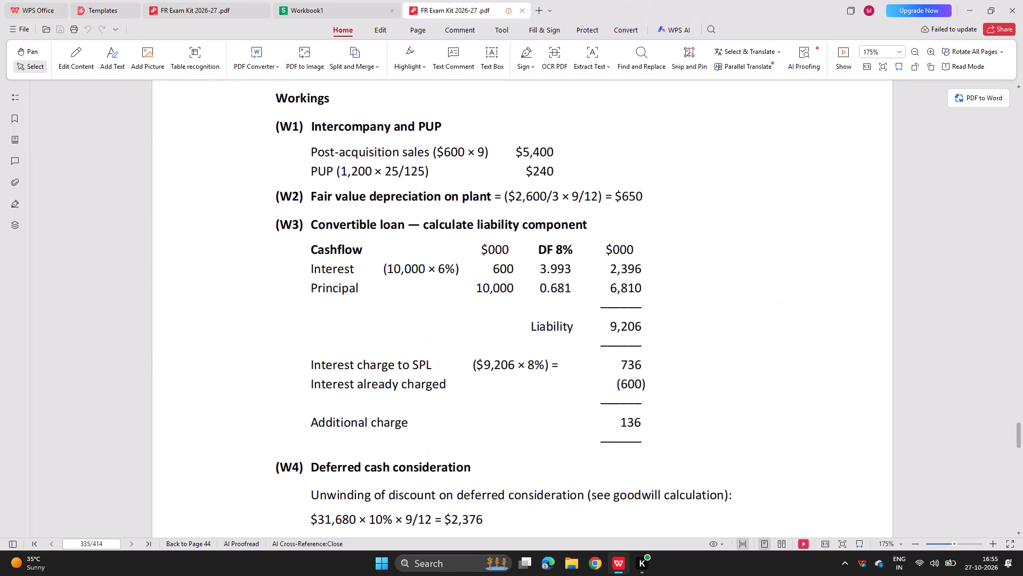
scroll(291, 213, down, 1)
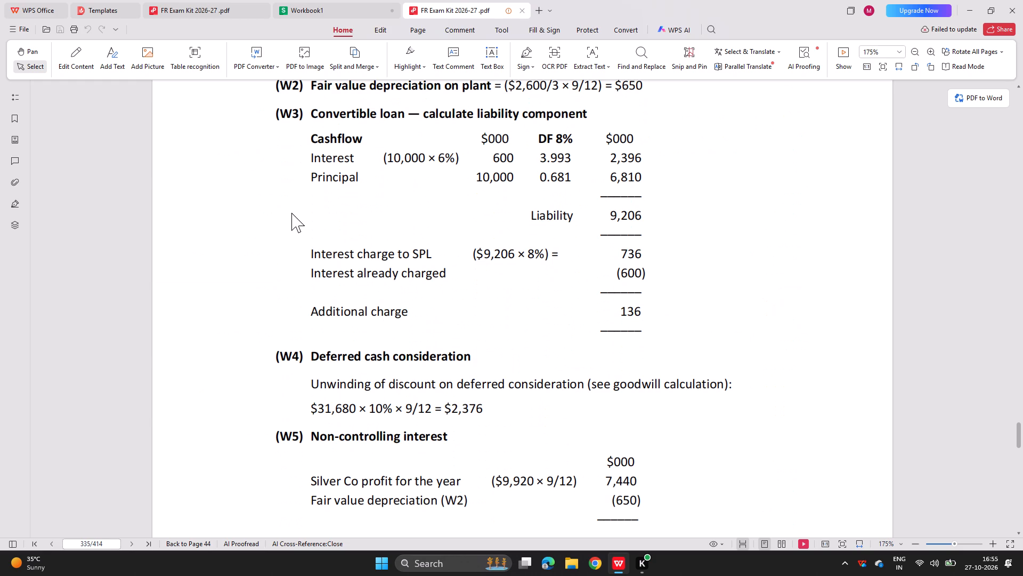
scroll(291, 213, down, 1)
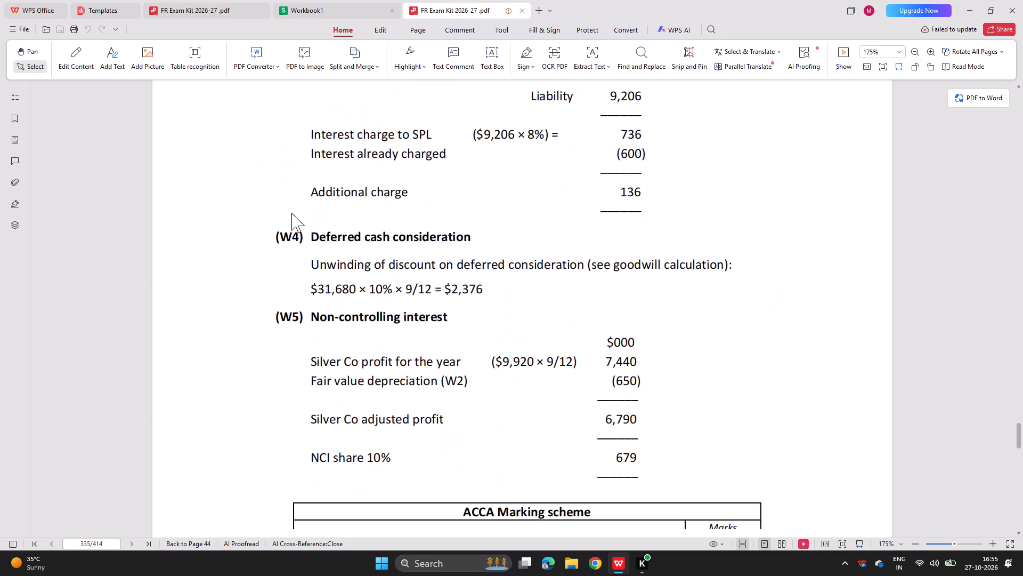
scroll(291, 213, down, 4)
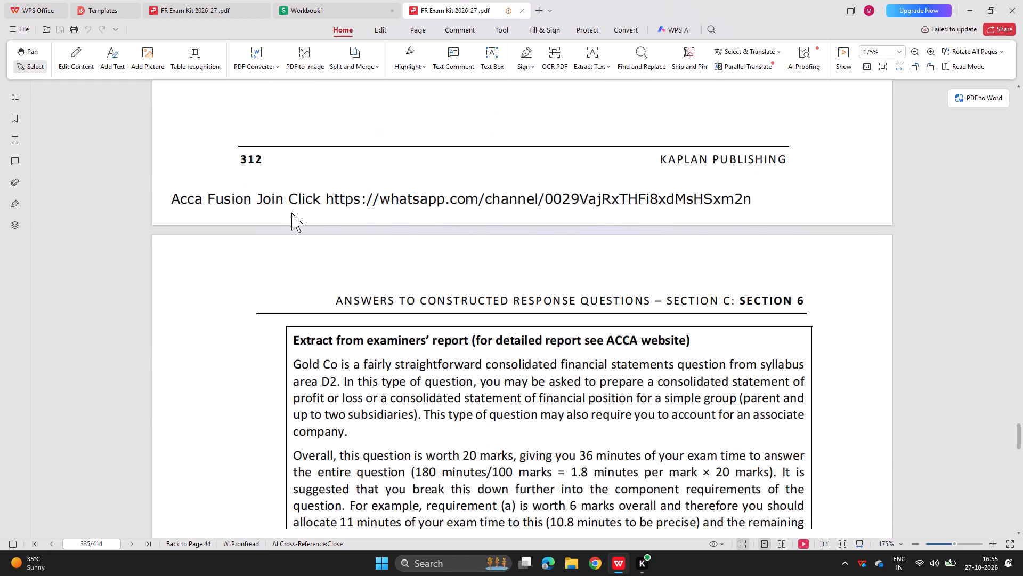
scroll(291, 213, down, 1)
scroll(291, 213, up, 5)
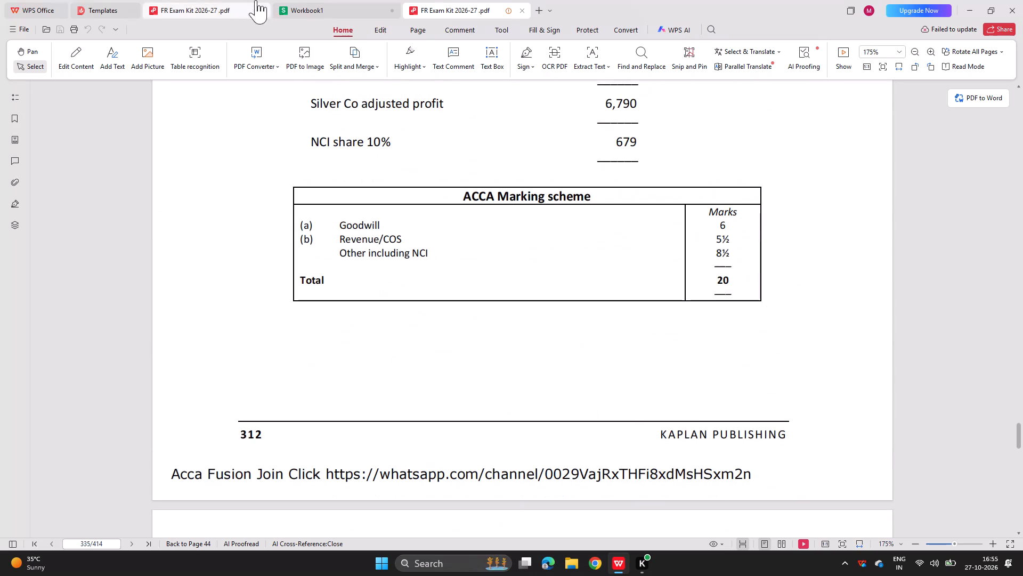
In the workbook, enter the consideration label "sh for sh" in G12, leaving a blank row below the NCI working.
click(329, 0)
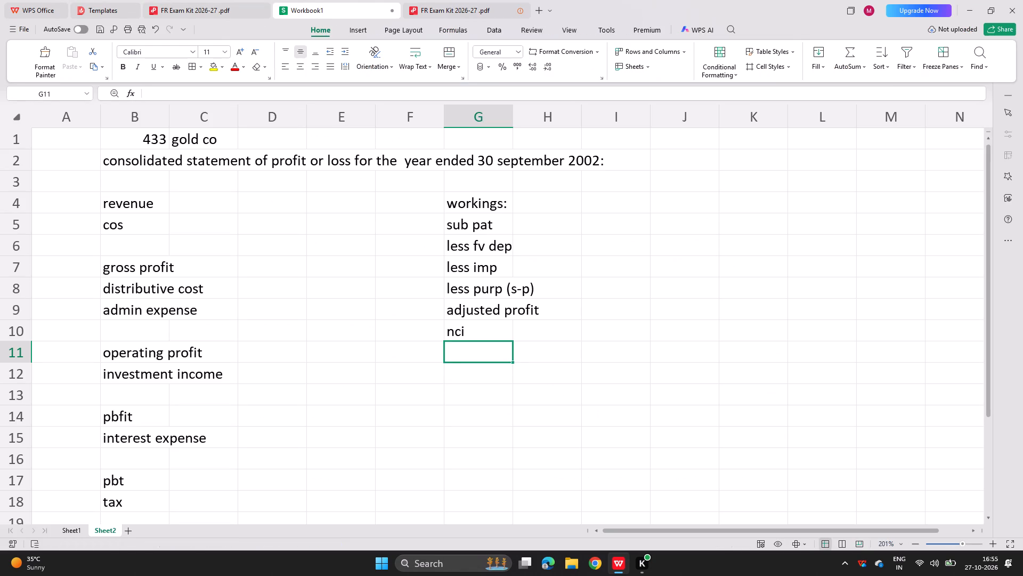
click(473, 377)
text(sh for sh)
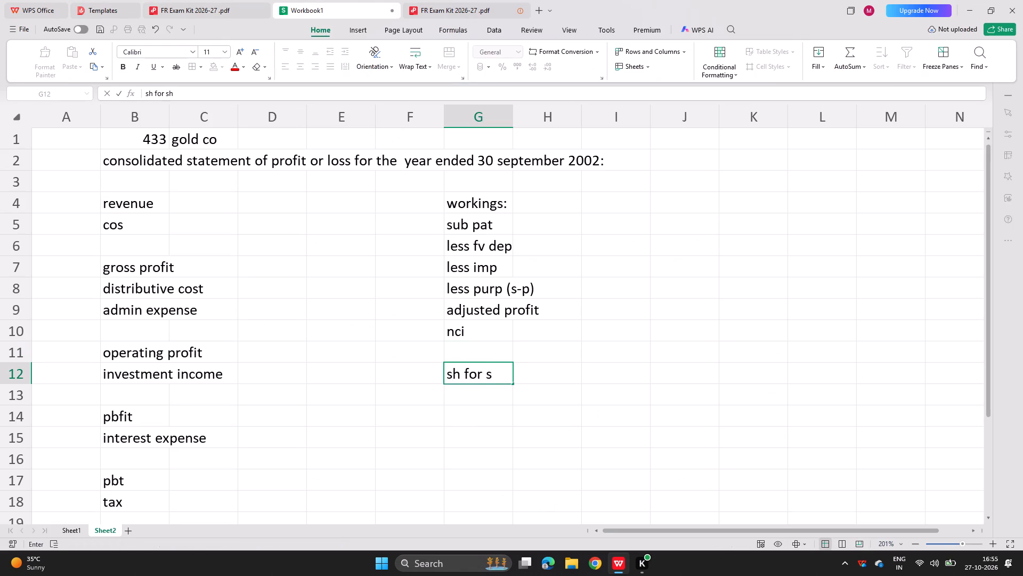
key(Return)
Calculate the share exchange consideration in H12 with the formula =16000*3/5*8, using the figures from the Gold Co question.
key(Right)
key(Up)
key(equal)
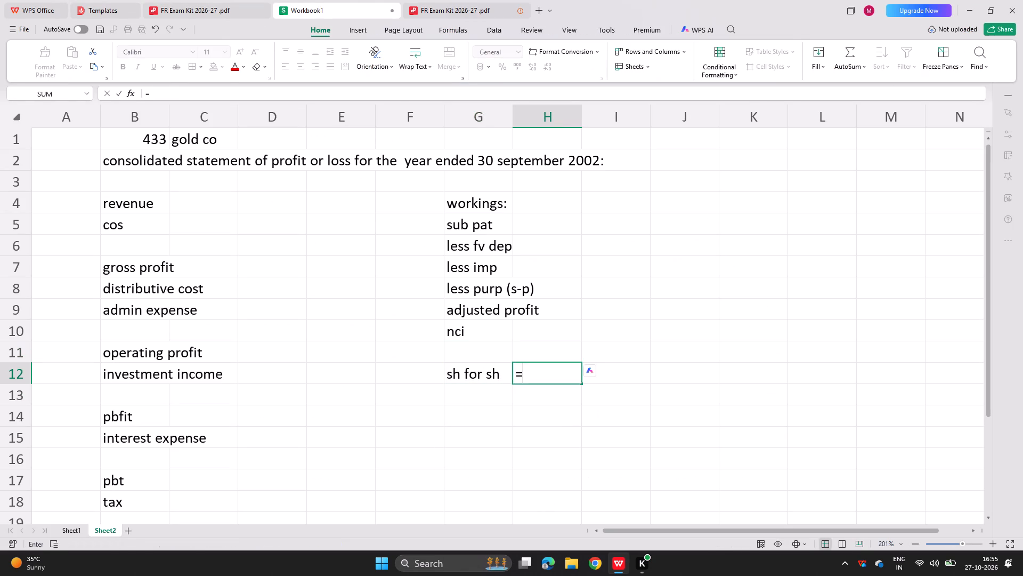
click(225, 0)
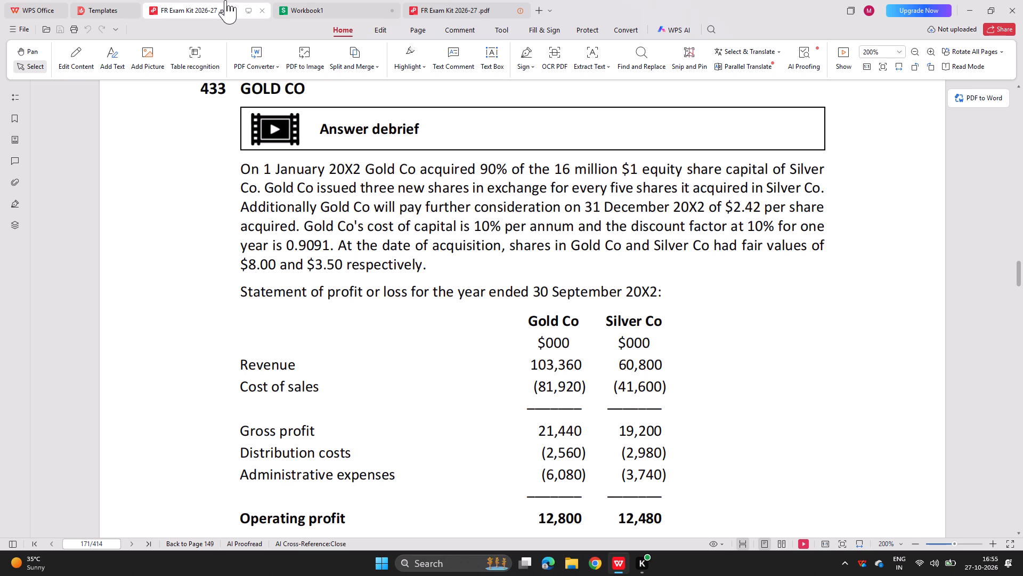
click(317, 0)
text(16000*3/5)
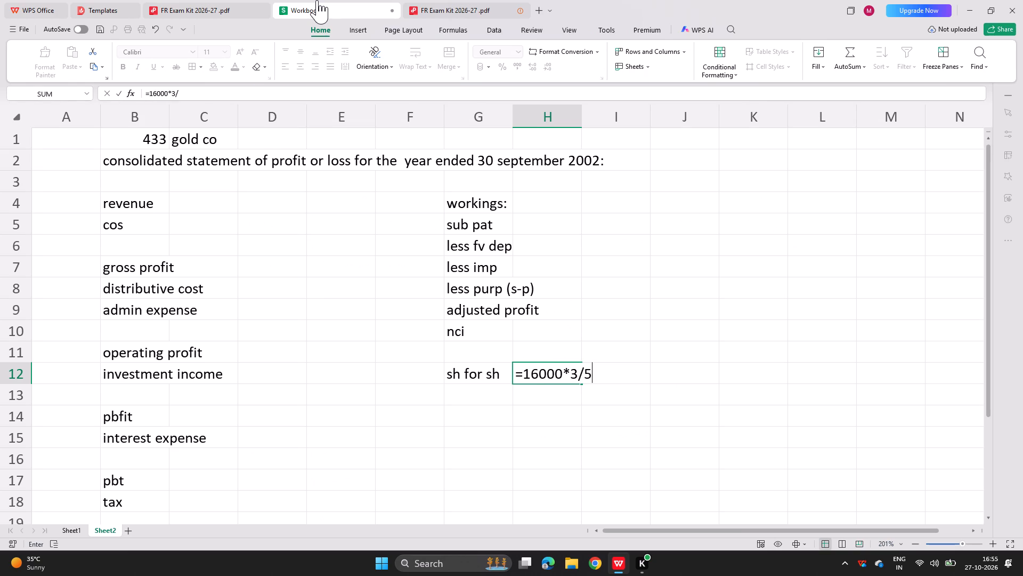
click(210, 0)
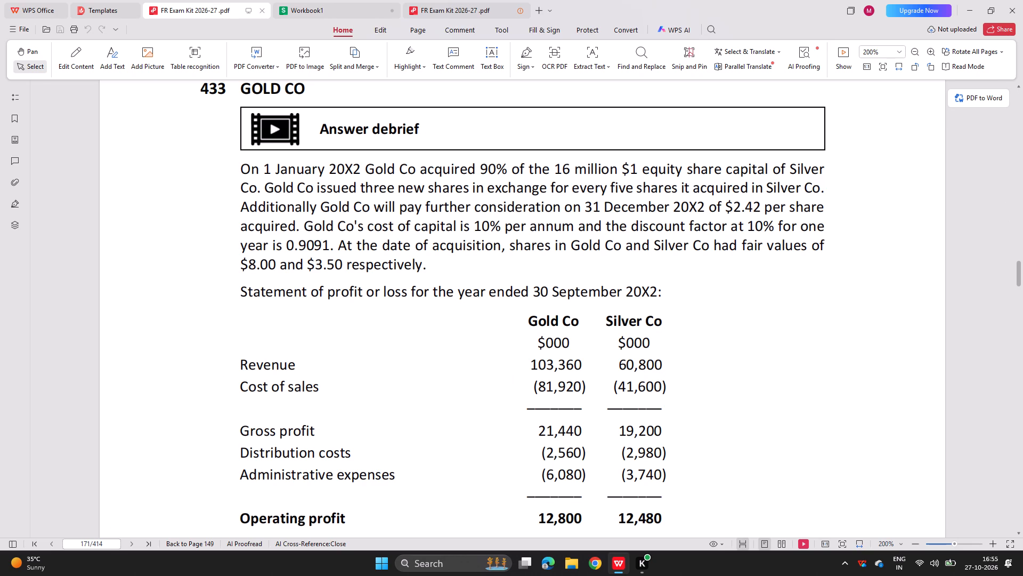
click(307, 0)
text(*8)
key(Return)
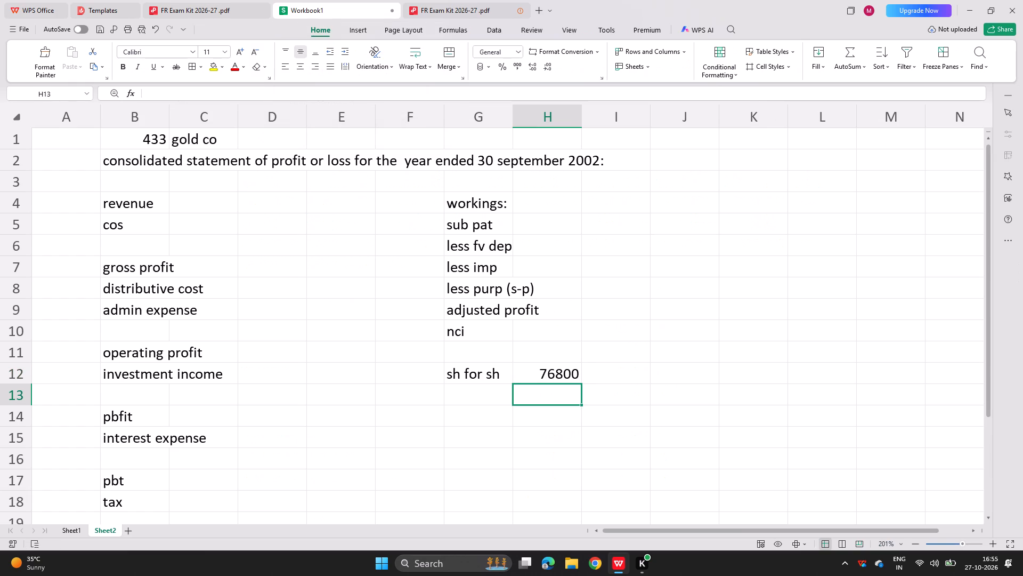
Look through the recent files list for an earlier workbook containing the Gold Co consolidation answer.
click(27, 0)
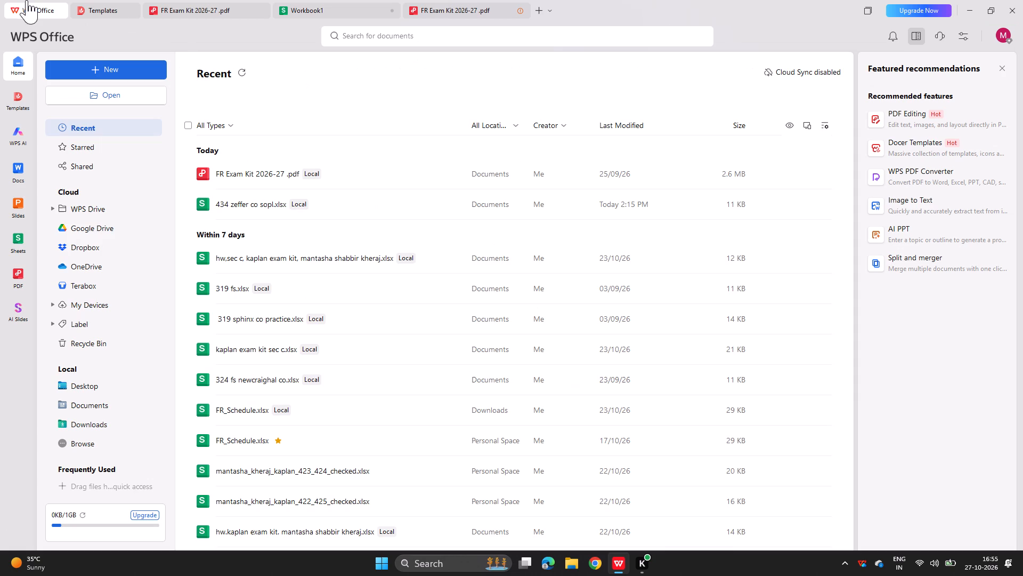
scroll(301, 402, down, 7)
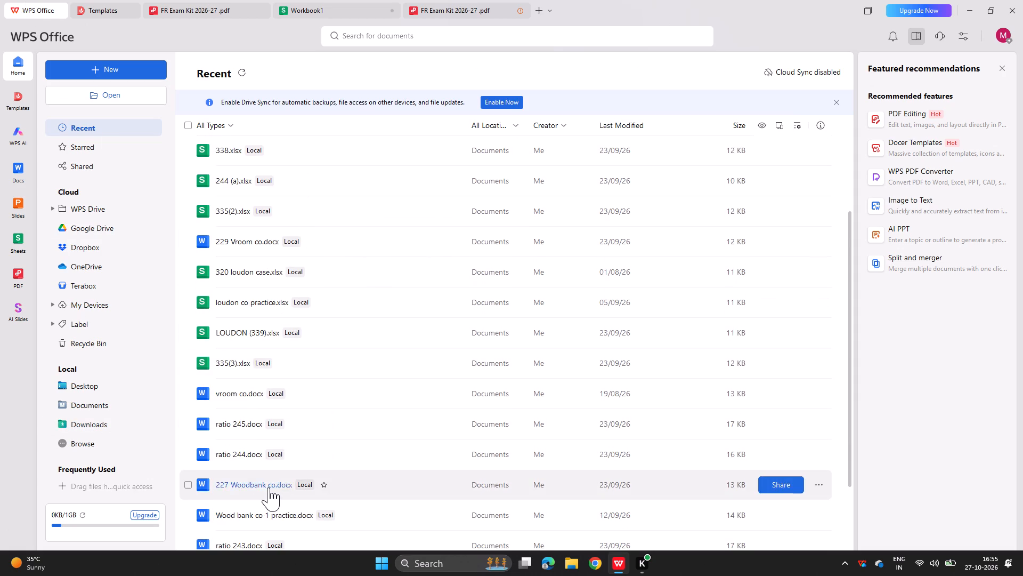
scroll(269, 487, down, 4)
scroll(327, 337, down, 6)
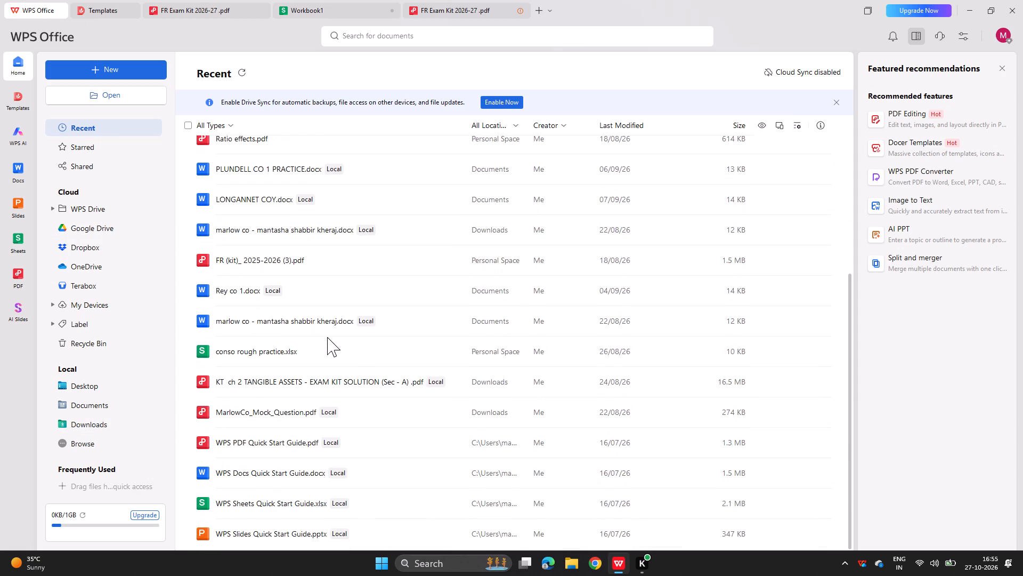
scroll(327, 337, up, 11)
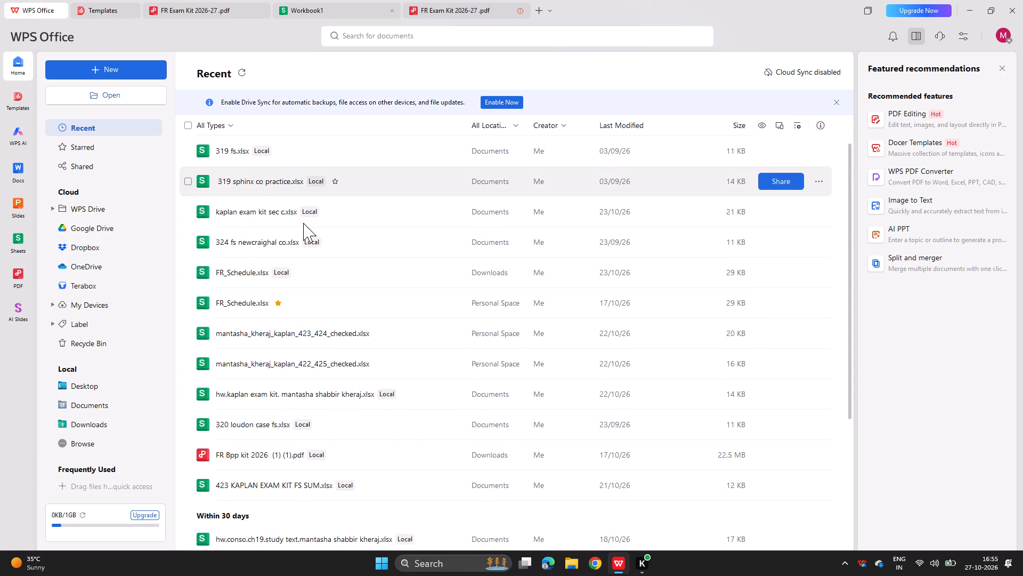
scroll(294, 430, down, 2)
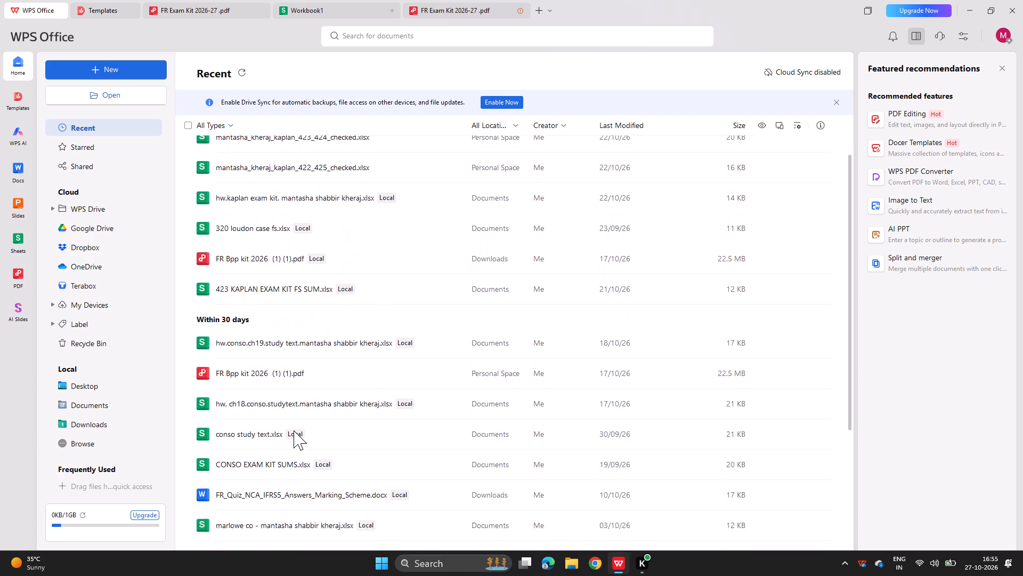
scroll(294, 430, down, 2)
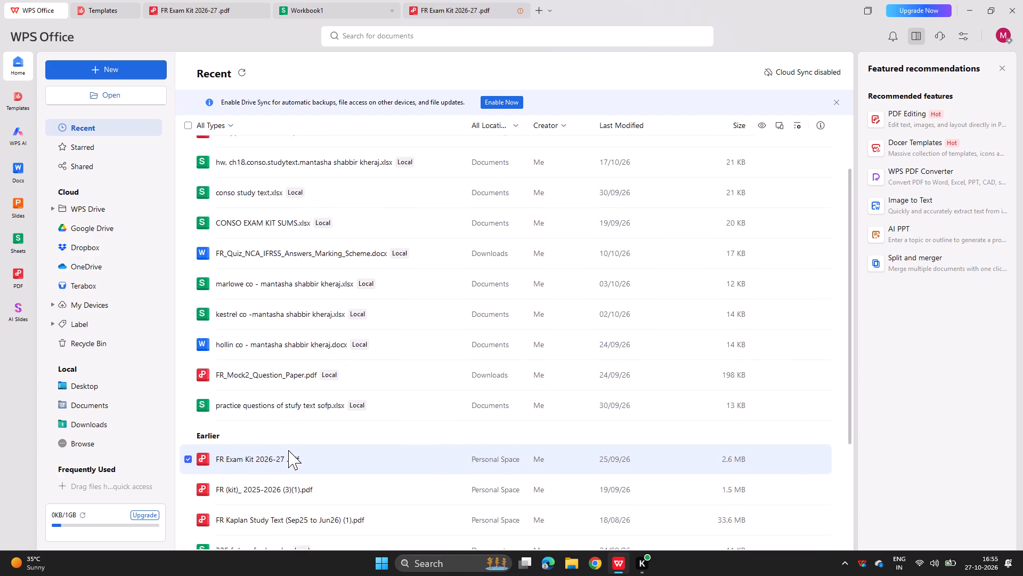
scroll(288, 450, down, 1)
scroll(341, 205, up, 14)
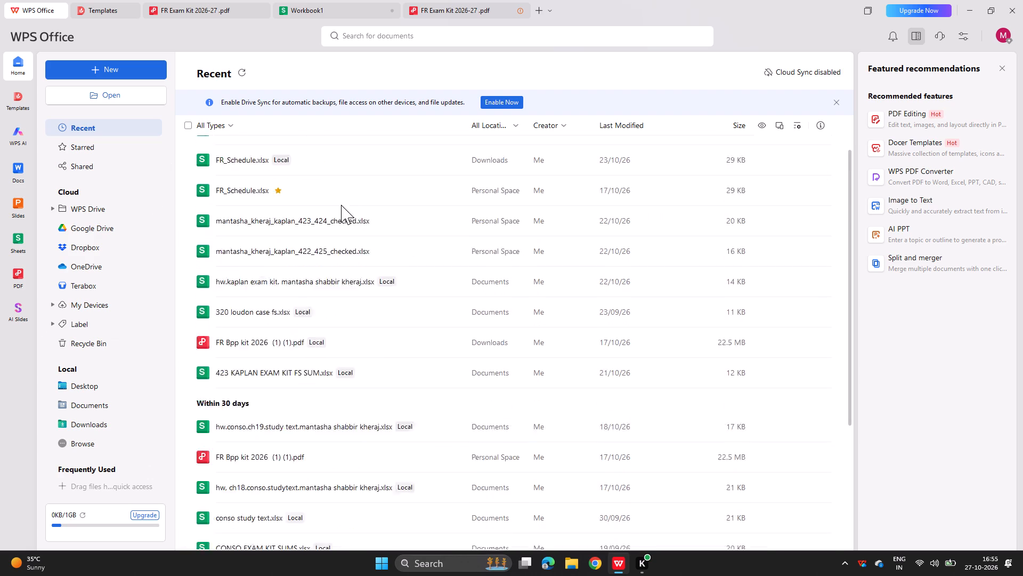
scroll(314, 421, down, 1)
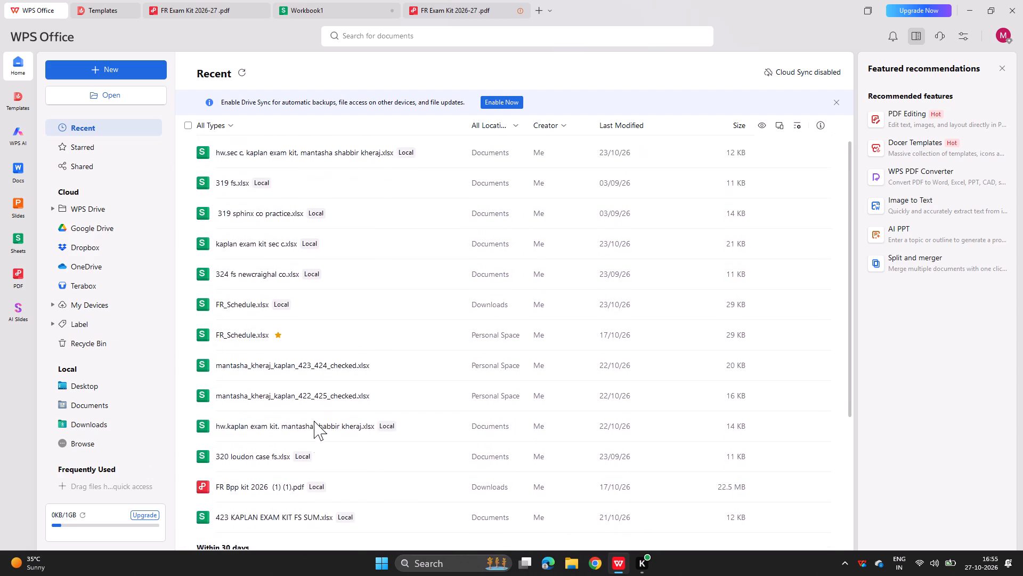
scroll(314, 421, down, 2)
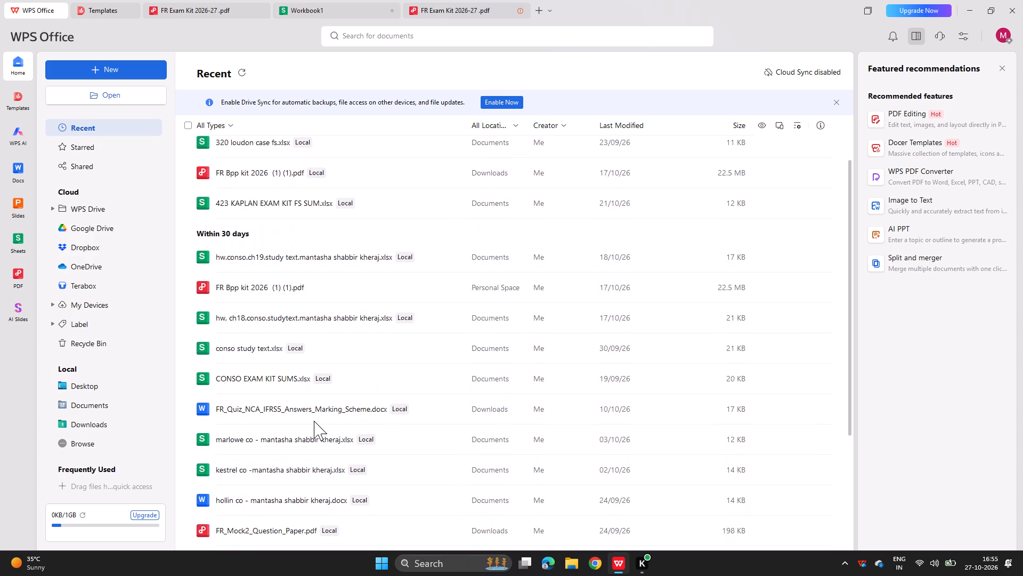
scroll(314, 421, down, 1)
scroll(355, 293, down, 2)
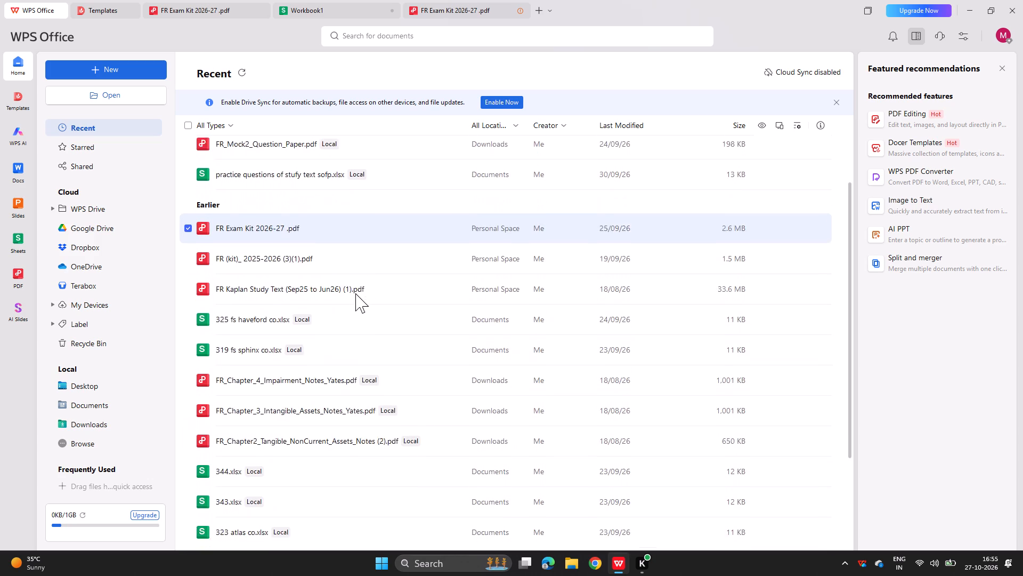
scroll(355, 293, down, 1)
scroll(308, 506, down, 1)
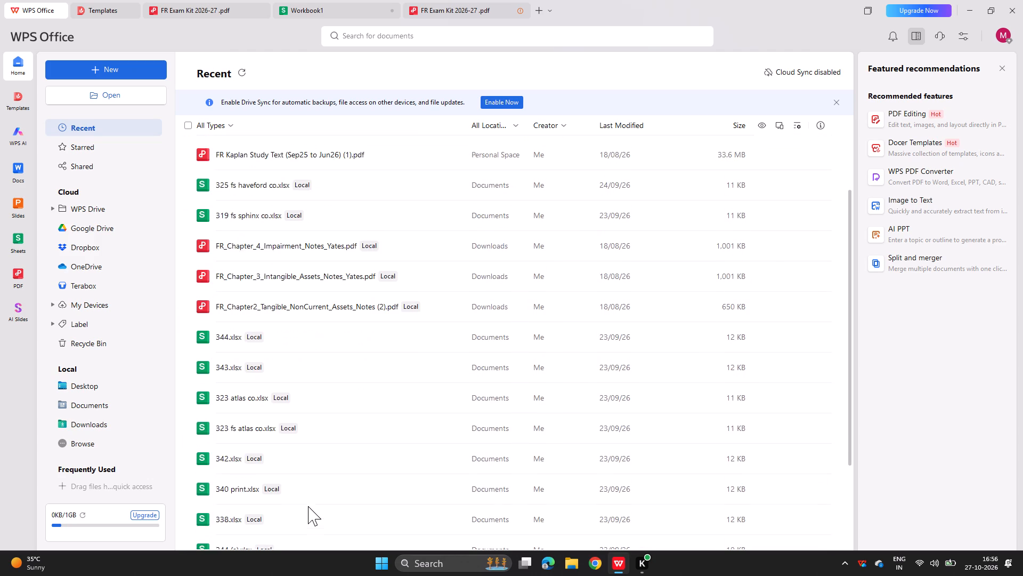
scroll(308, 506, down, 2)
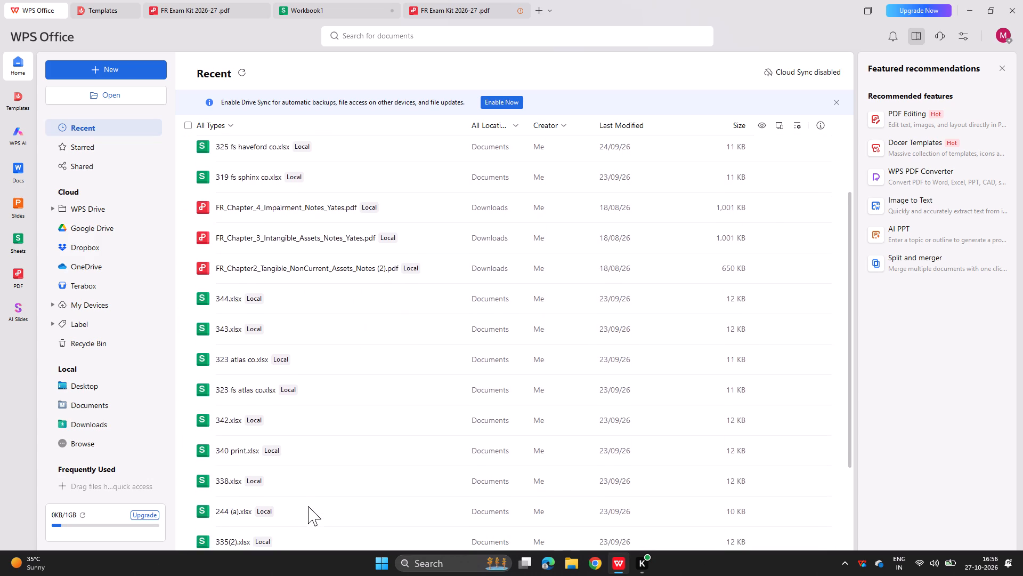
scroll(308, 506, down, 1)
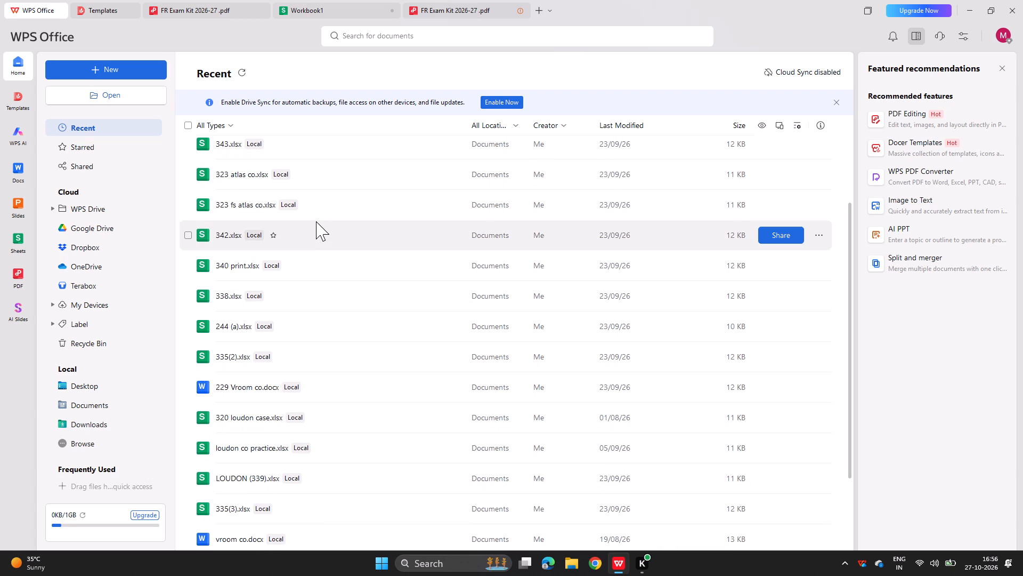
scroll(296, 575, down, 2)
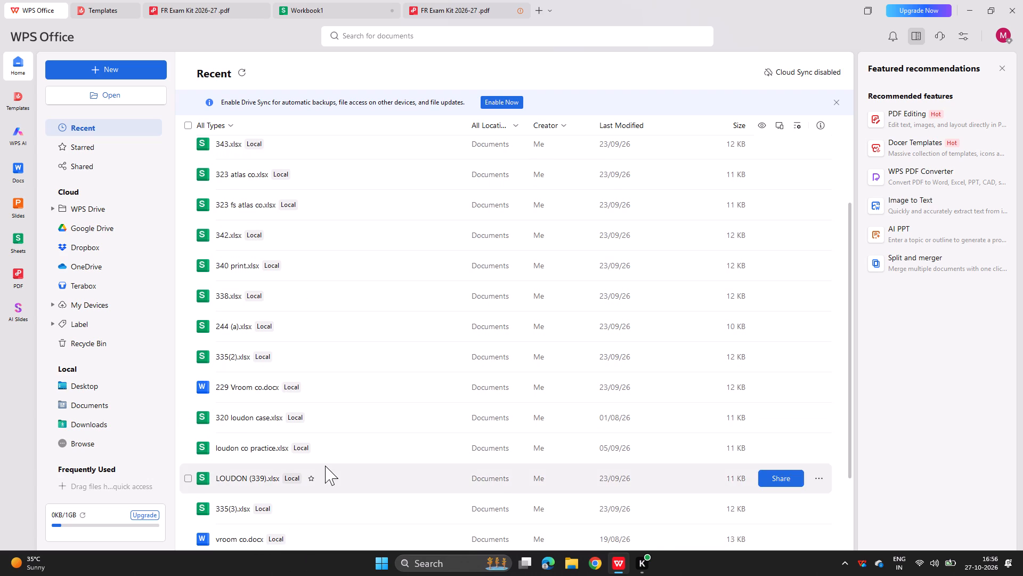
Open 342.xlsx, check its profit or loss, equity and cash flow workings, and close it.
double_click(279, 227)
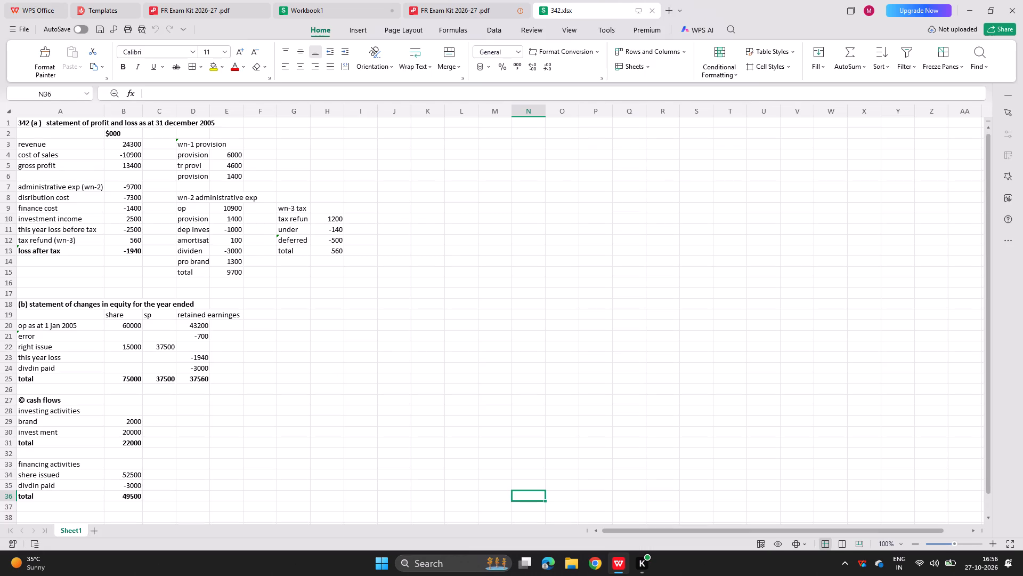
scroll(186, 256, up, 2)
scroll(186, 256, right, 5)
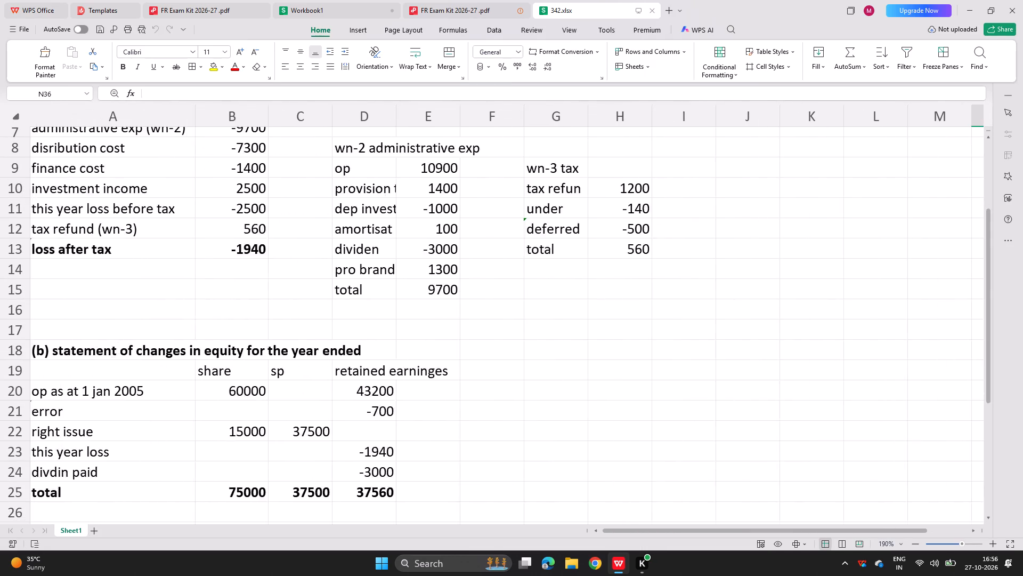
scroll(186, 256, up, 6)
scroll(185, 249, down, 4)
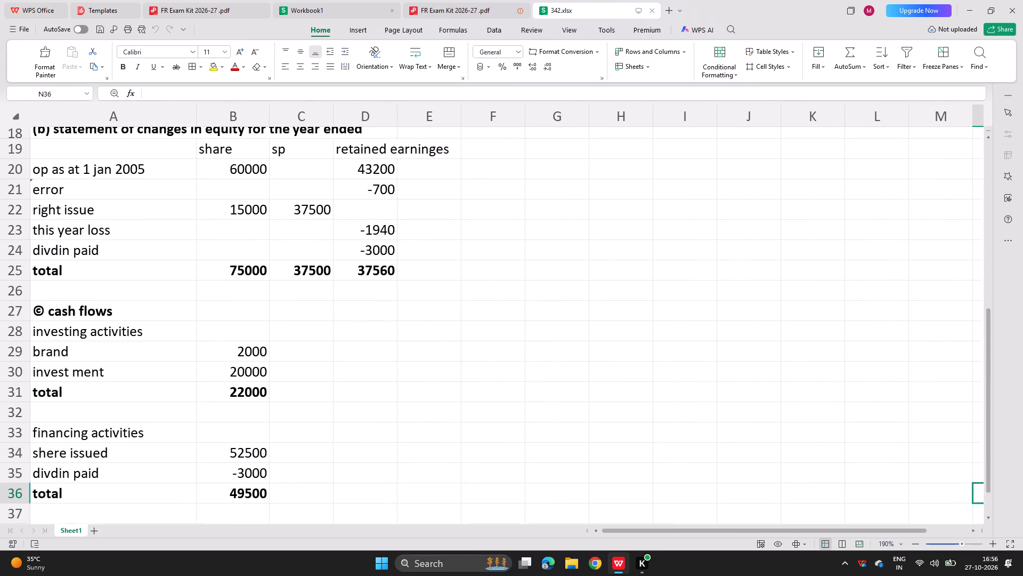
scroll(185, 249, down, 6)
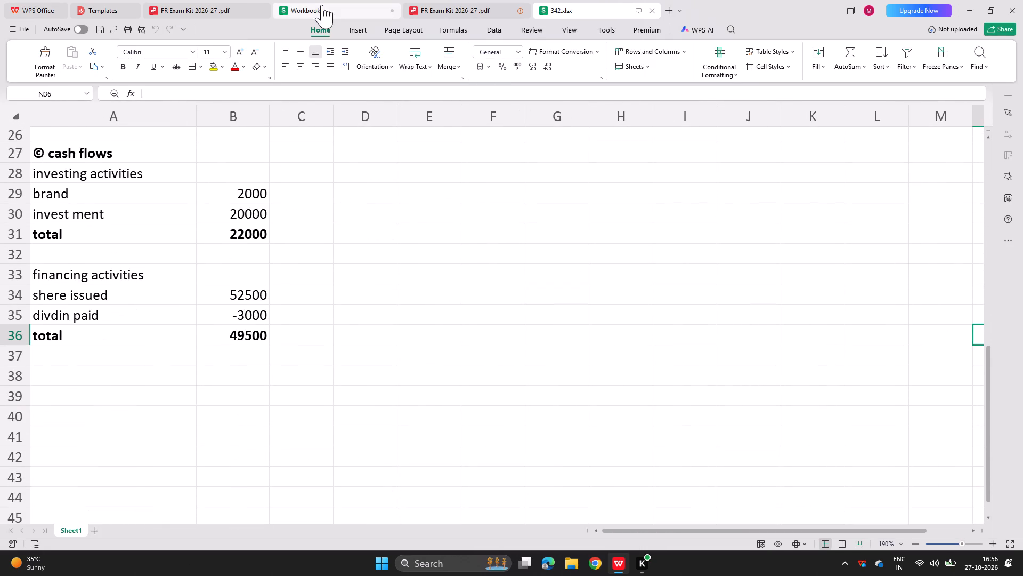
click(651, 9)
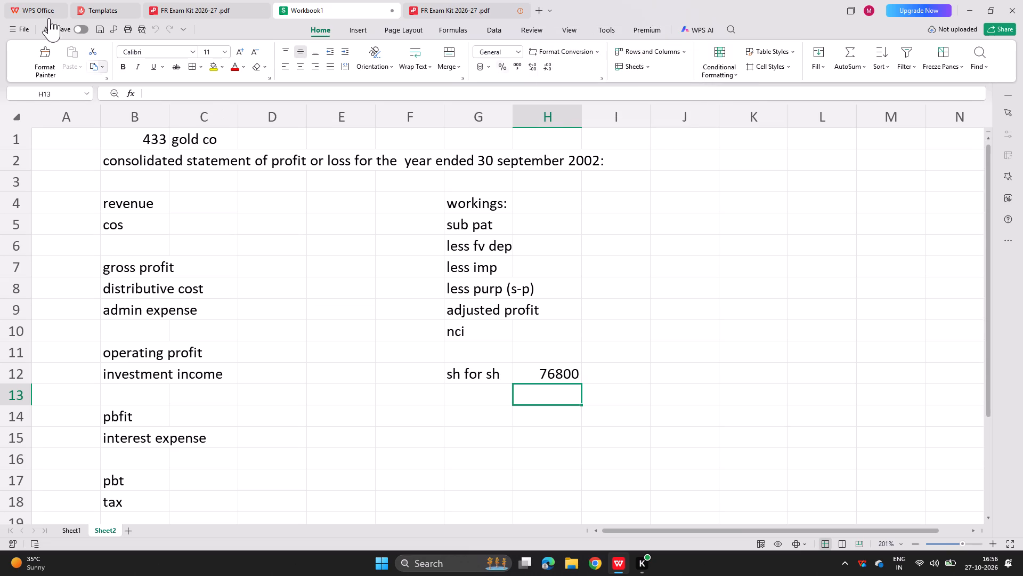
Open 335(2).xlsx, check its consolidated statement of financial position and working notes, and close it.
click(39, 2)
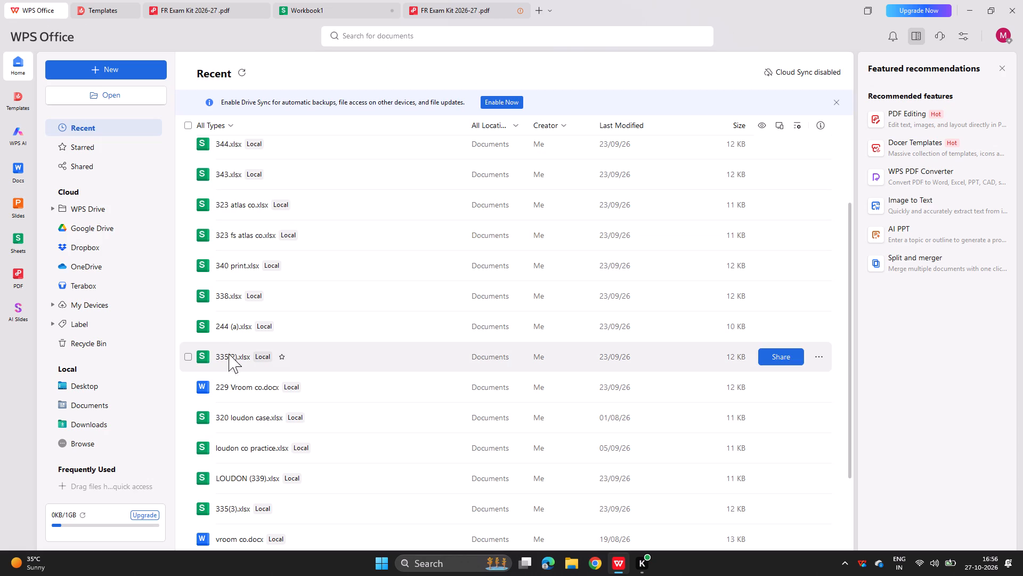
double_click(229, 355)
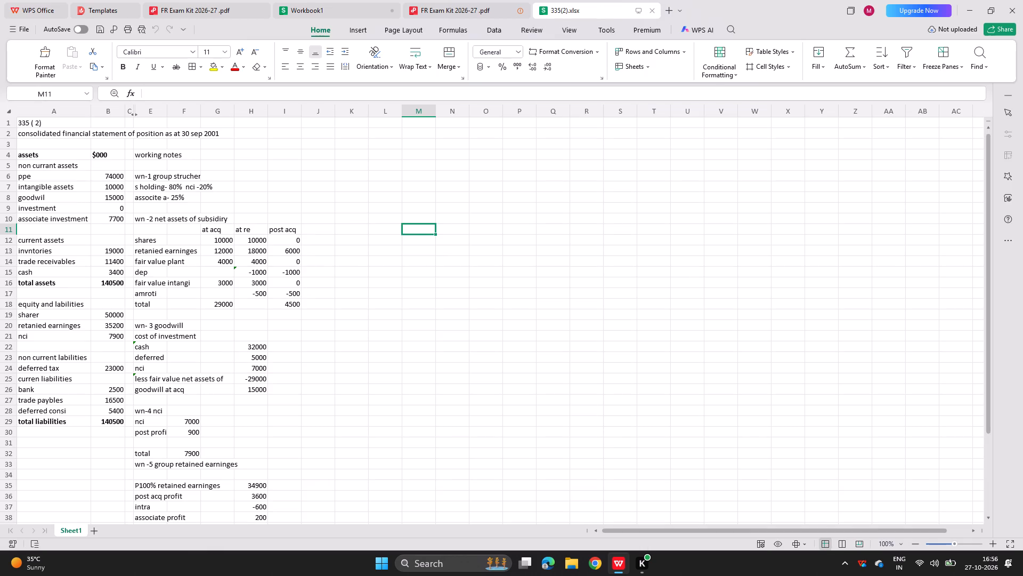
scroll(148, 389, right, 1)
scroll(148, 389, up, 5)
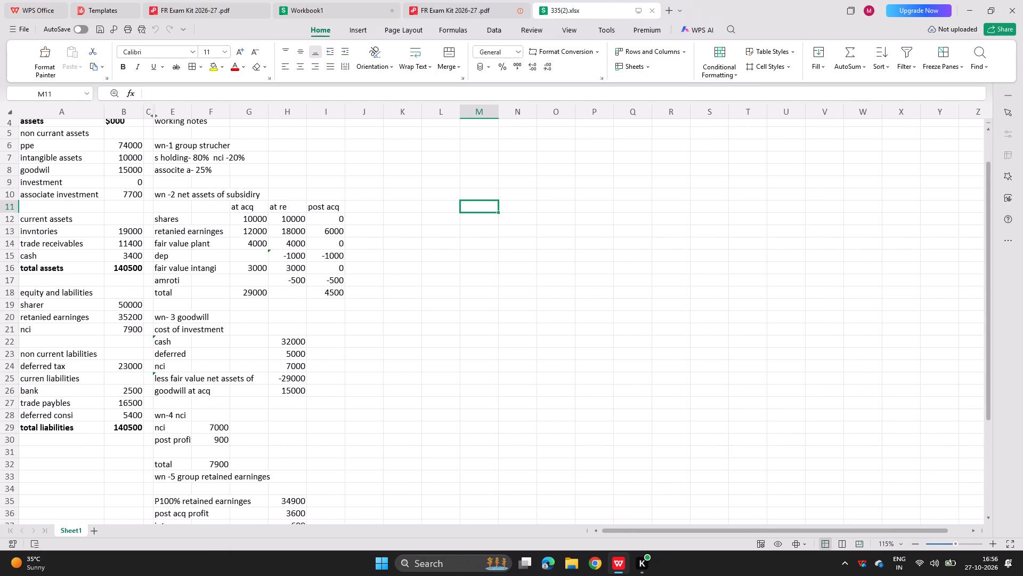
click(656, 12)
Open the workbook 312 gold co, conso, examkit.xlsx and check the share exchange formula in its goodwill calculation.
click(35, 2)
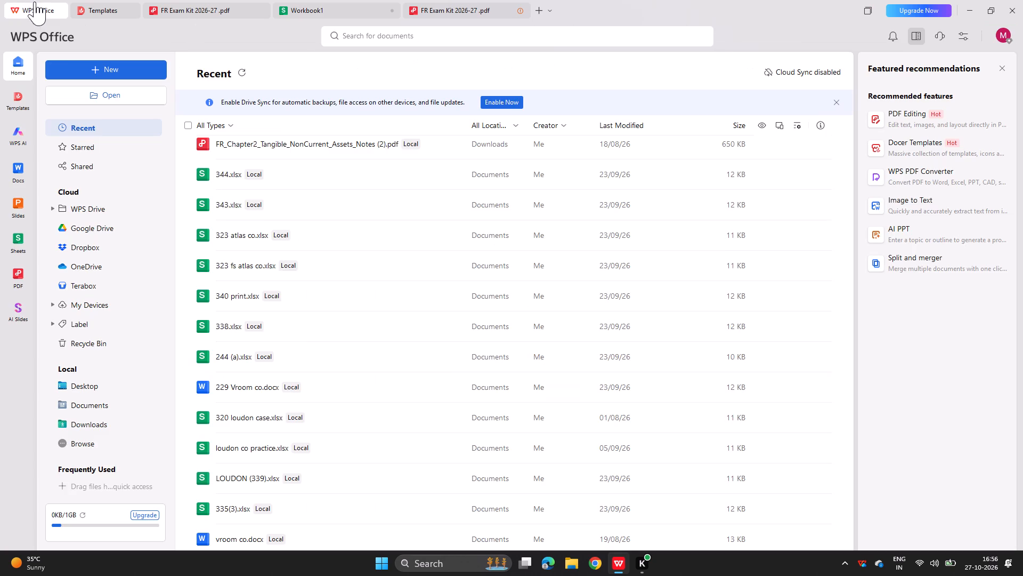
scroll(291, 326, down, 1)
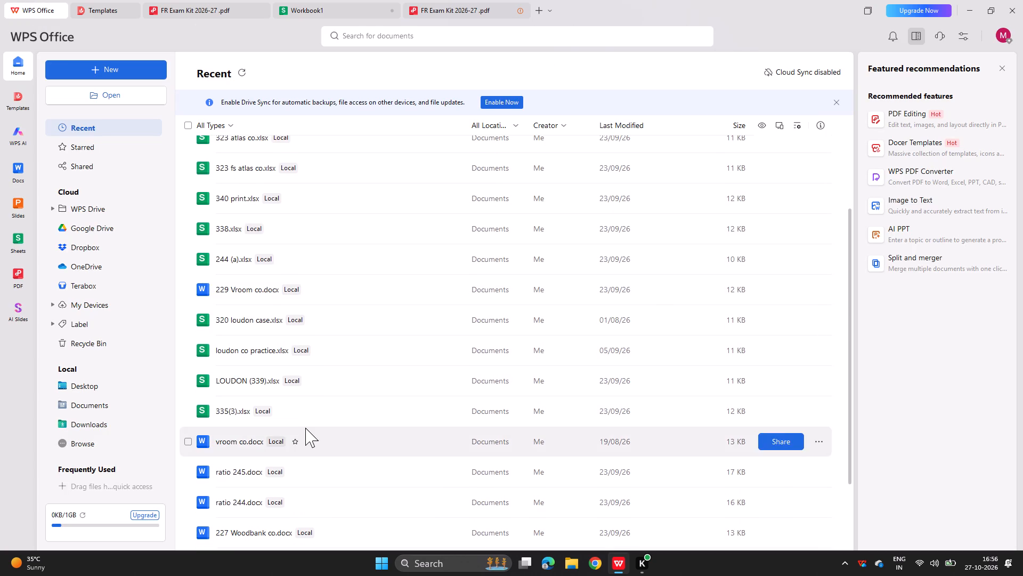
scroll(305, 428, down, 3)
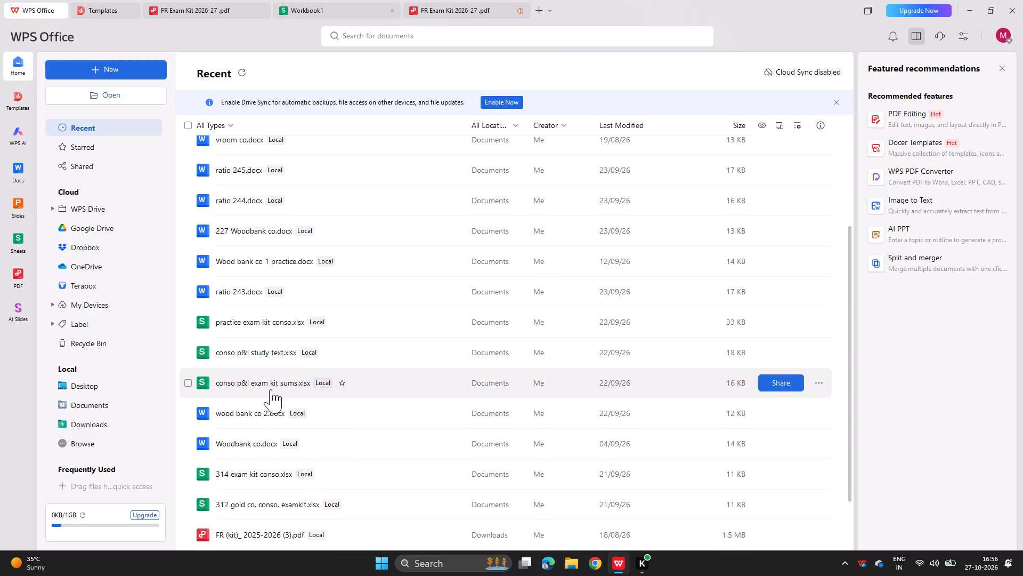
scroll(263, 482, down, 1)
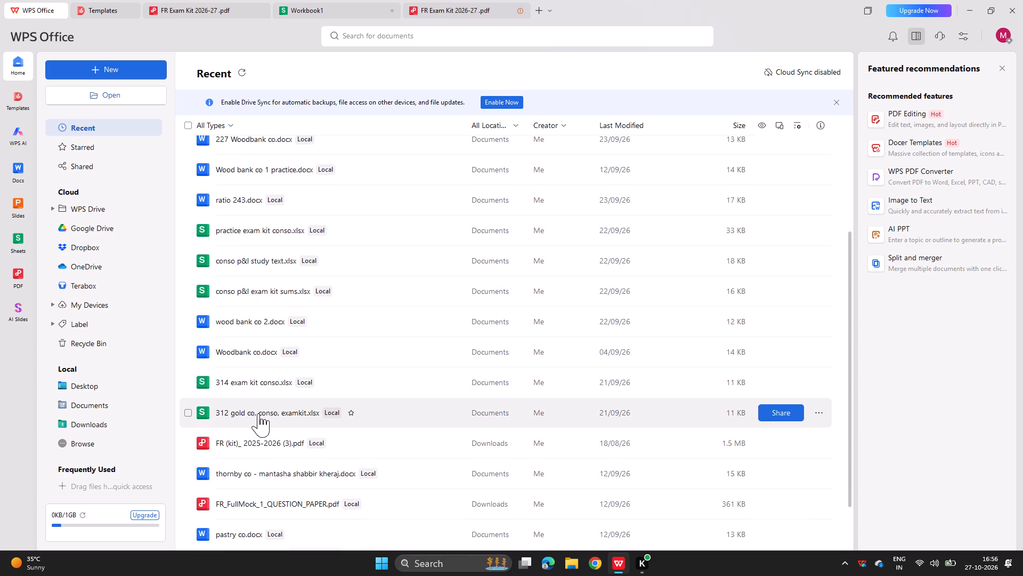
double_click(258, 413)
scroll(307, 258, up, 7)
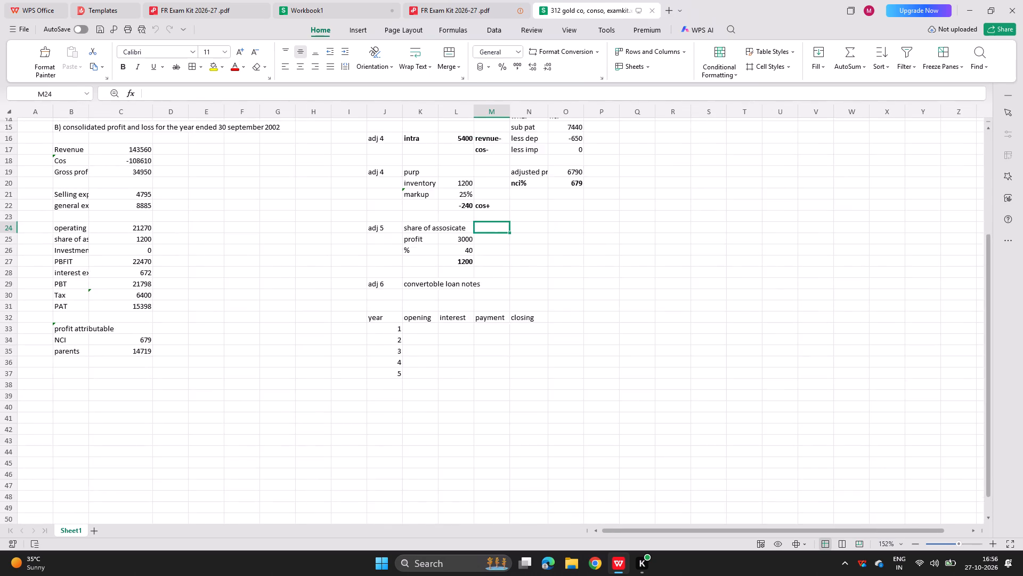
scroll(307, 258, up, 3)
scroll(307, 258, right, 4)
scroll(307, 258, up, 1)
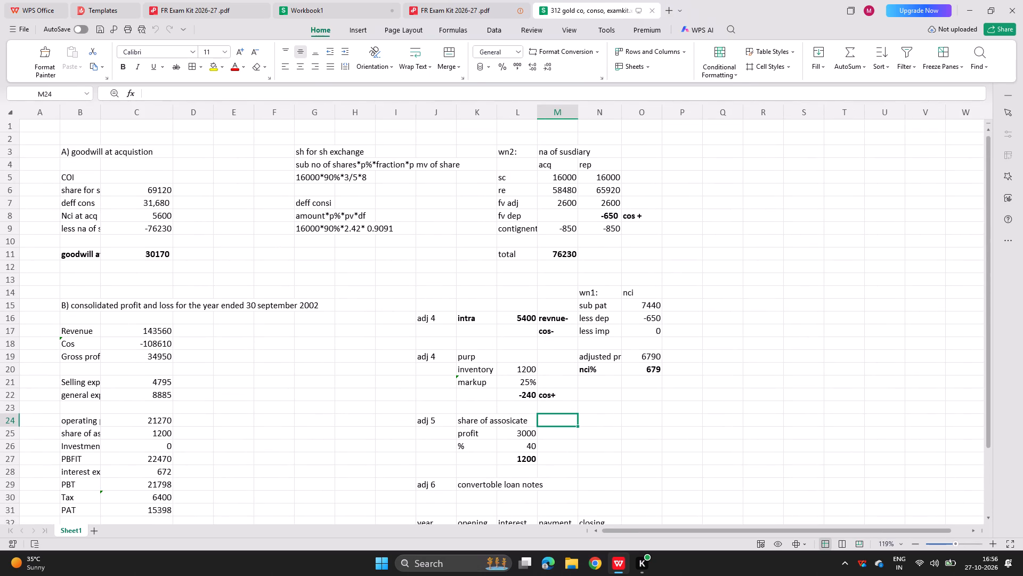
scroll(307, 258, up, 1)
double_click(158, 190)
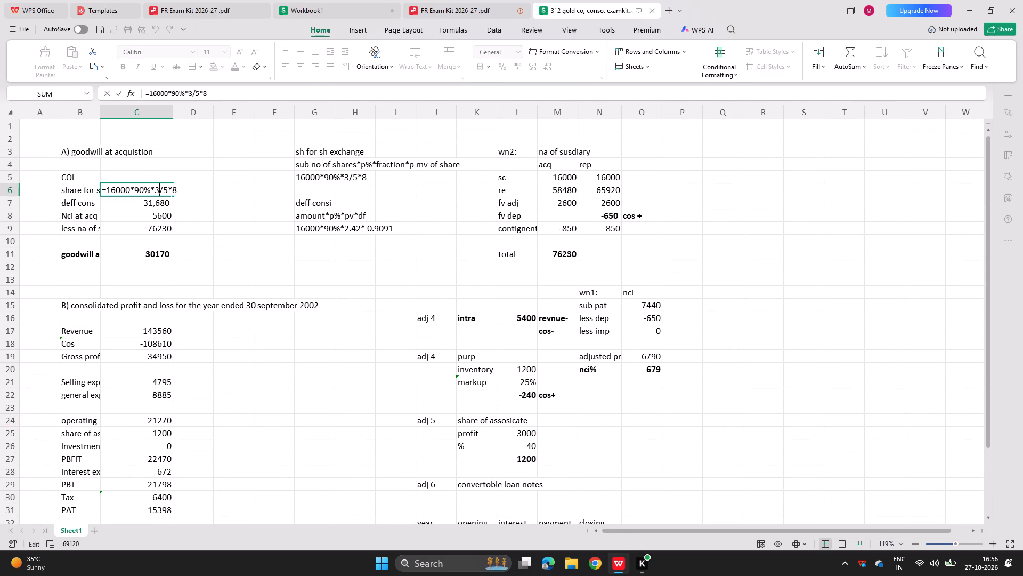
key(Return)
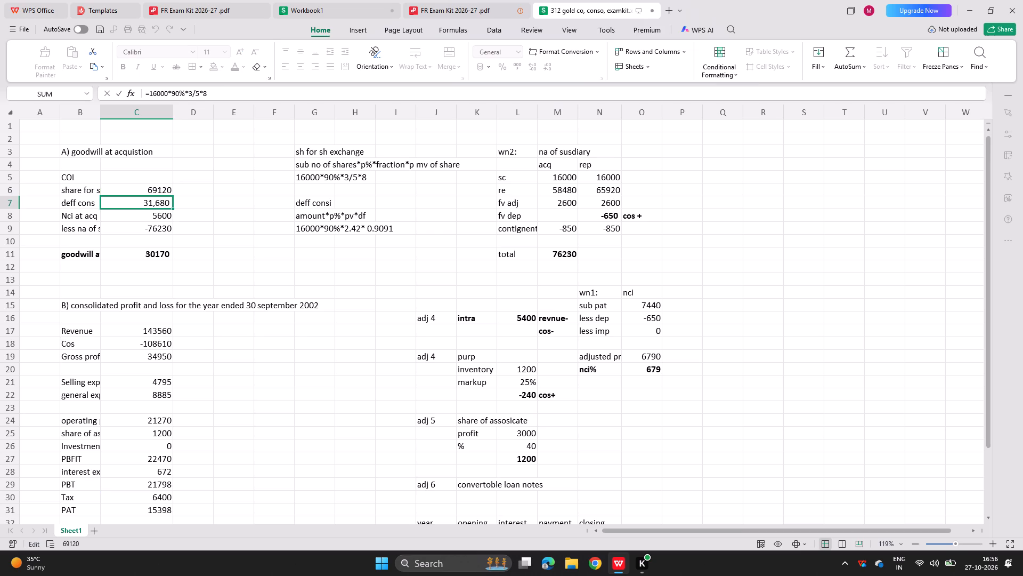
Back in Workbook1, multiply the share exchange formula in H12 by 0.90 for the parent's holding.
click(353, 0)
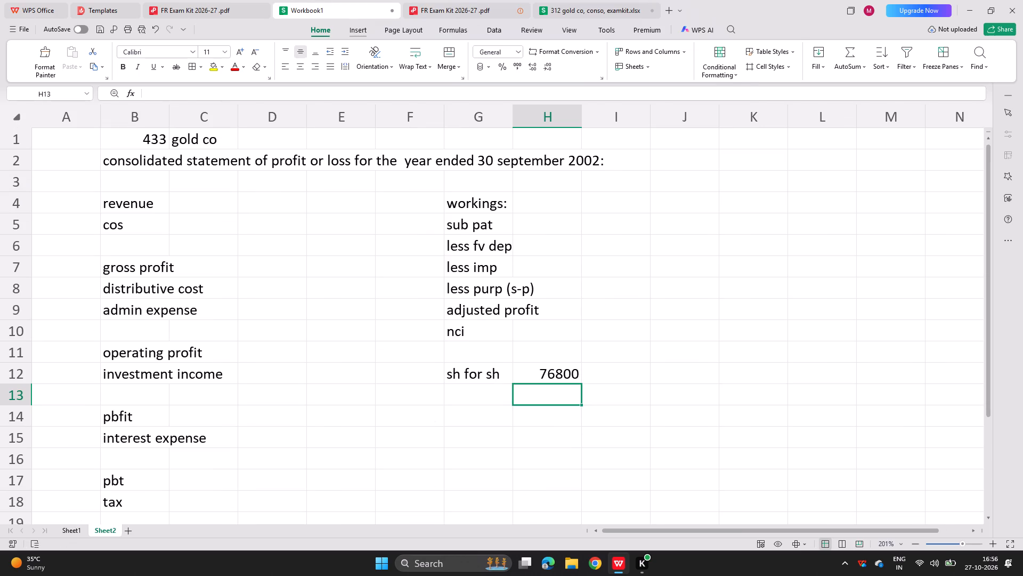
double_click(542, 375)
click(616, 373)
text(*0.90)
key(Return)
Move the "sh for sh" label and its value from G12:H12 down one row to G13:H13.
drag(474, 379, 563, 378)
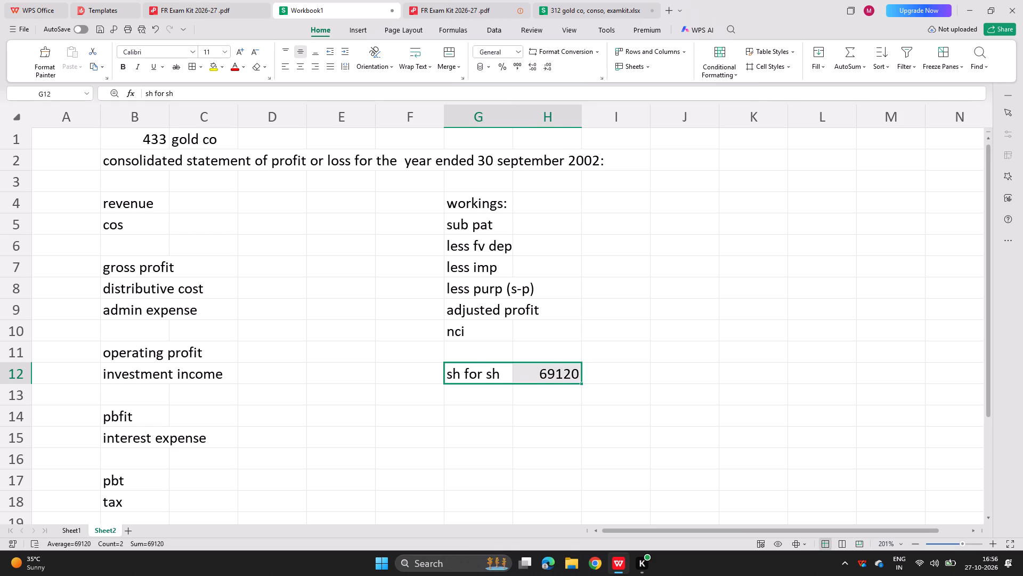
key(ctrl+x)
click(478, 406)
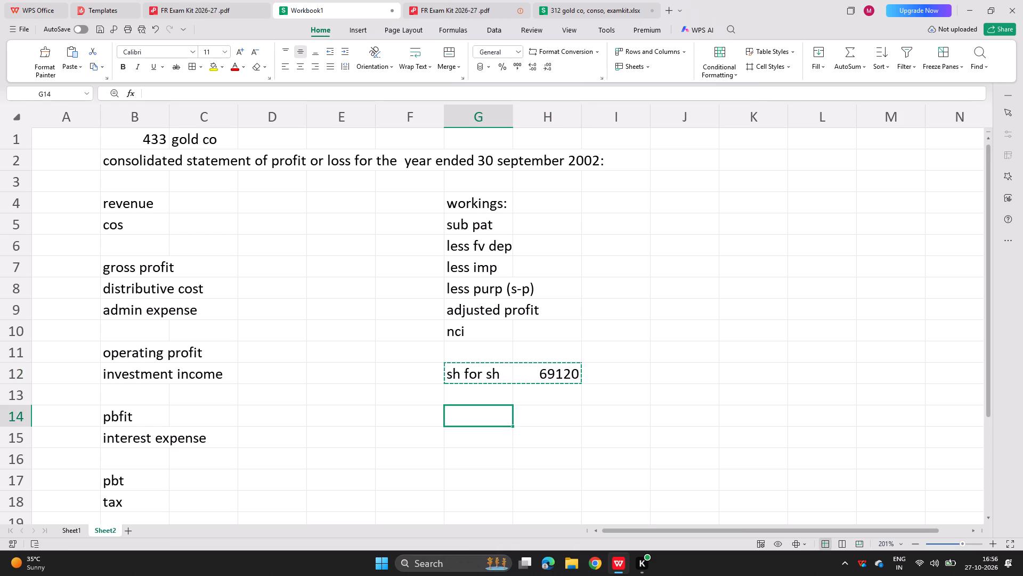
click(484, 394)
key(ctrl+v)
Enter the heading "goodwill" in G12 above the share exchange line.
click(469, 370)
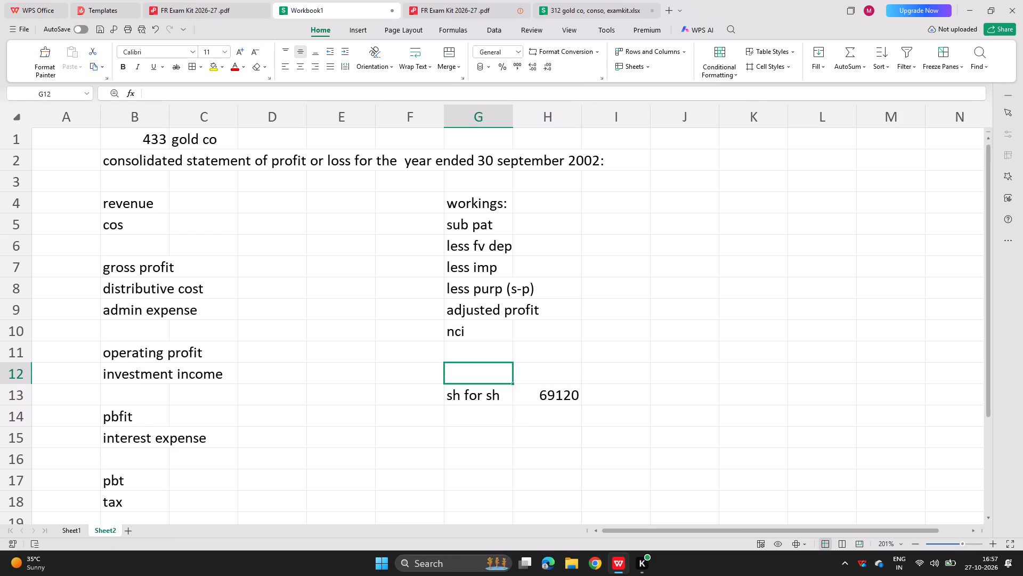
text(coi)
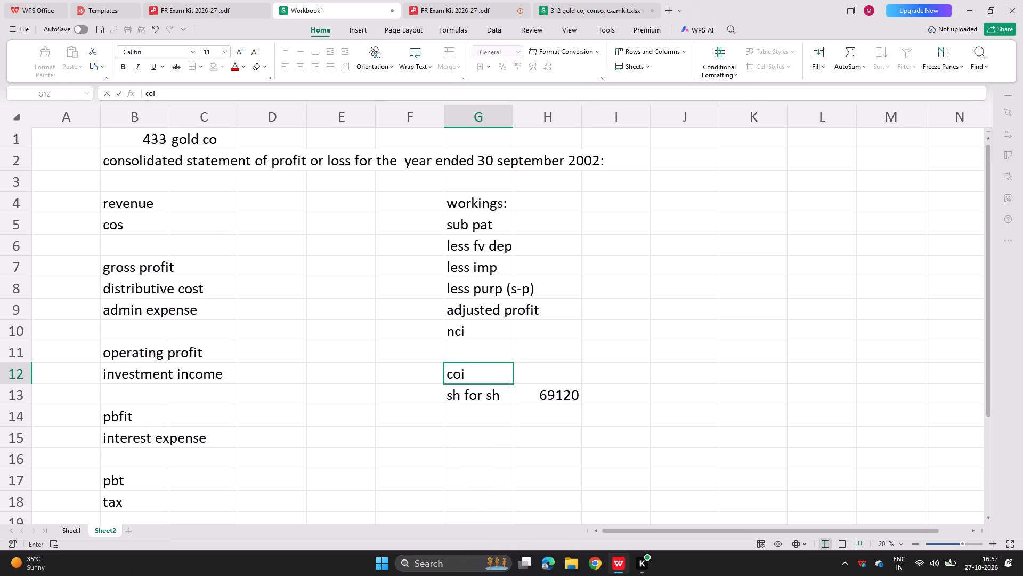
key(BackSpace)
key(BackSpace)
key(BackSpace)
text(goodwill)
key(Return)
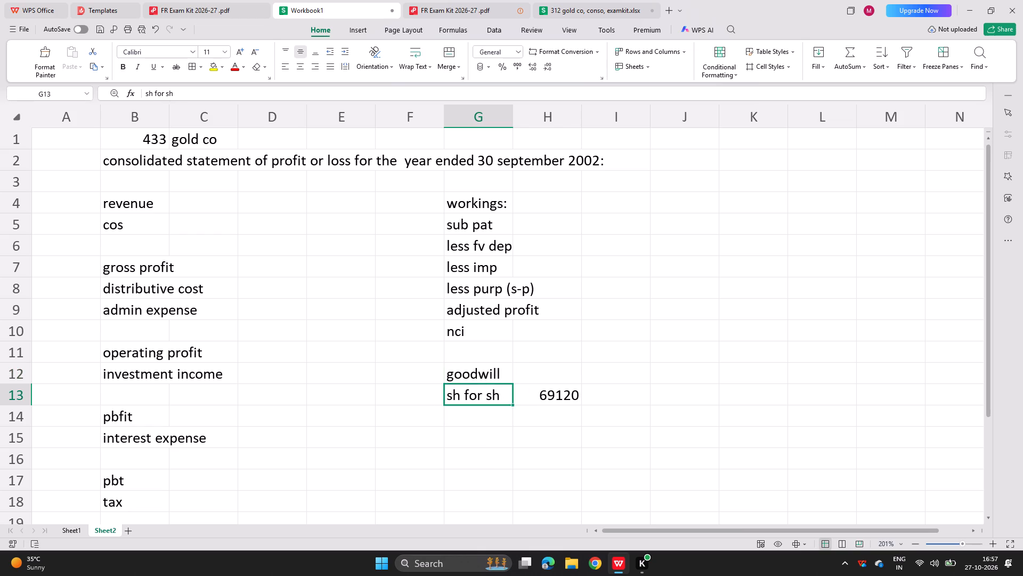
Check the deferred consideration formula in the 312 gold co workbook, and label G14 of Workbook1 "deff consi".
click(569, 0)
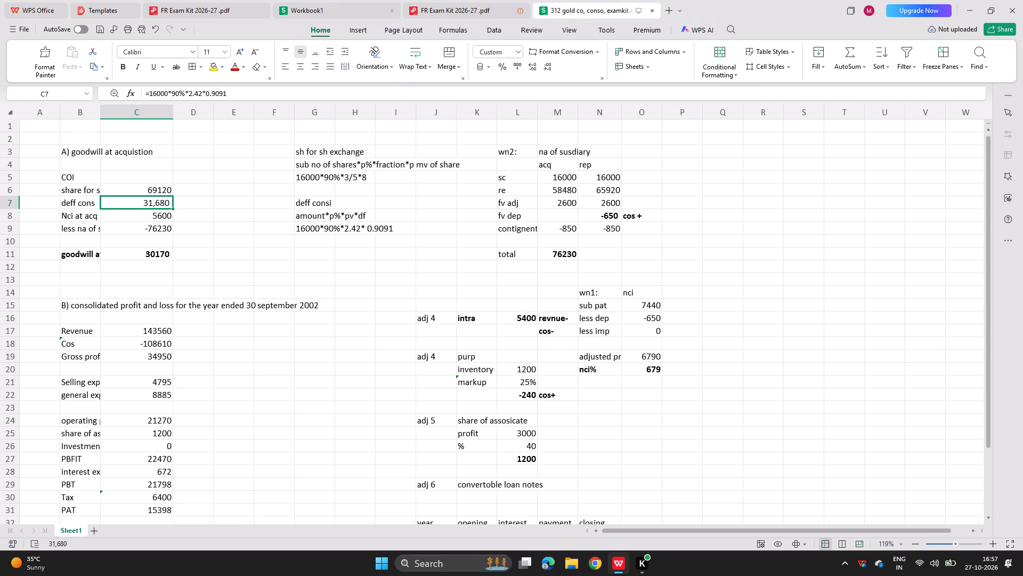
double_click(129, 203)
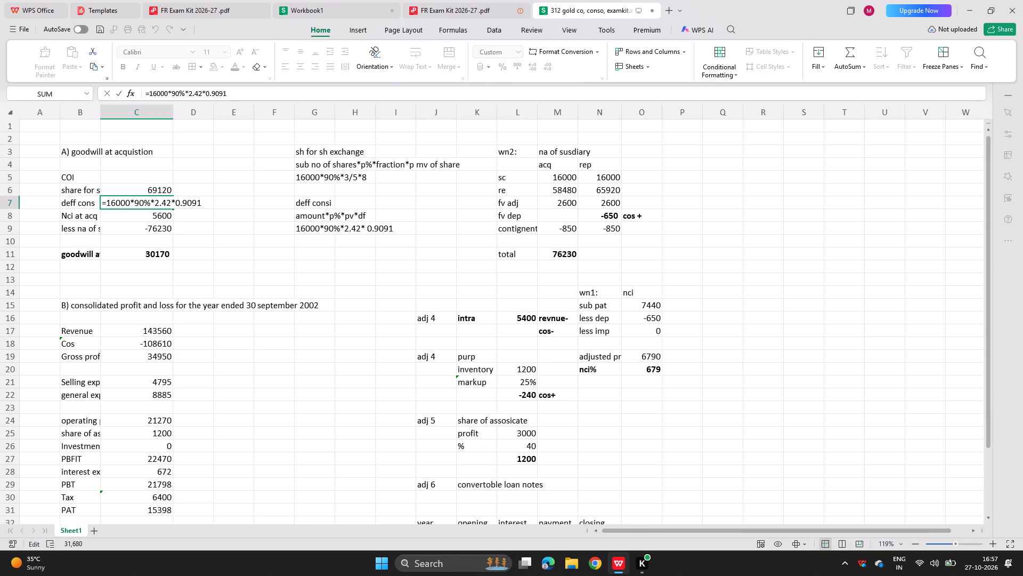
key(Return)
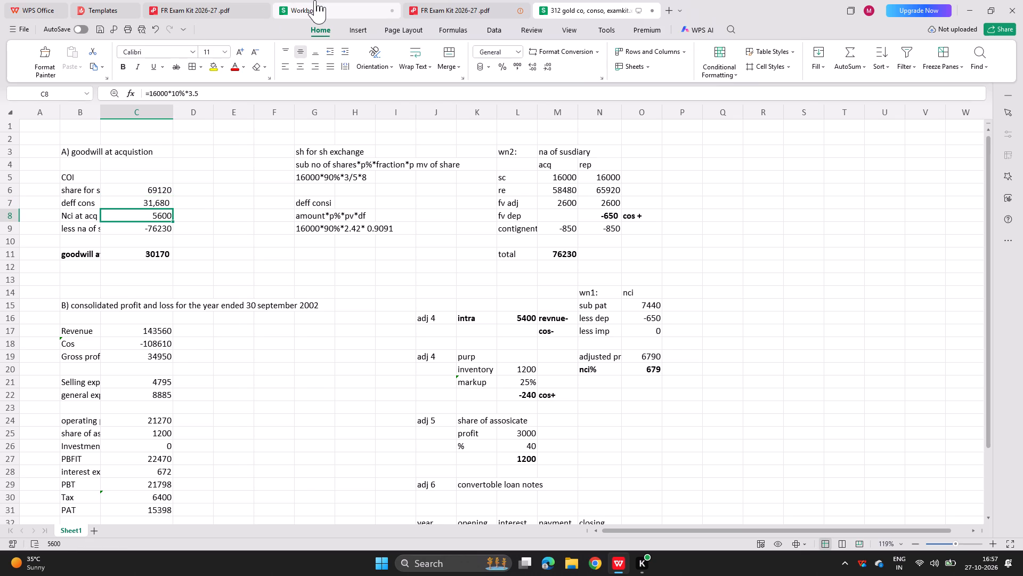
click(315, 0)
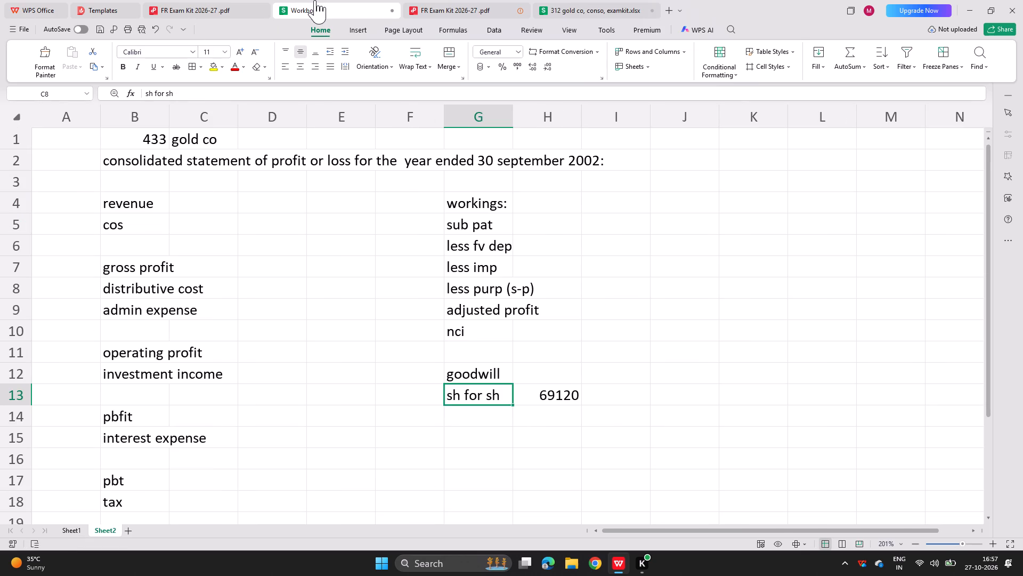
key(Down)
text(deff ocnso)
key(BackSpace)
key(BackSpace)
key(BackSpace)
key(BackSpace)
key(BackSpace)
text(consi)
key(Right)
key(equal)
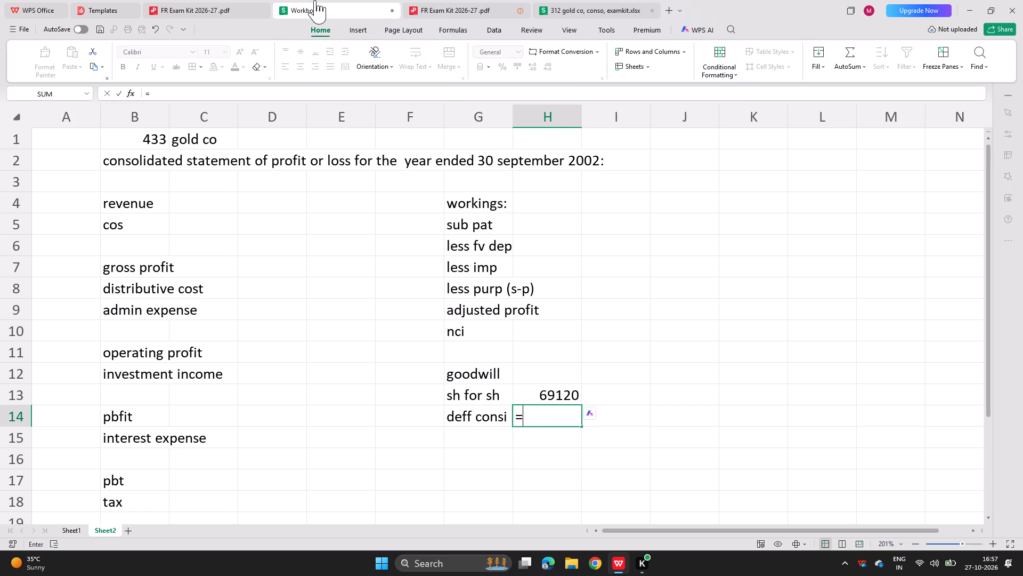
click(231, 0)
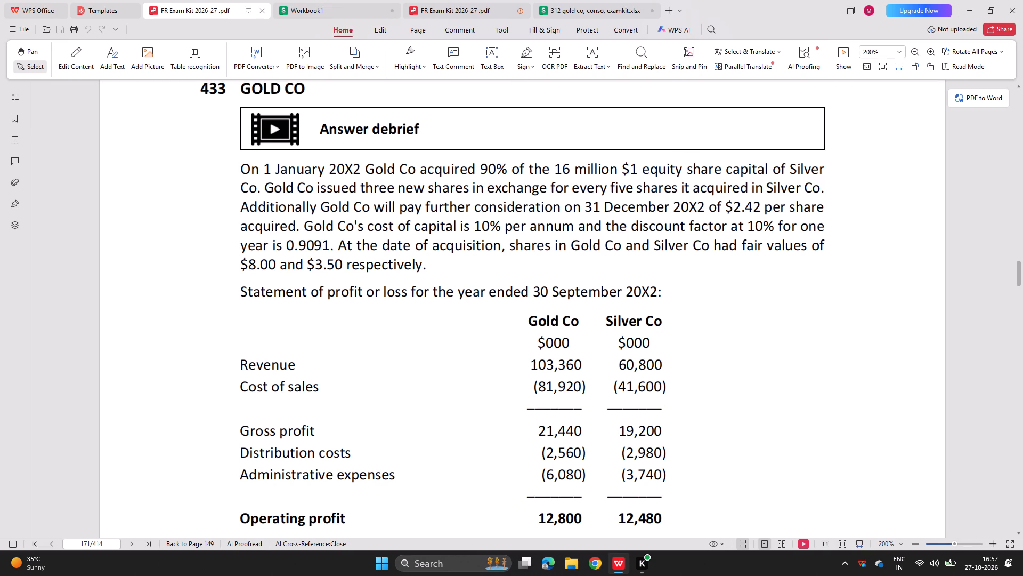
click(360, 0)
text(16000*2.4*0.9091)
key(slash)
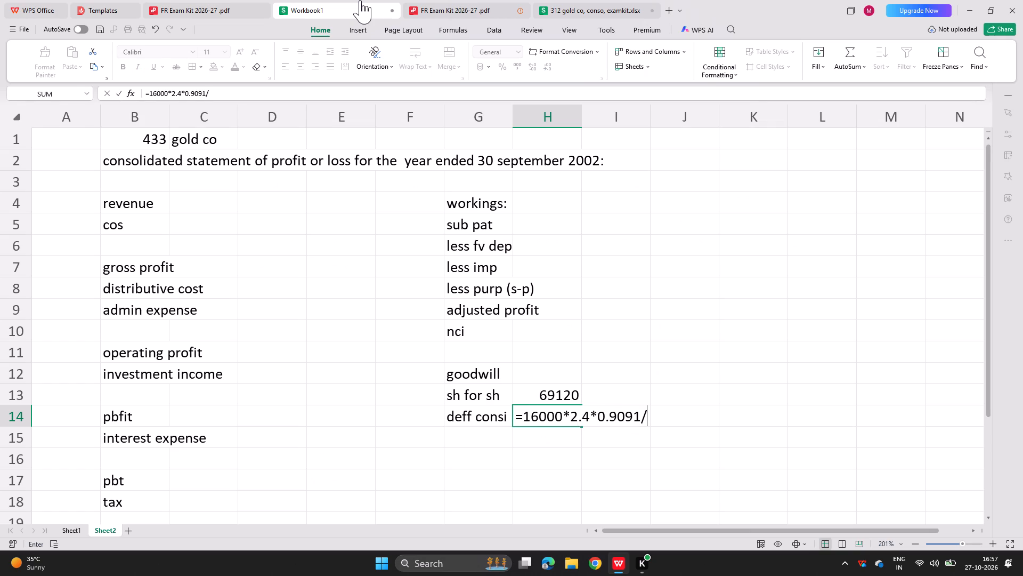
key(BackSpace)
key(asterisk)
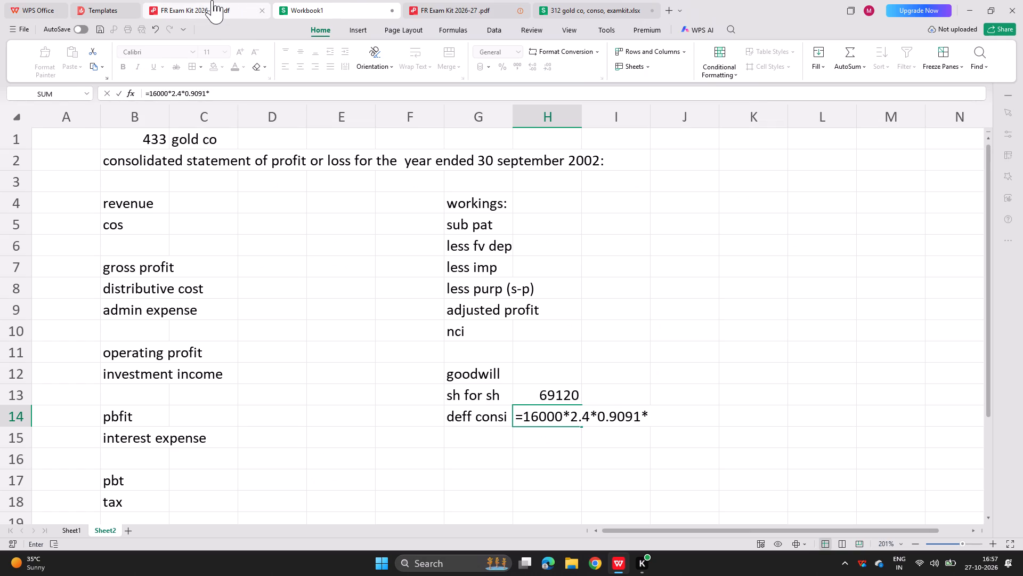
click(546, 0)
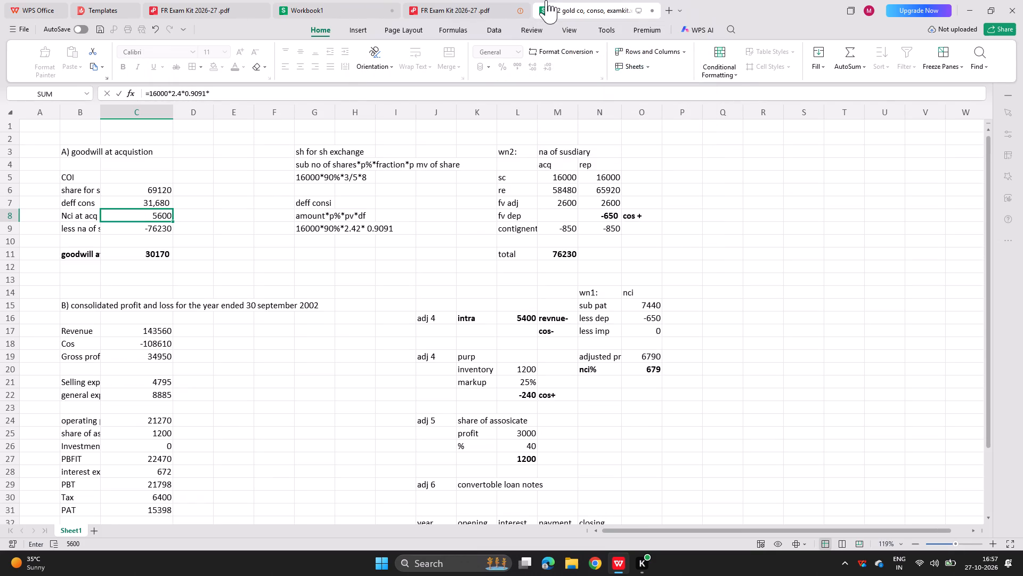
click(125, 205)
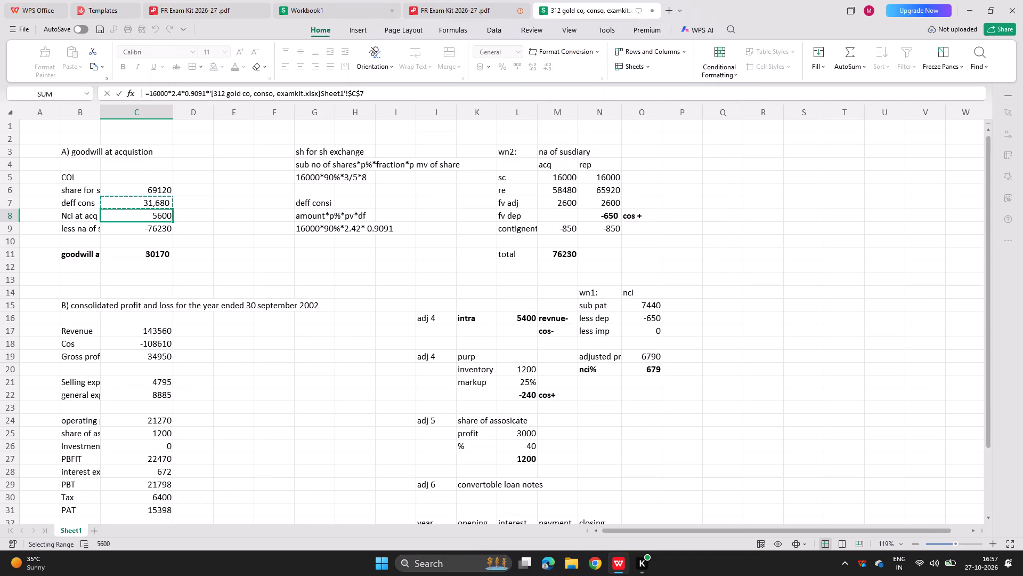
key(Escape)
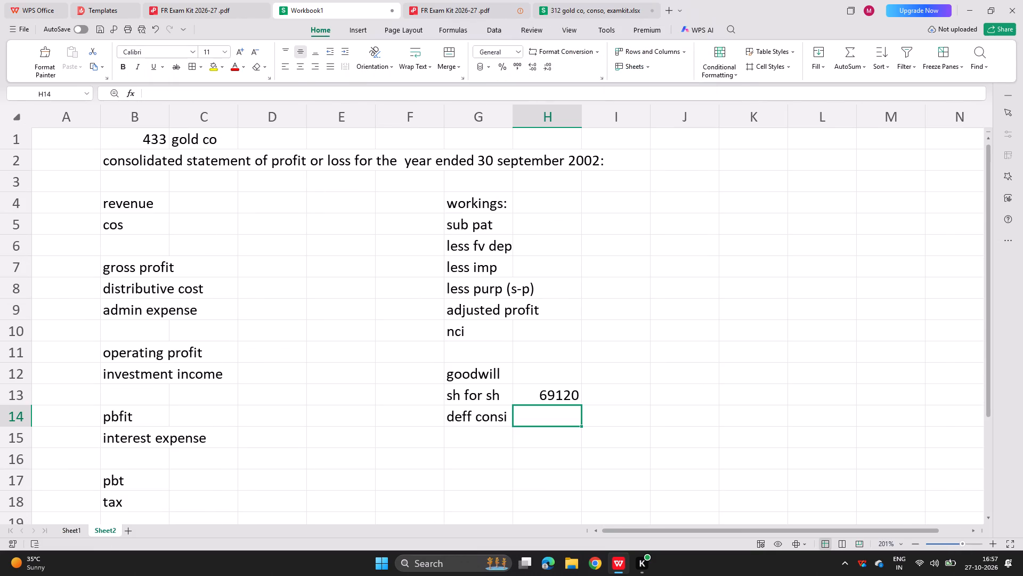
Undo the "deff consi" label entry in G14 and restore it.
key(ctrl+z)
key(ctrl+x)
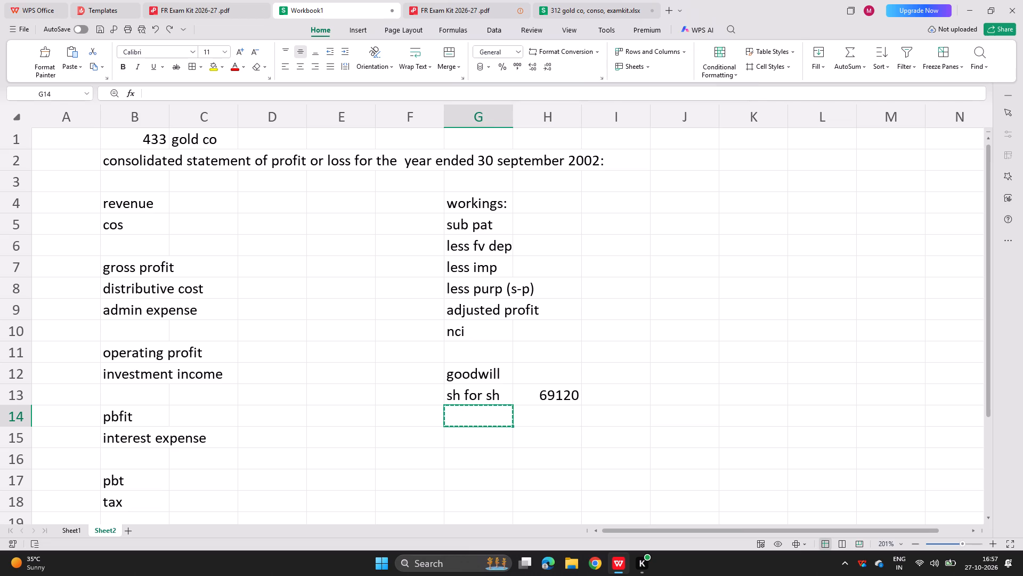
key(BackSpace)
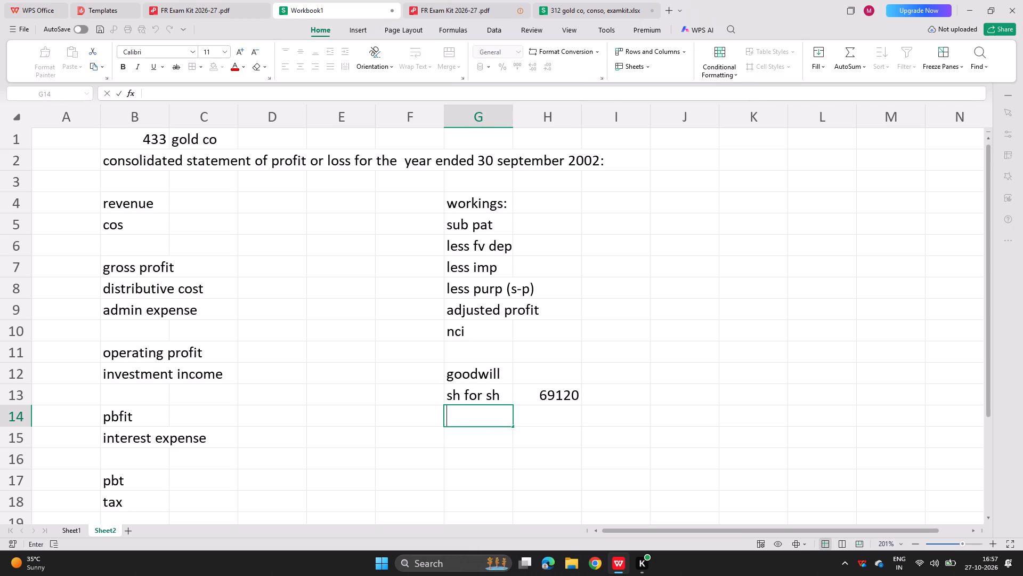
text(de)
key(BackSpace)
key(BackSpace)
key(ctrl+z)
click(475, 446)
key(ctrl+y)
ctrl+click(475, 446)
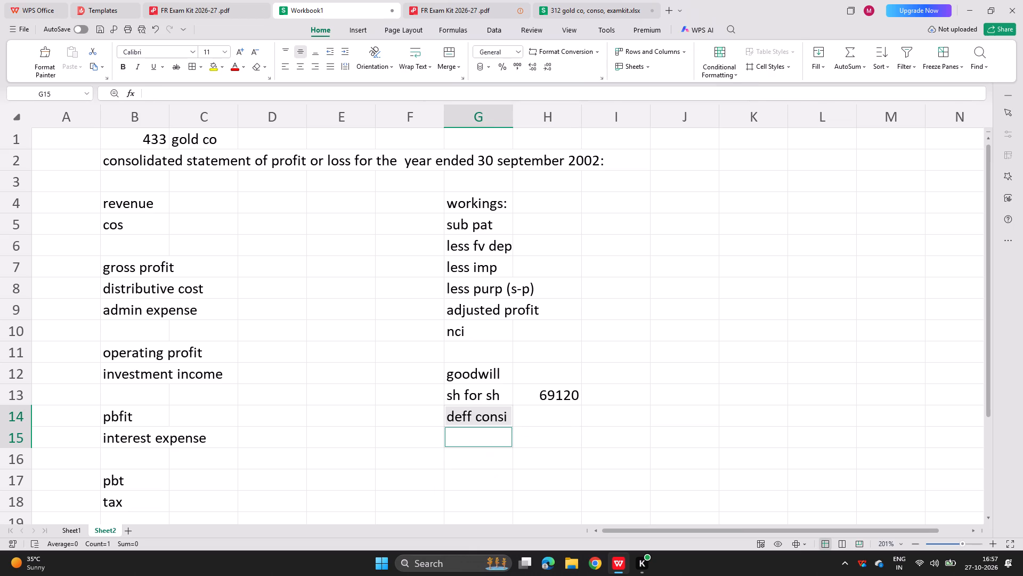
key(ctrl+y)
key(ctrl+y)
Enter the deferred consideration formula =16000*2.4*0.9091 in H14.
click(558, 416)
key(ctrl+y)
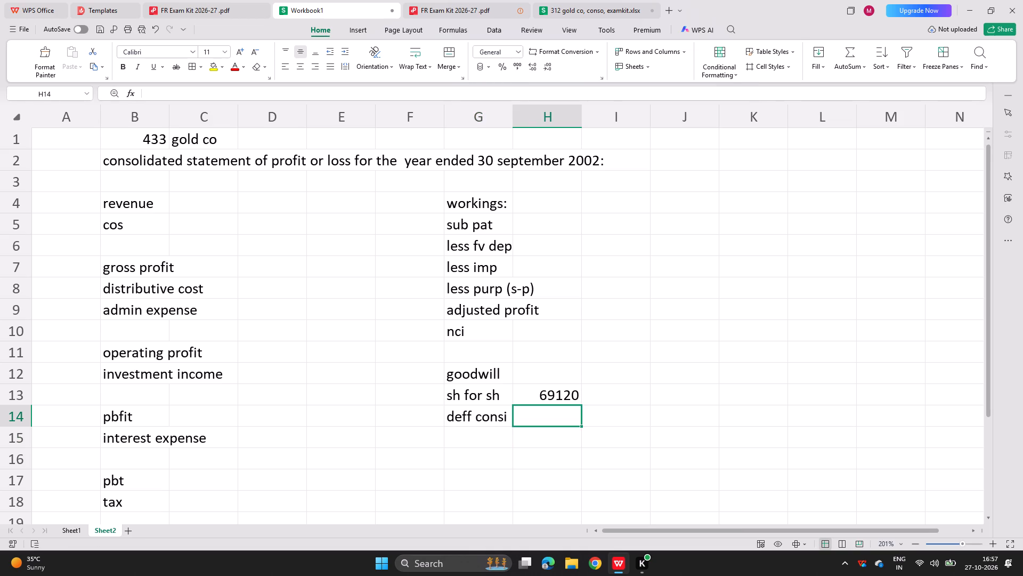
key(ctrl+y)
key(equal)
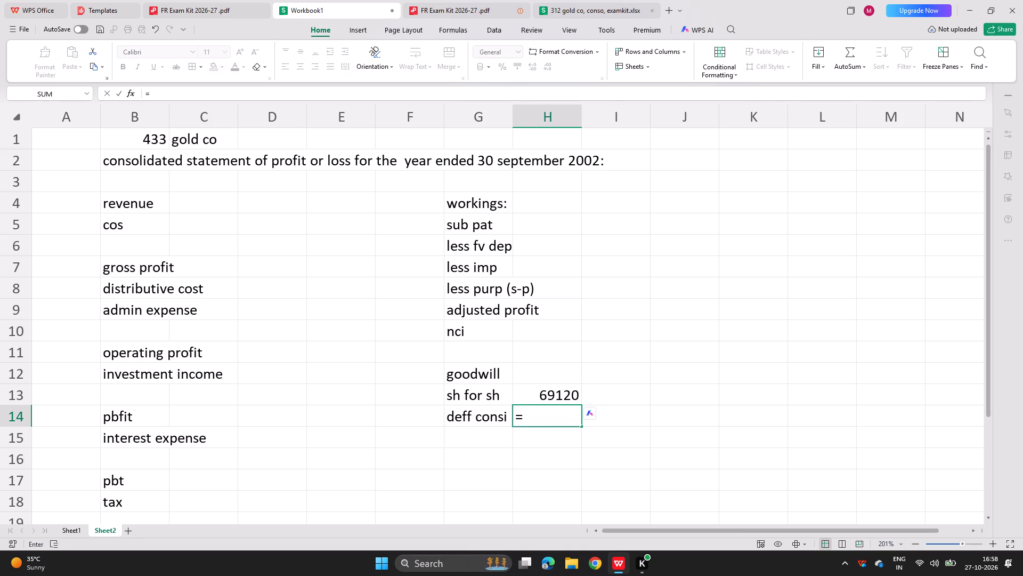
text(16000)
key(asterisk)
text(2.4*0.9091)
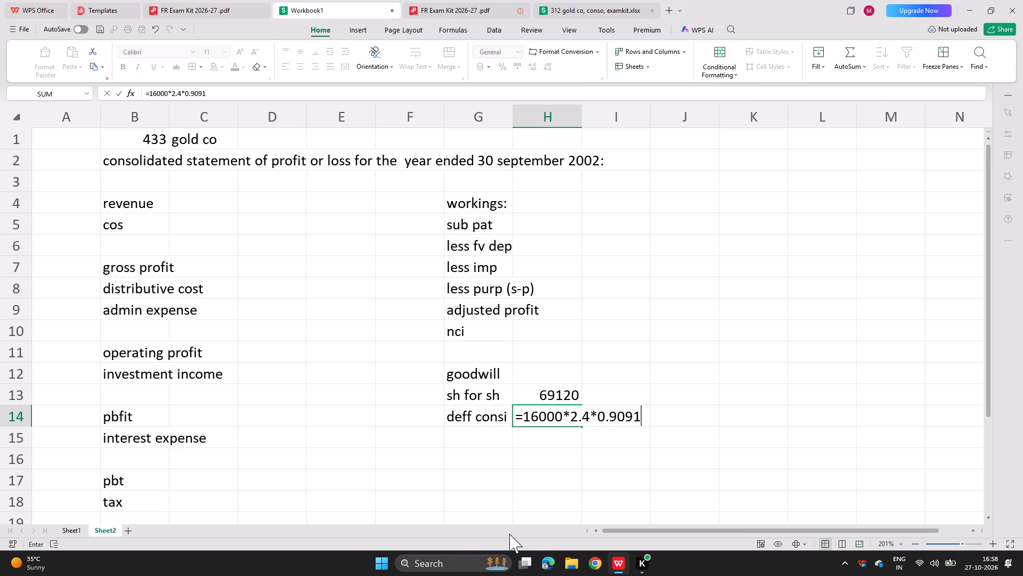
key(Return)
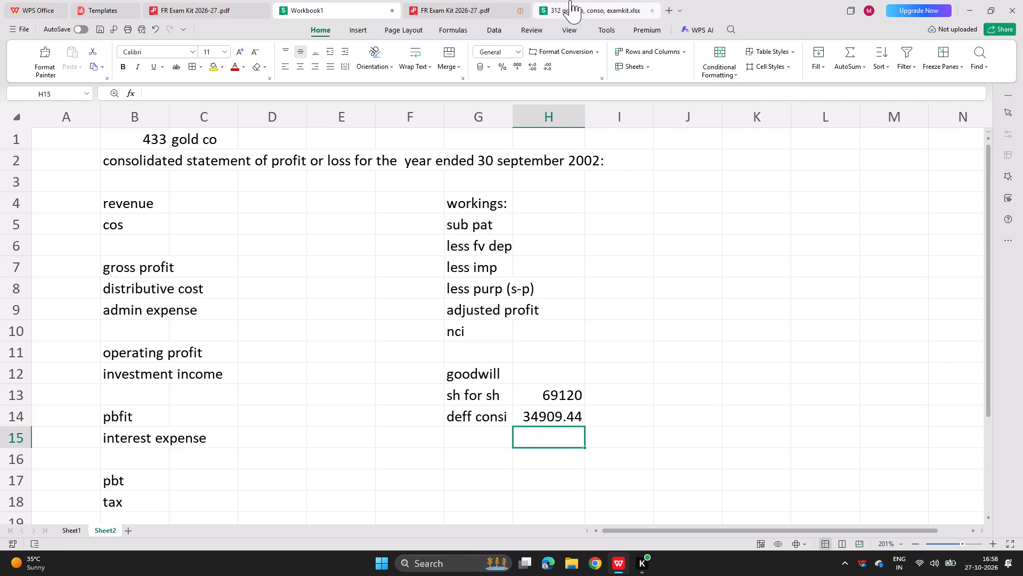
Check the deferred consideration formula in the 312 gold co workbook, and multiply the H14 formula in Workbook1 by 0.90.
click(578, 0)
double_click(133, 203)
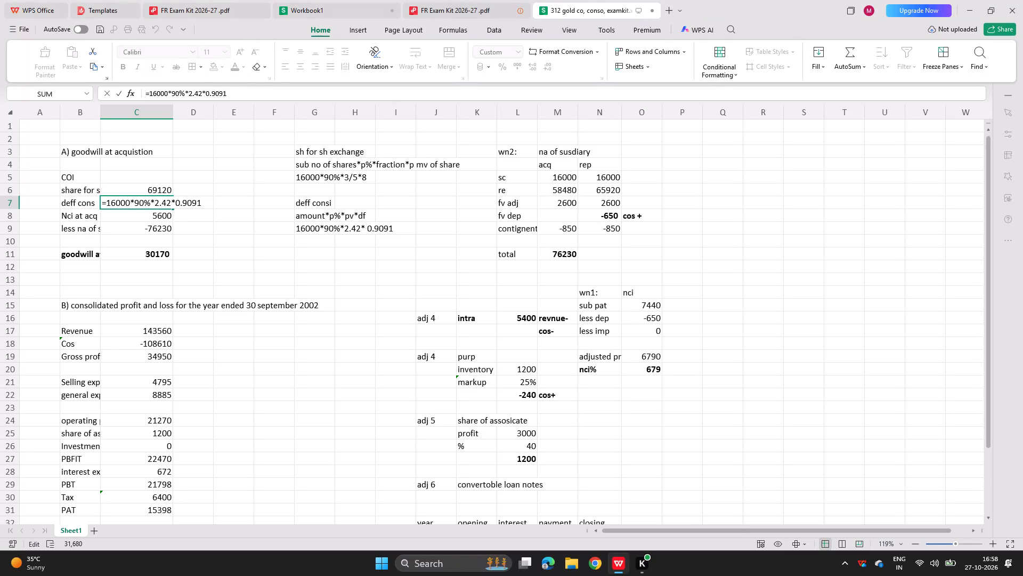
key(Return)
click(345, 0)
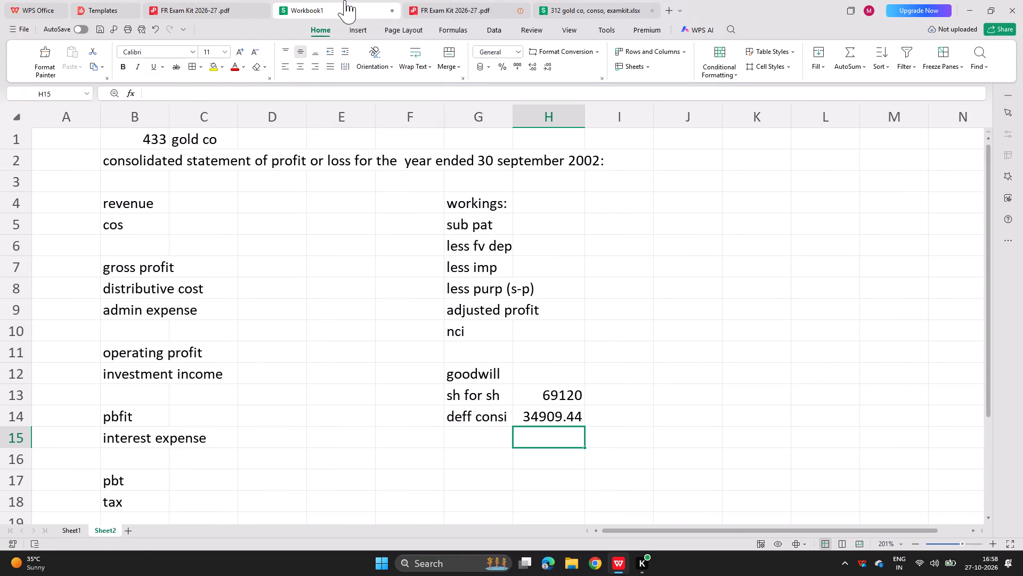
key(Up)
key(F2)
text(*0.90)
key(Return)
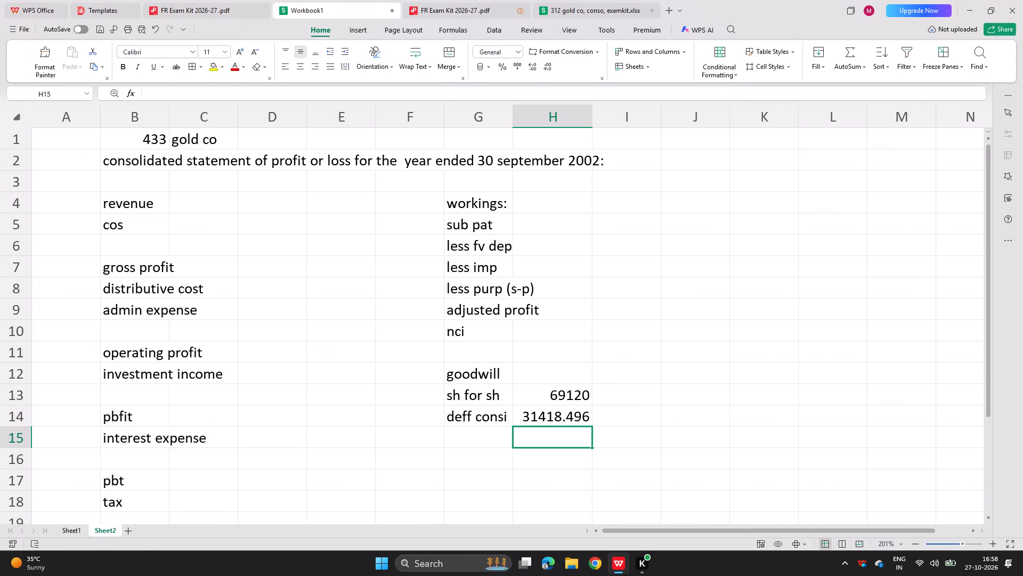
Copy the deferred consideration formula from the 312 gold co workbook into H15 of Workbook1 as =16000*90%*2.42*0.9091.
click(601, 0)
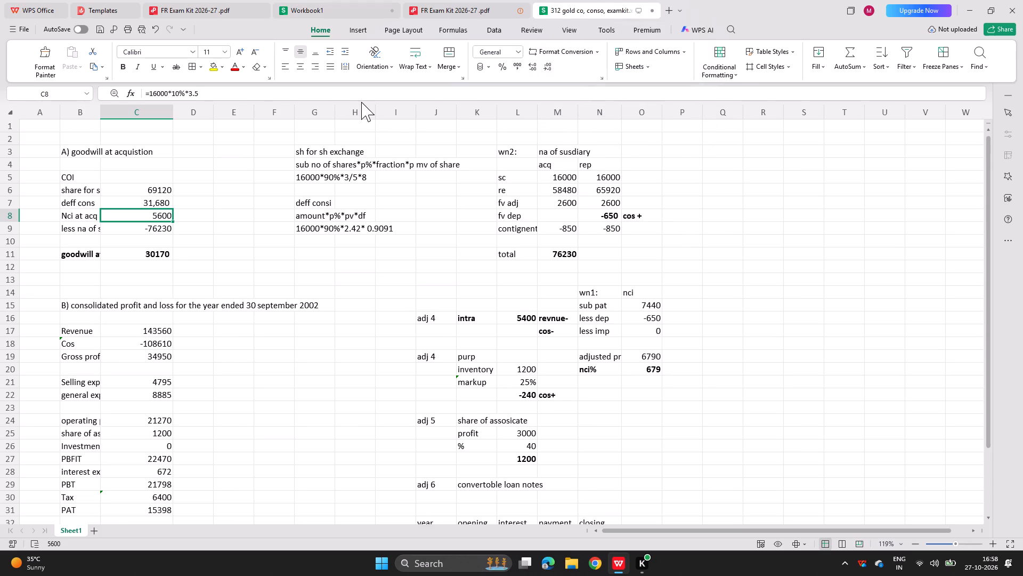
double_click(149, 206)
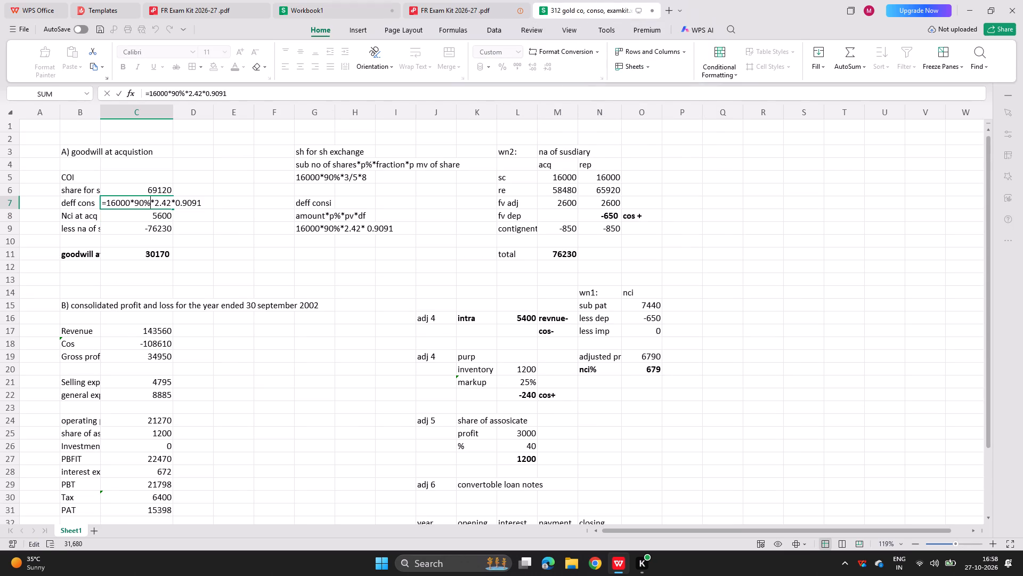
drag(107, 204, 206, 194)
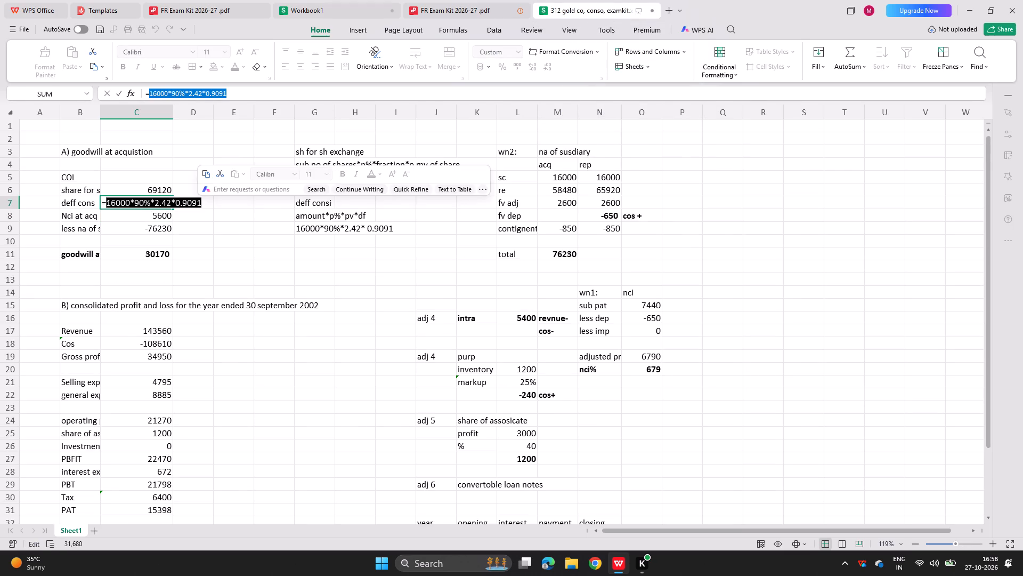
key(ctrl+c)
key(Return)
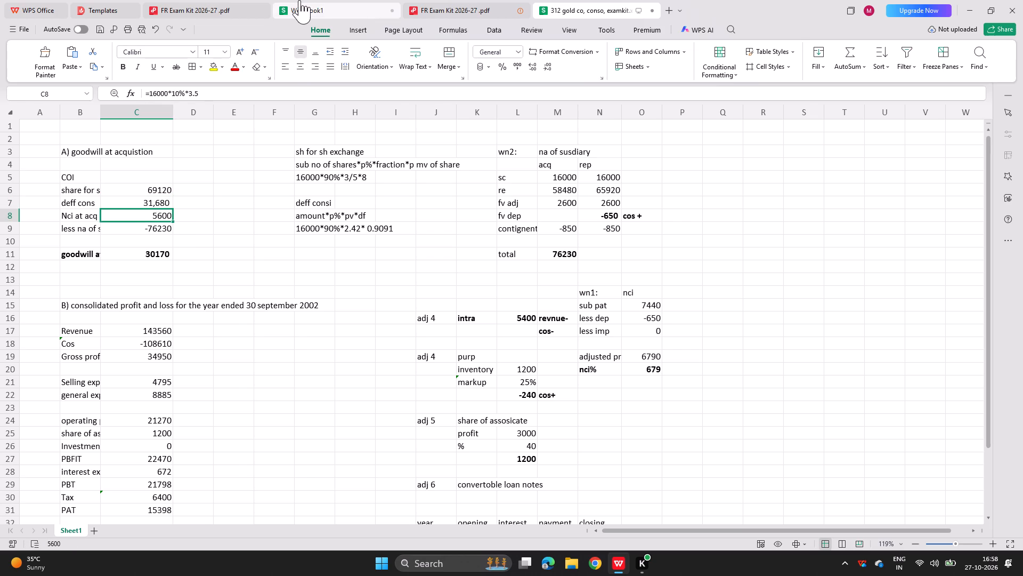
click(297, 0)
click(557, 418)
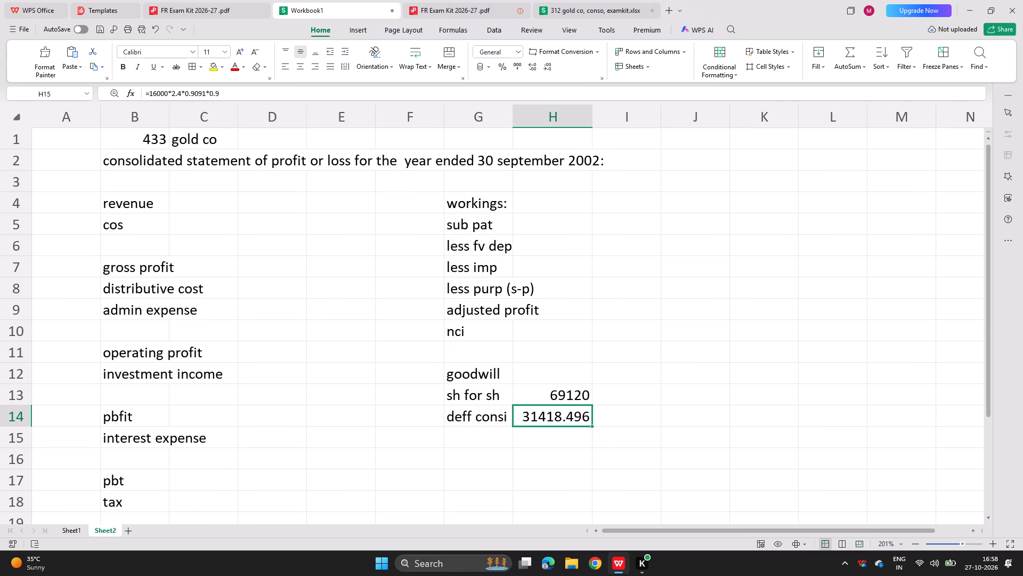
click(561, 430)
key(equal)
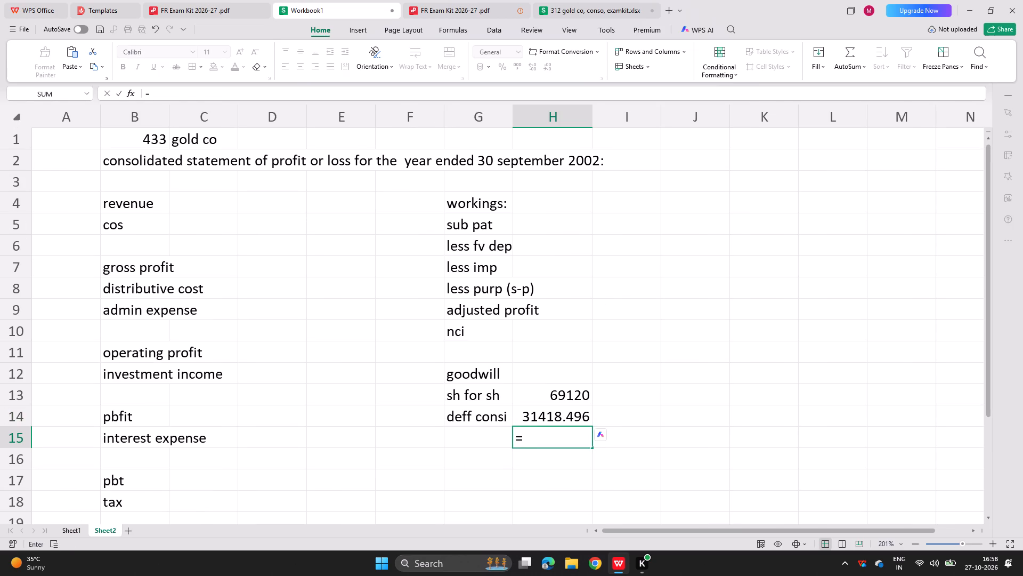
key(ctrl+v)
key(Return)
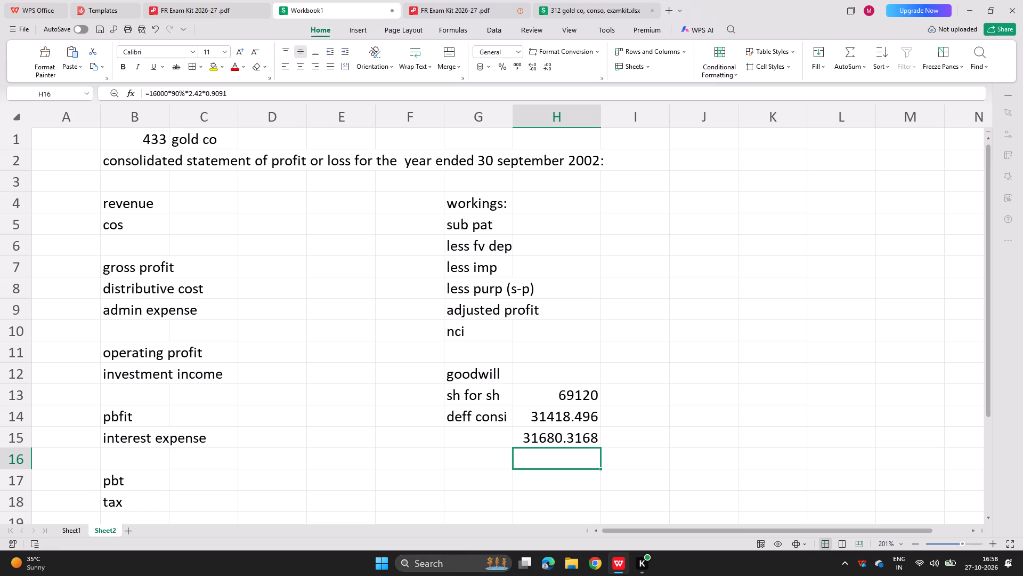
Compare the deferred consideration formulas in H14 and H15 term by term.
double_click(569, 426)
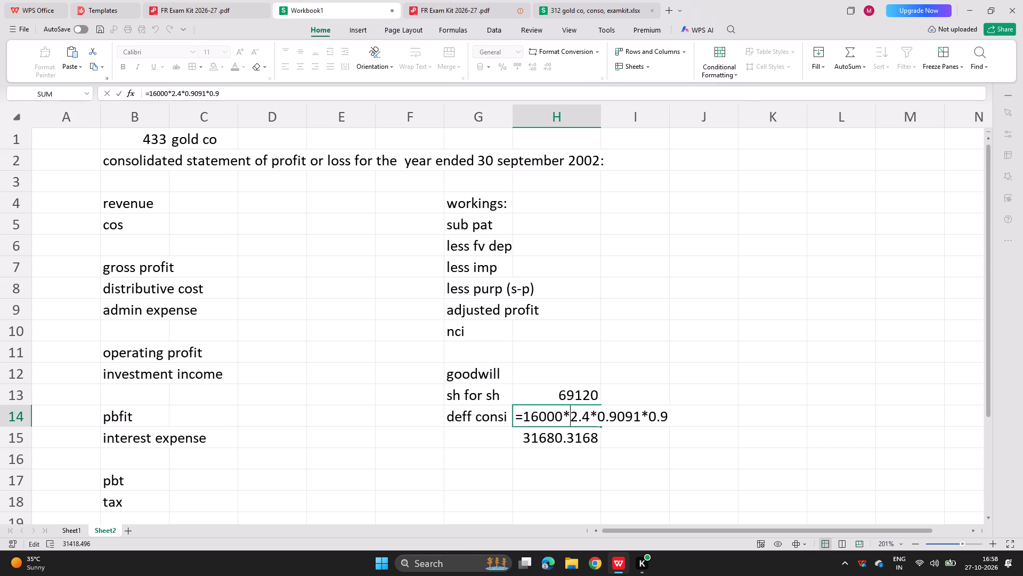
double_click(558, 447)
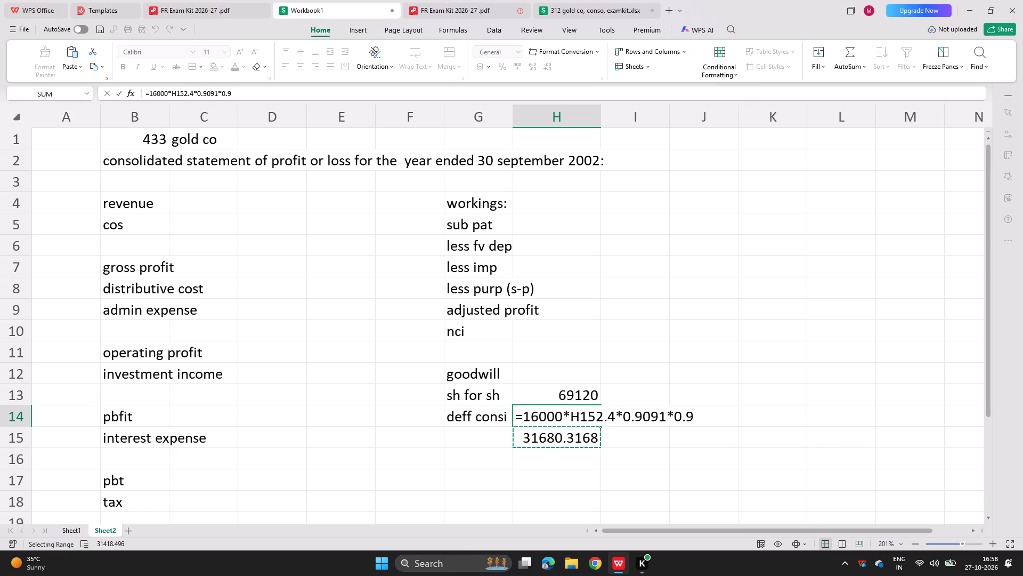
key(BackSpace)
key(BackSpace)
key(BackSpace)
key(Return)
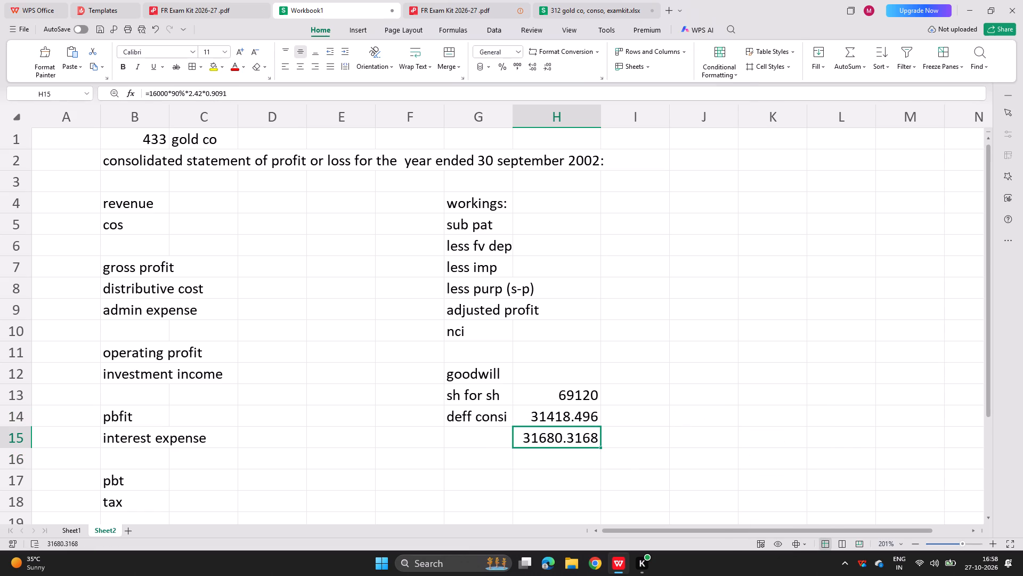
double_click(565, 444)
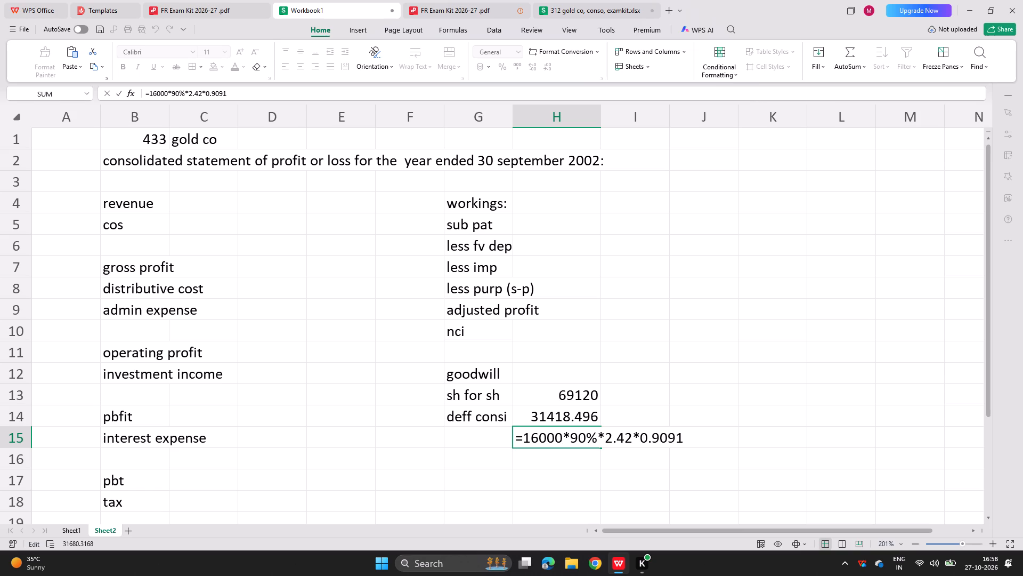
key(Return)
double_click(577, 421)
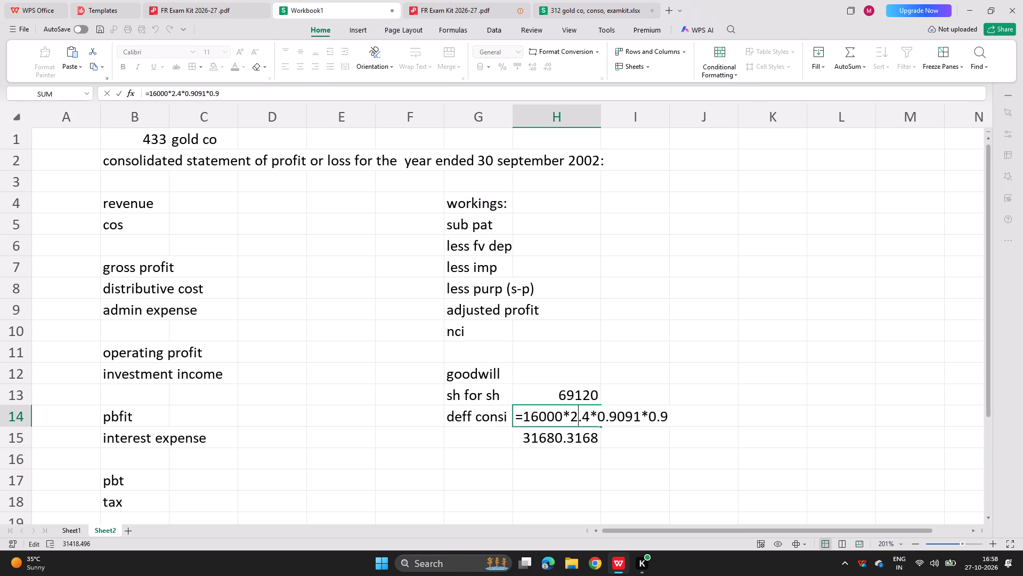
key(Return)
double_click(580, 441)
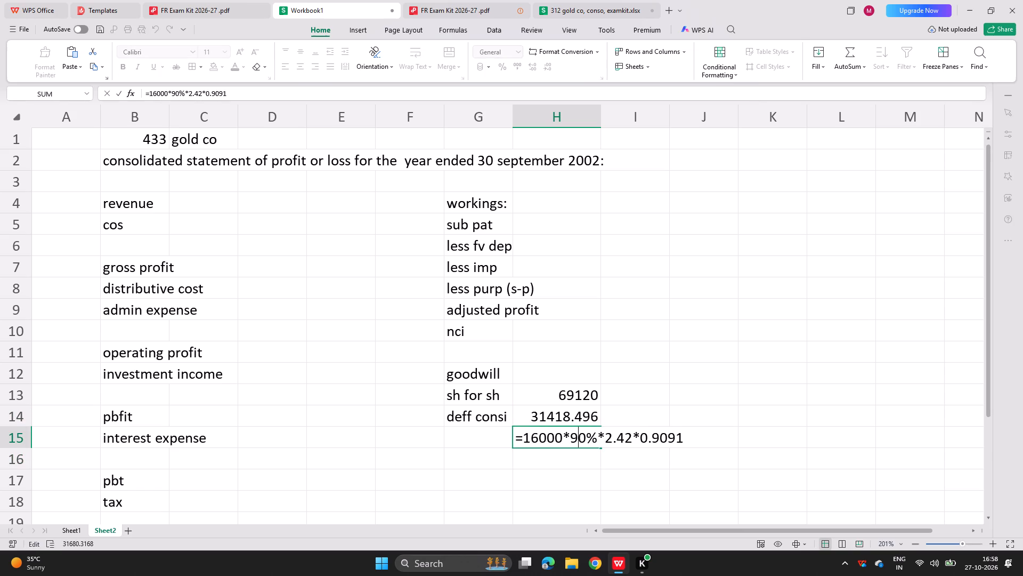
key(Return)
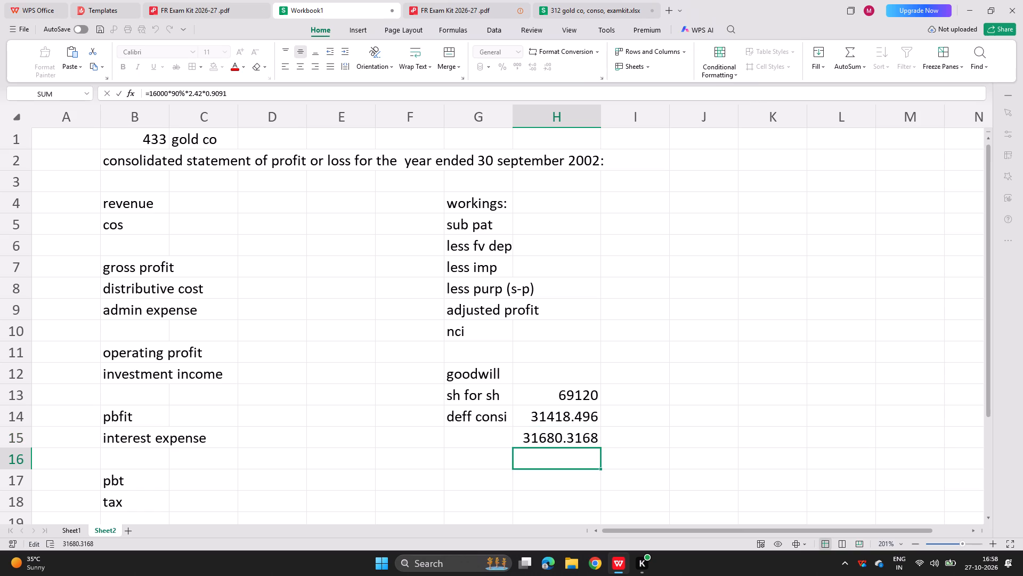
Correct the per-share amount in the H14 deferred consideration formula to 2.42.
double_click(567, 418)
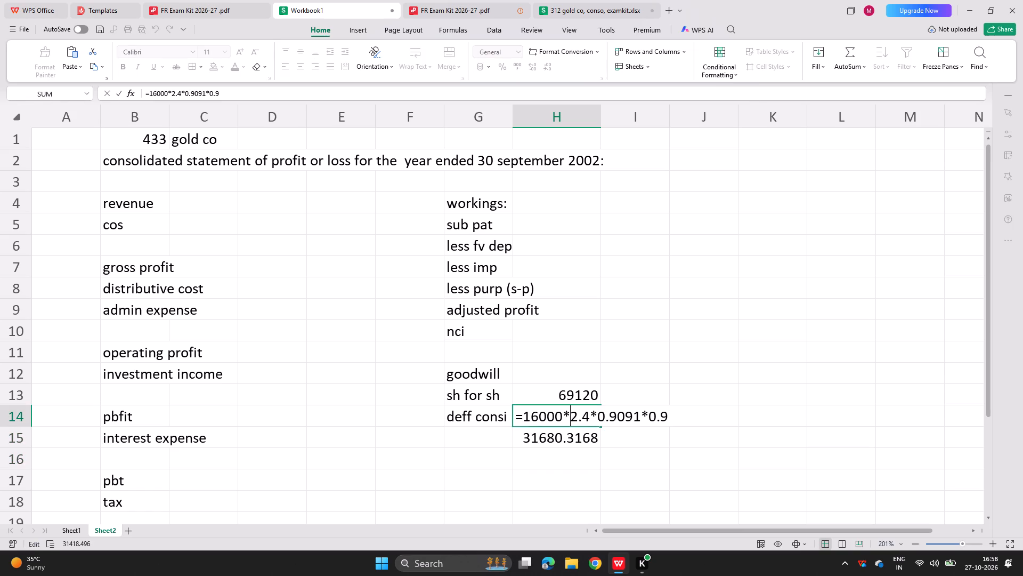
click(592, 419)
key(2)
key(Return)
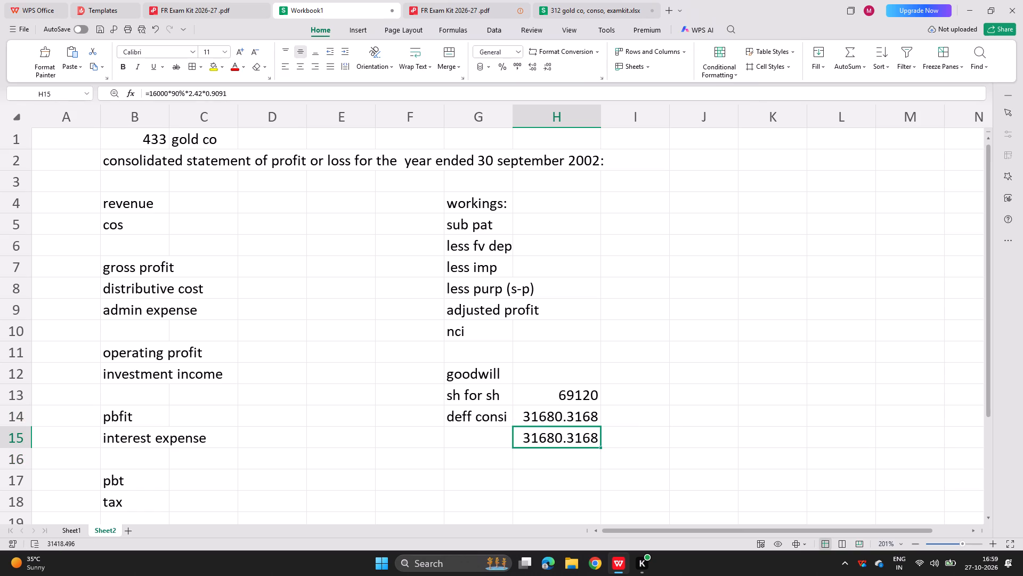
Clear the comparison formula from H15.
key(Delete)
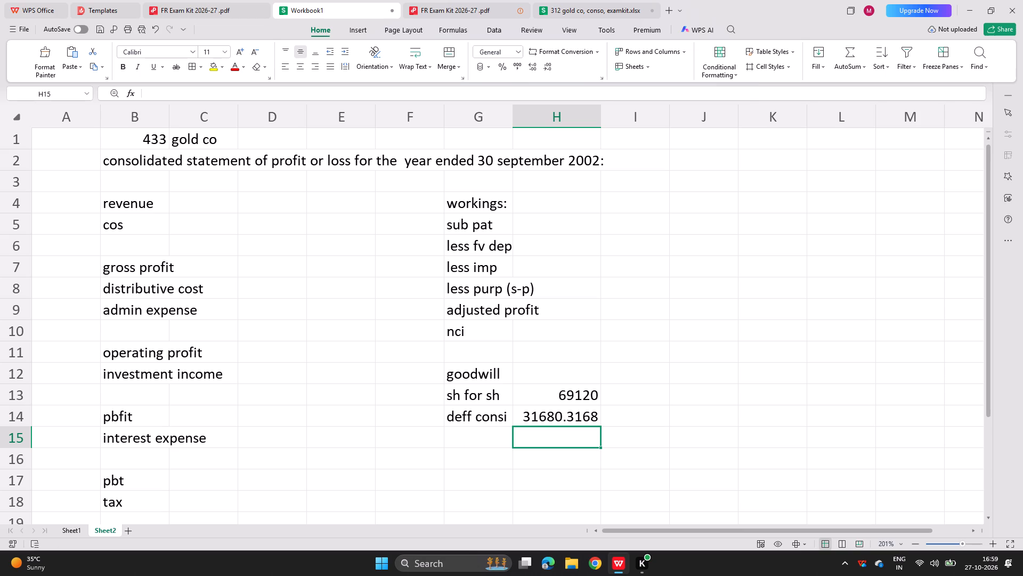
Format the deferred consideration in H14 to show no decimal places.
click(480, 441)
click(554, 425)
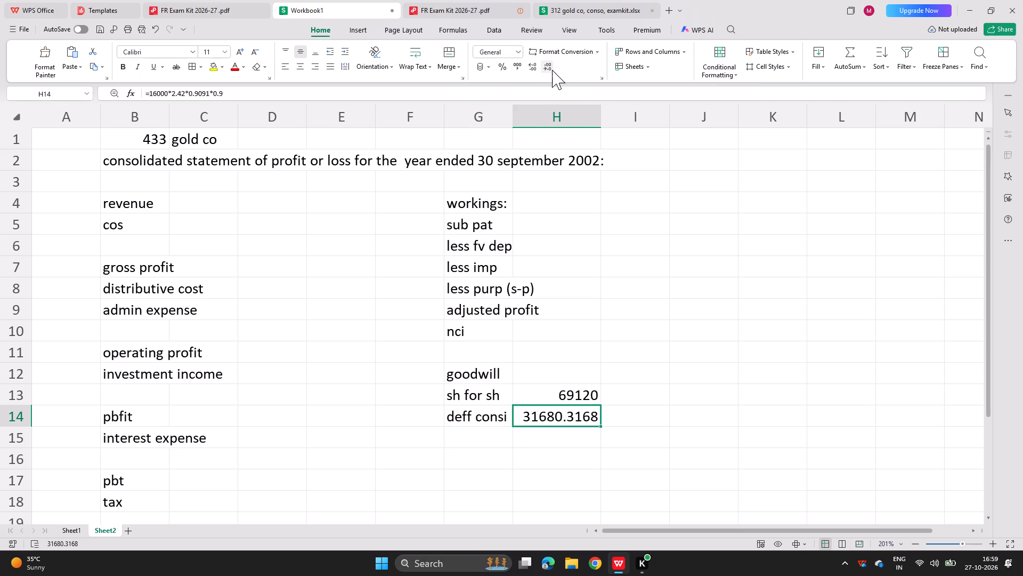
triple_click(552, 69)
double_click(552, 69)
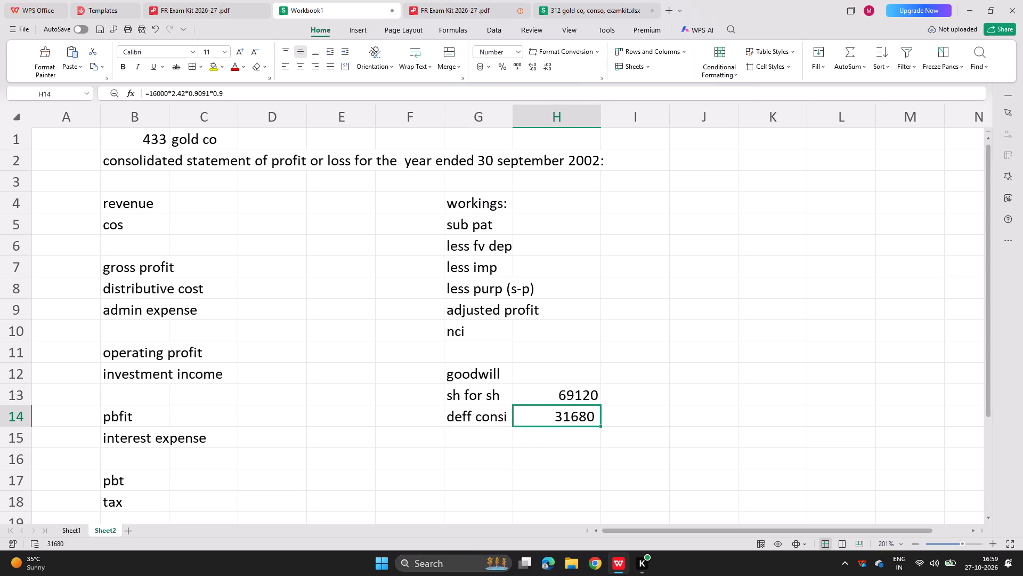
click(462, 429)
Read question 433 in the FR Exam Kit PDF, covering the acquisition details, profit or loss statements and numbered notes.
click(206, 2)
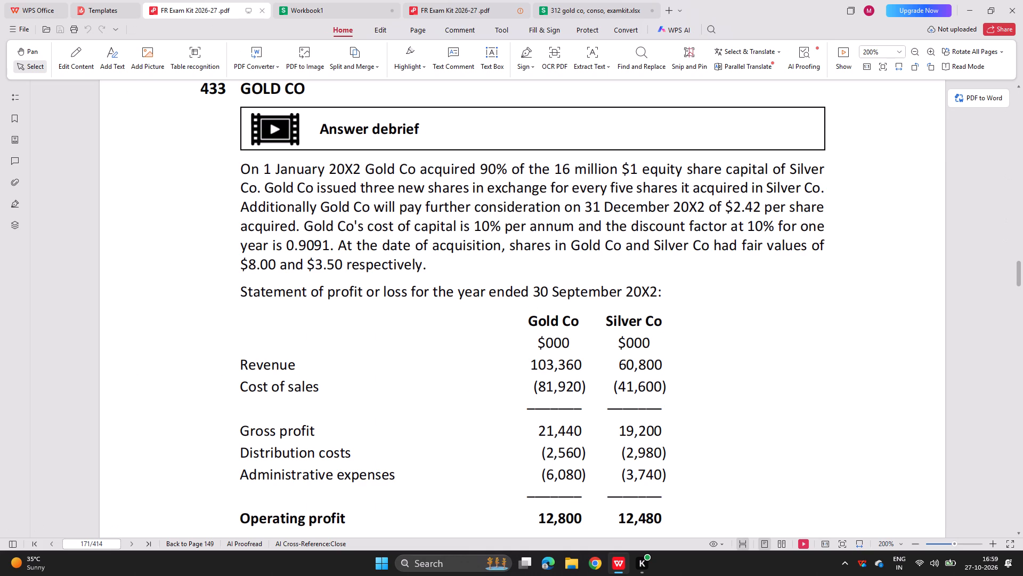
scroll(417, 277, down, 3)
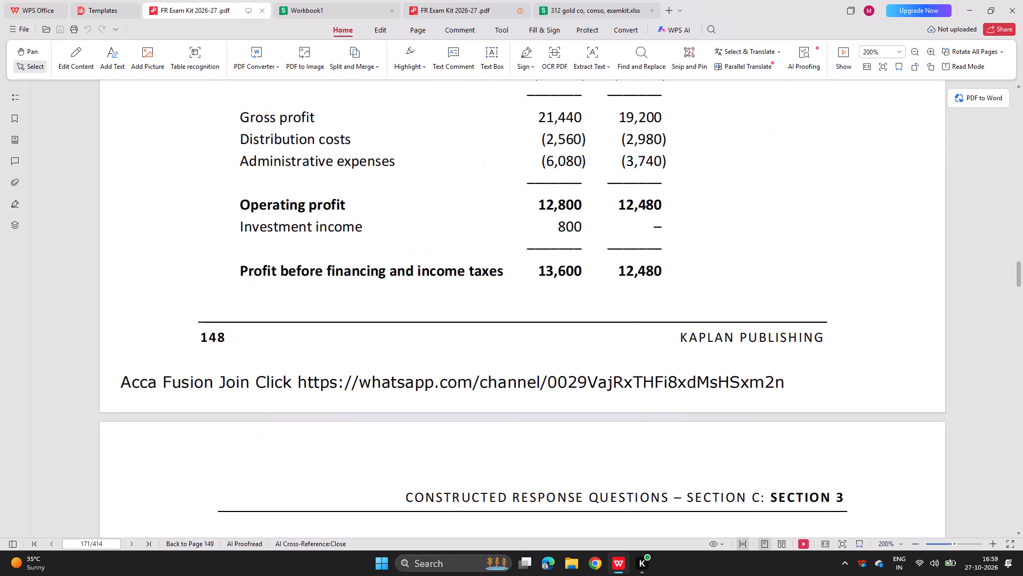
scroll(417, 277, down, 3)
scroll(417, 277, up, 1)
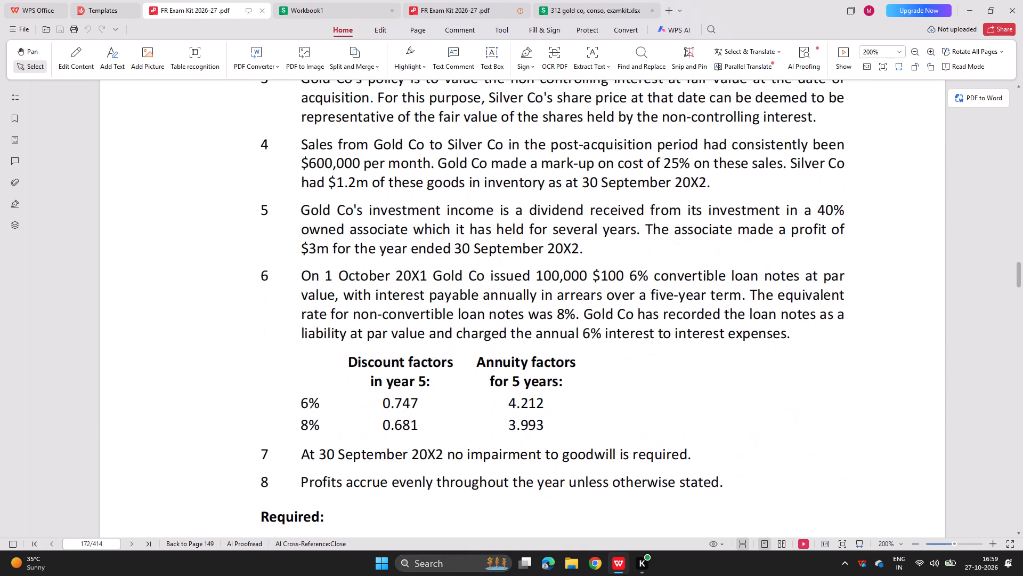
scroll(417, 277, up, 1)
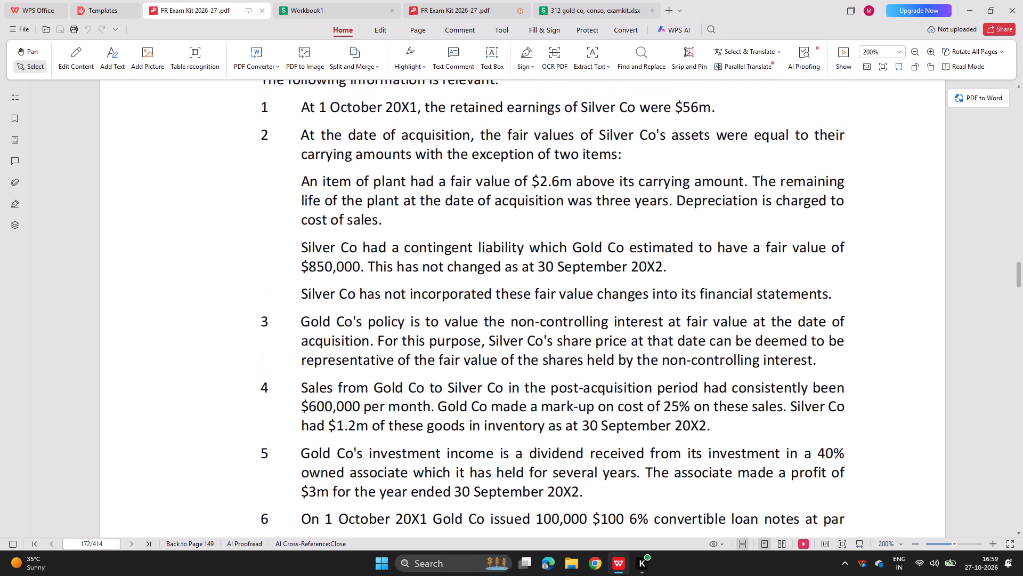
scroll(417, 277, up, 1)
scroll(487, 107, up, 1)
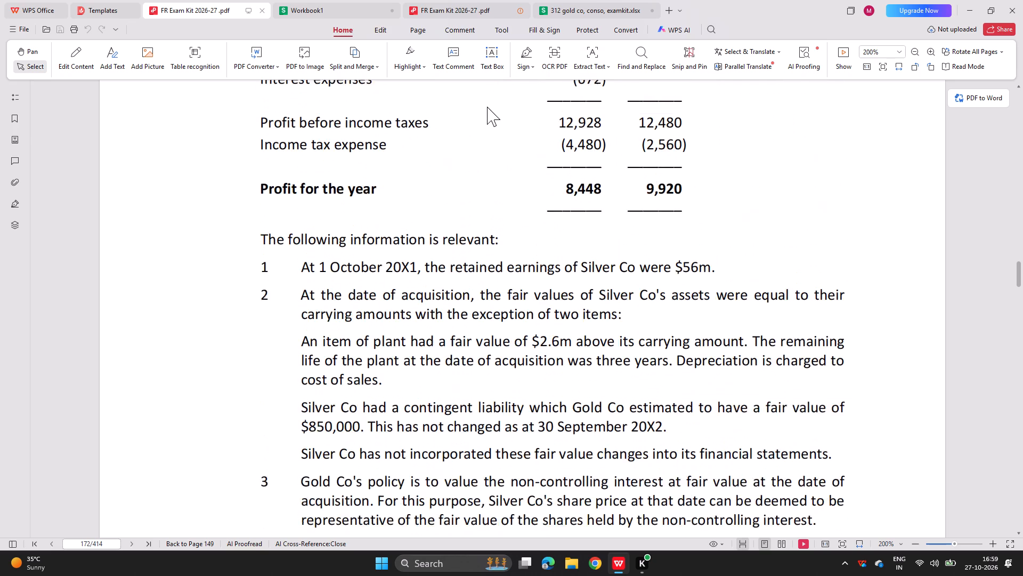
scroll(487, 107, up, 3)
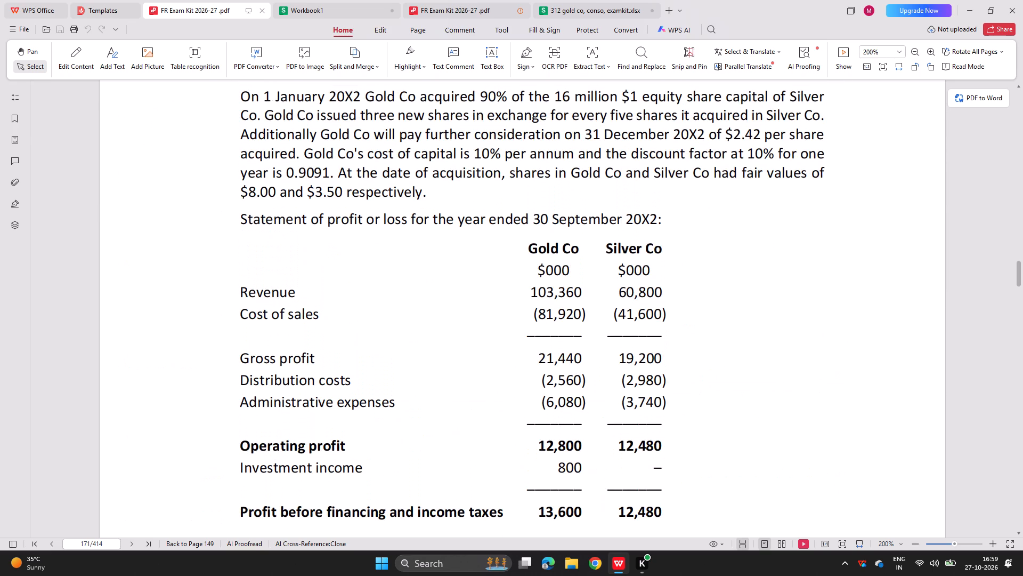
scroll(487, 107, down, 1)
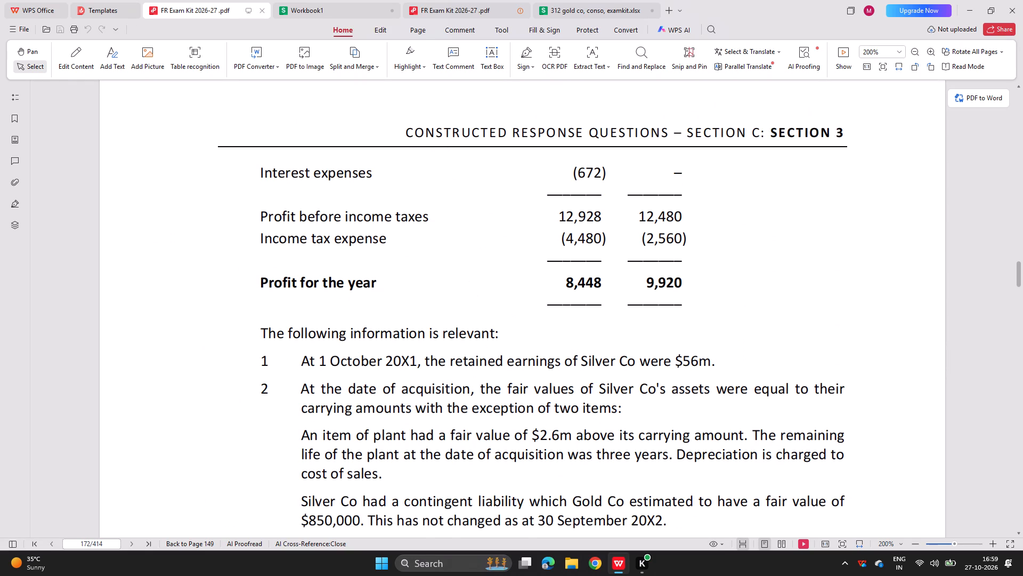
Check the subsidiary's acquisition-date retained earnings formula in the 312 gold co workbook against the figures in the exam kit question.
click(573, 0)
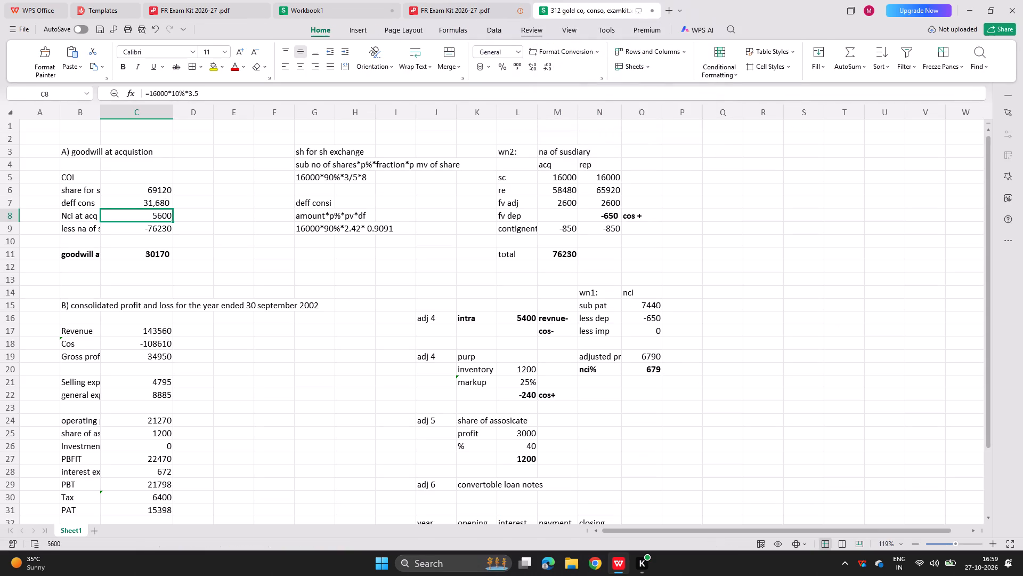
triple_click(555, 194)
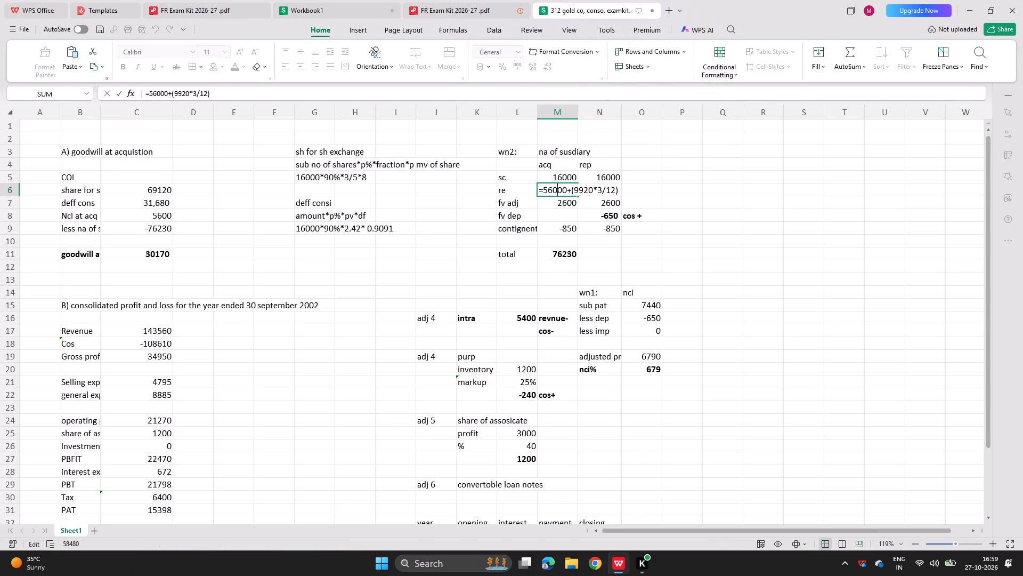
key(Return)
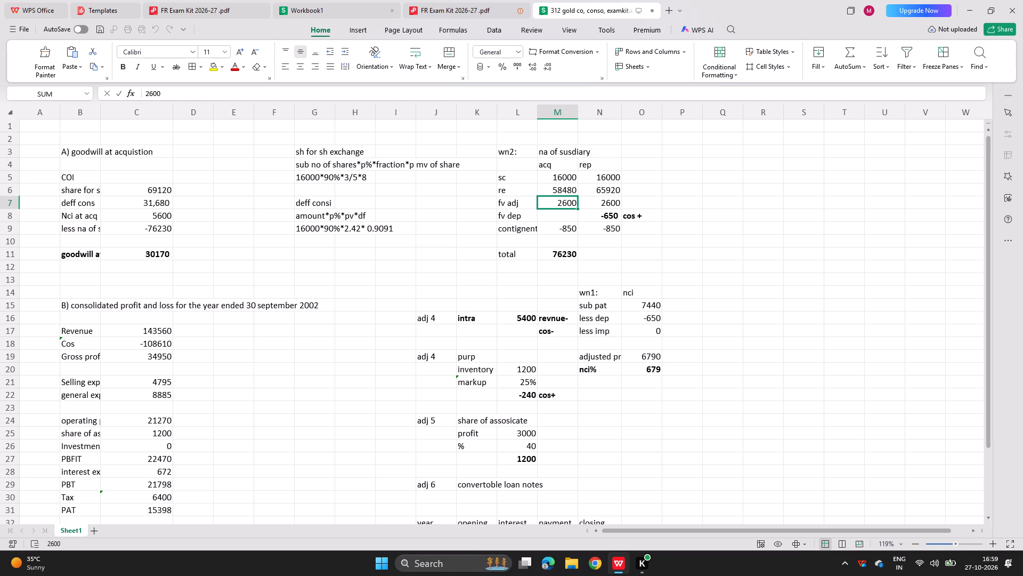
double_click(552, 192)
key(Return)
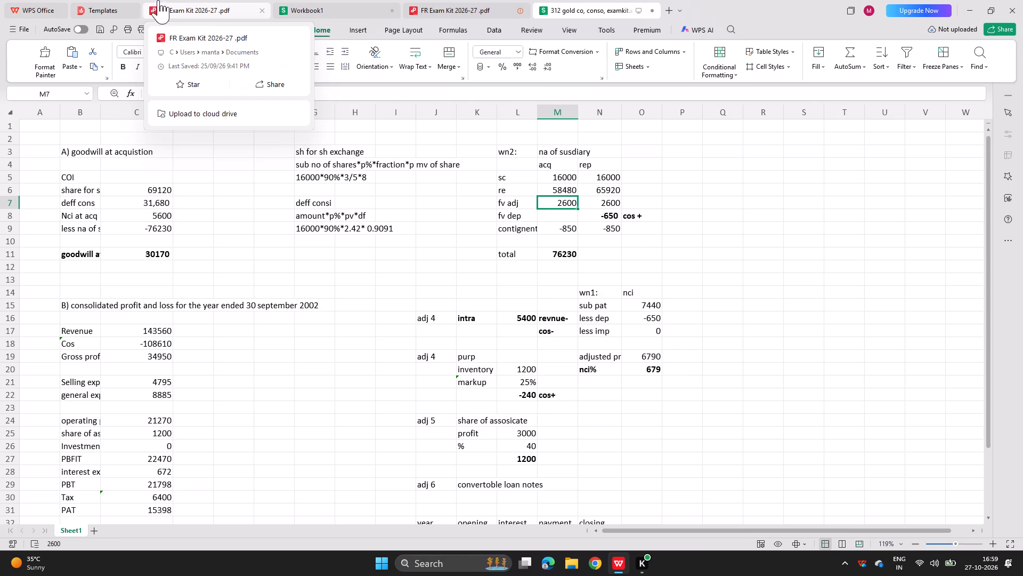
click(180, 0)
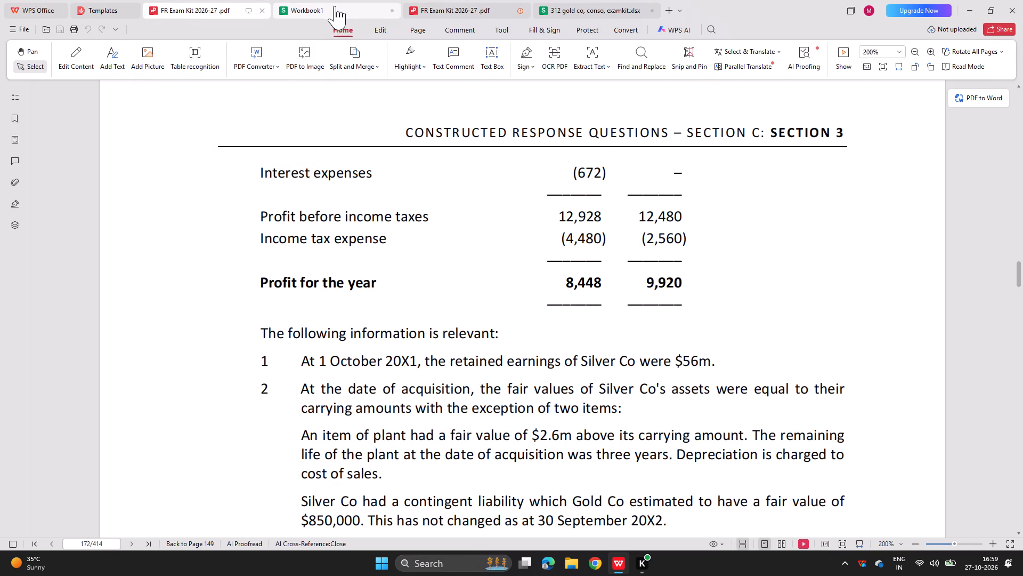
Label I12 of Workbook1 "na of subsi" beside the goodwill working.
click(330, 4)
scroll(474, 449, down, 2)
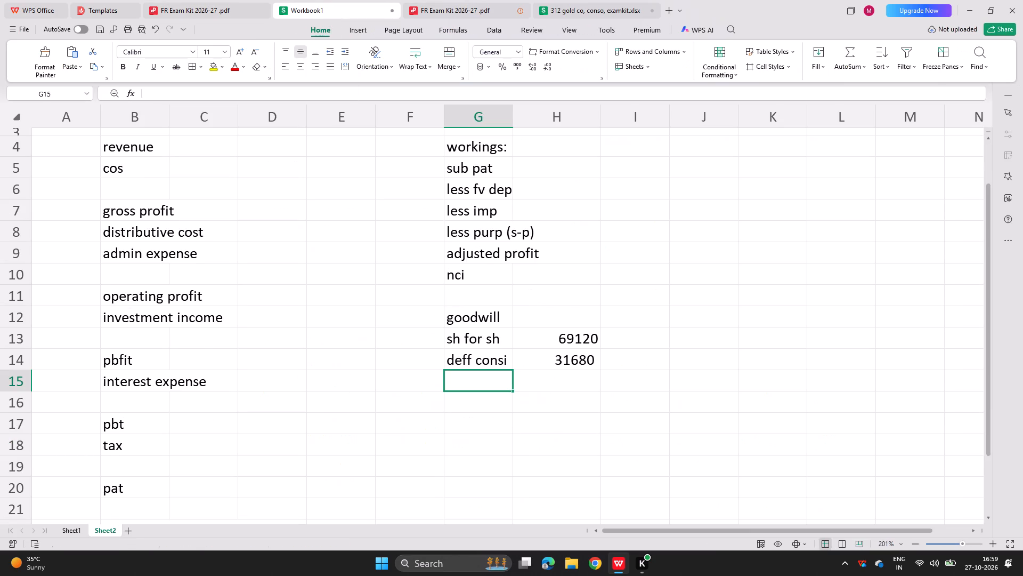
click(654, 308)
text(na p)
key(BackSpace)
text(od)
key(space)
key(BackSpace)
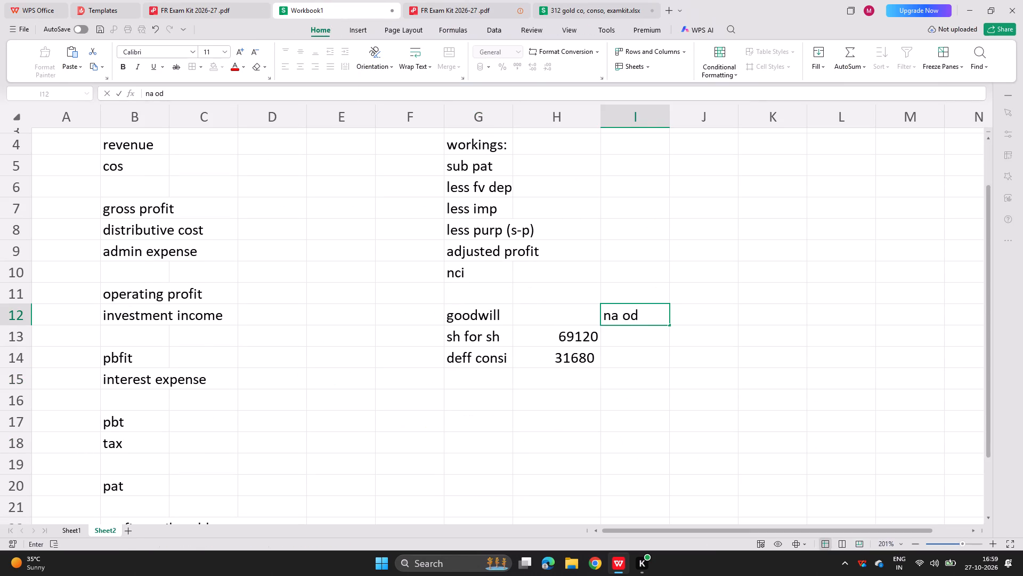
key(BackSpace)
text(f subsi)
key(Return)
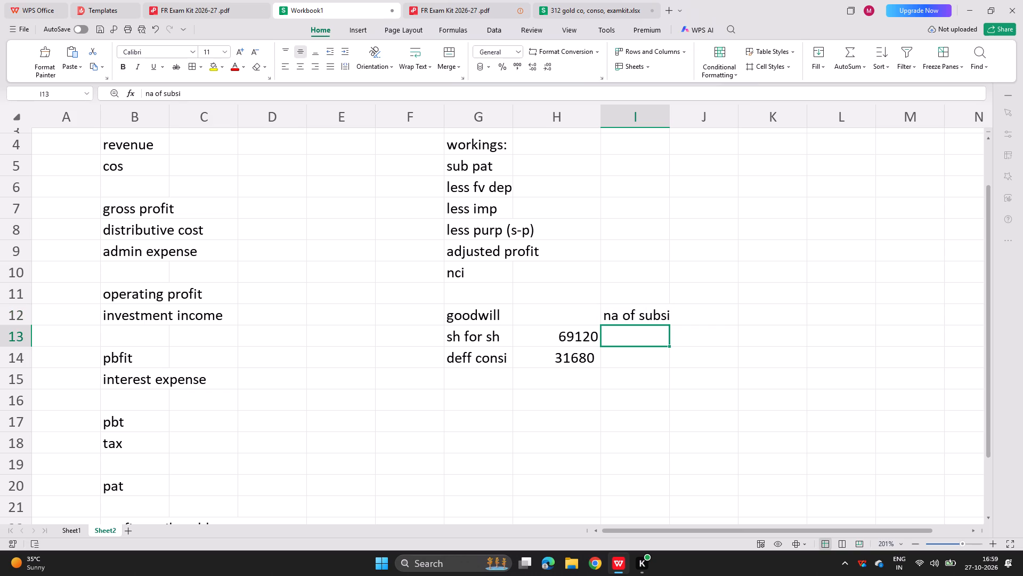
Head the subsidiary net assets working with "acq", "rep" and "pso acq" in J13 to L13.
click(692, 332)
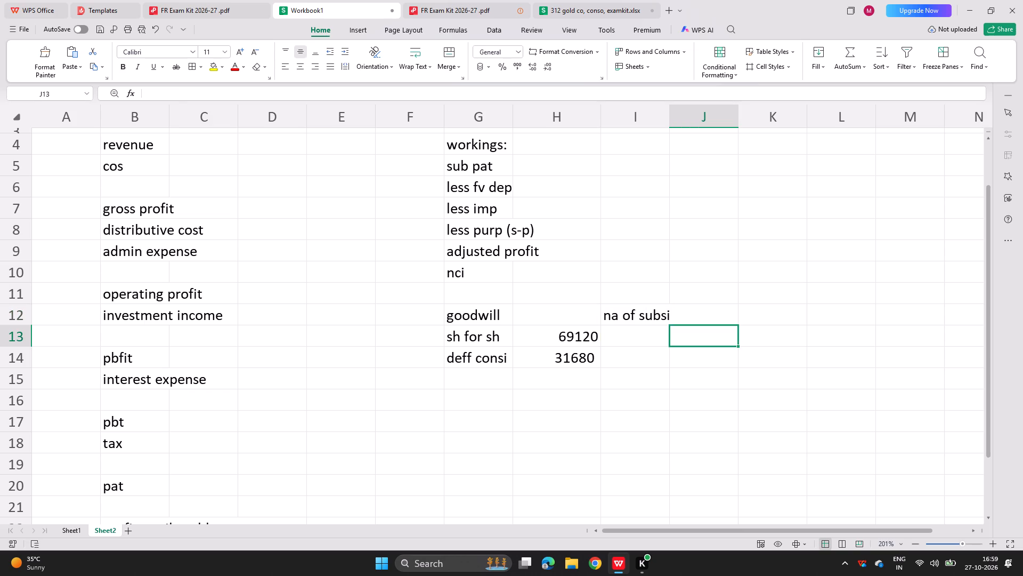
text(acq)
key(Right)
text(rep)
key(Right)
text(pso acq)
key(Return)
Label the first two rows of the net assets working "sc" in I14 and "re" in I15.
key(Left)
key(Left)
key(Left)
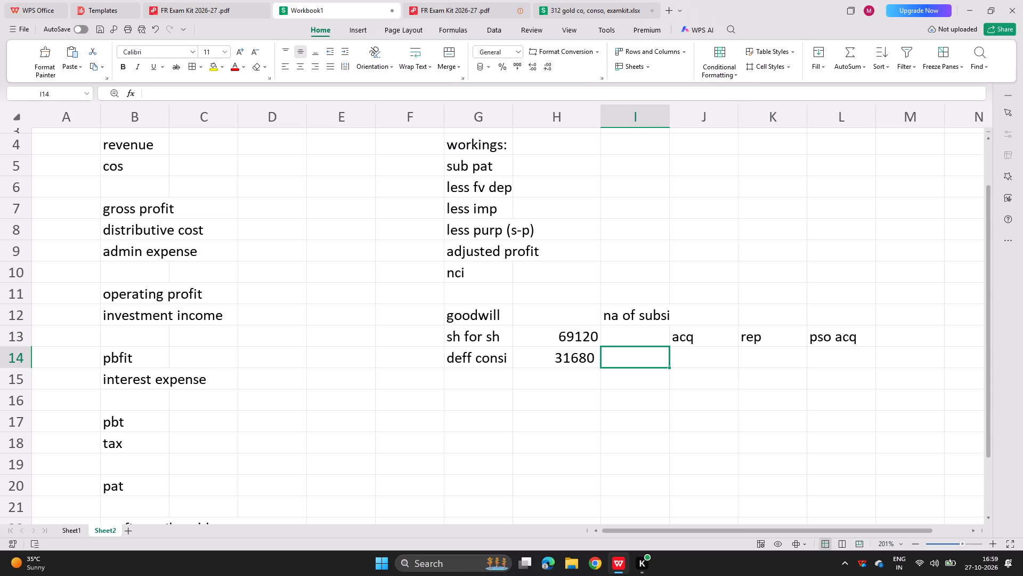
text(sc)
key(Return)
text(re)
key(Return)
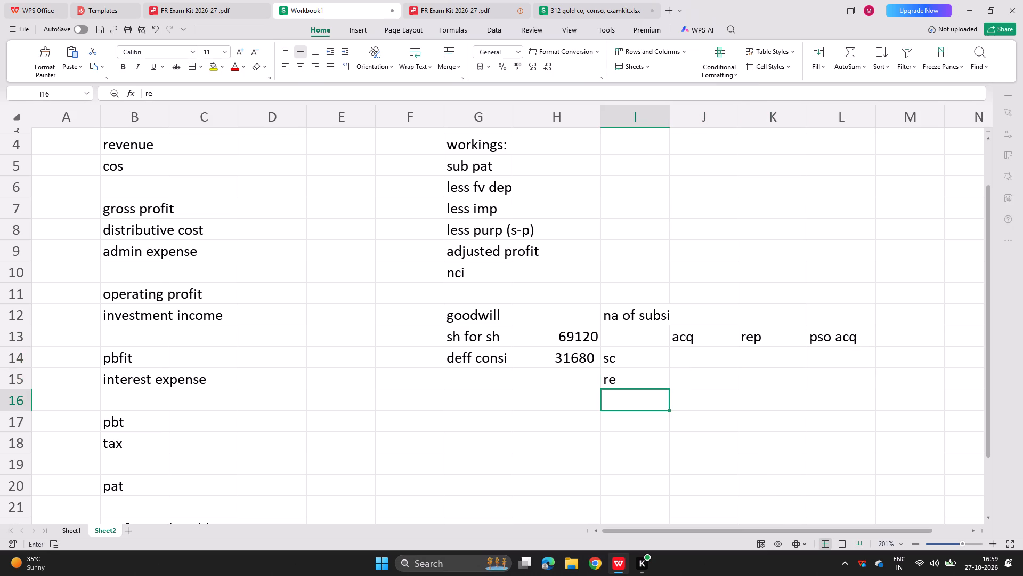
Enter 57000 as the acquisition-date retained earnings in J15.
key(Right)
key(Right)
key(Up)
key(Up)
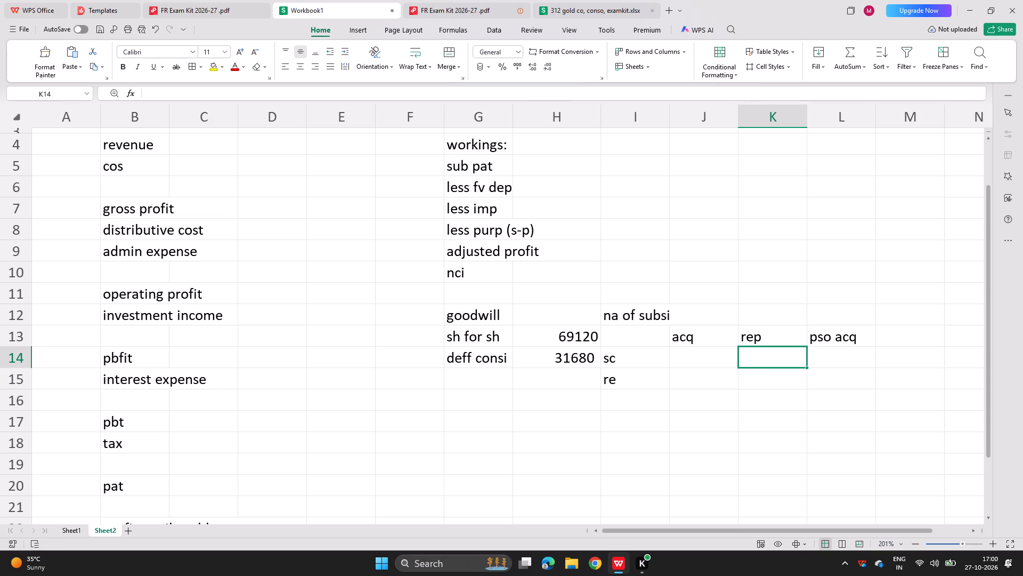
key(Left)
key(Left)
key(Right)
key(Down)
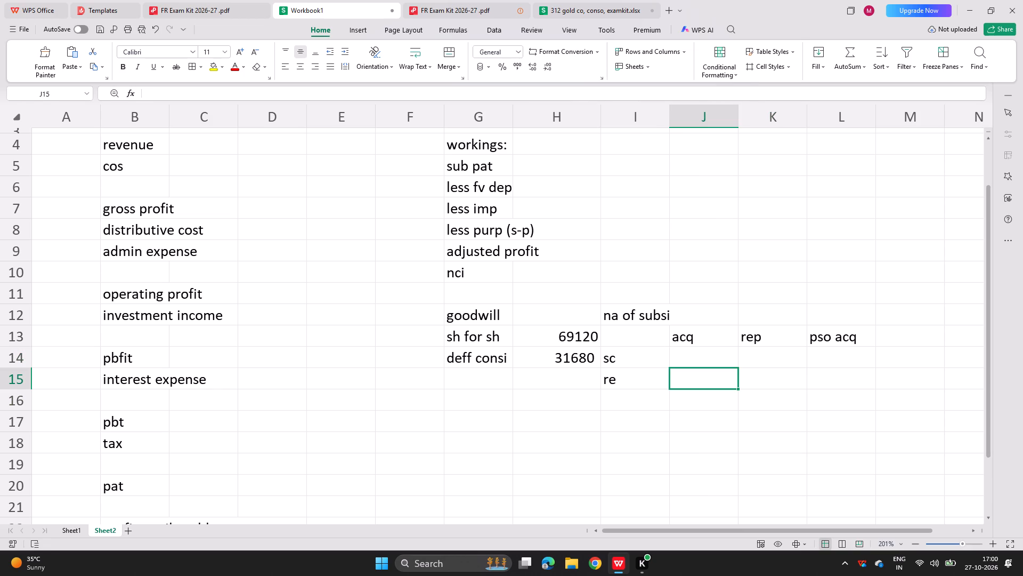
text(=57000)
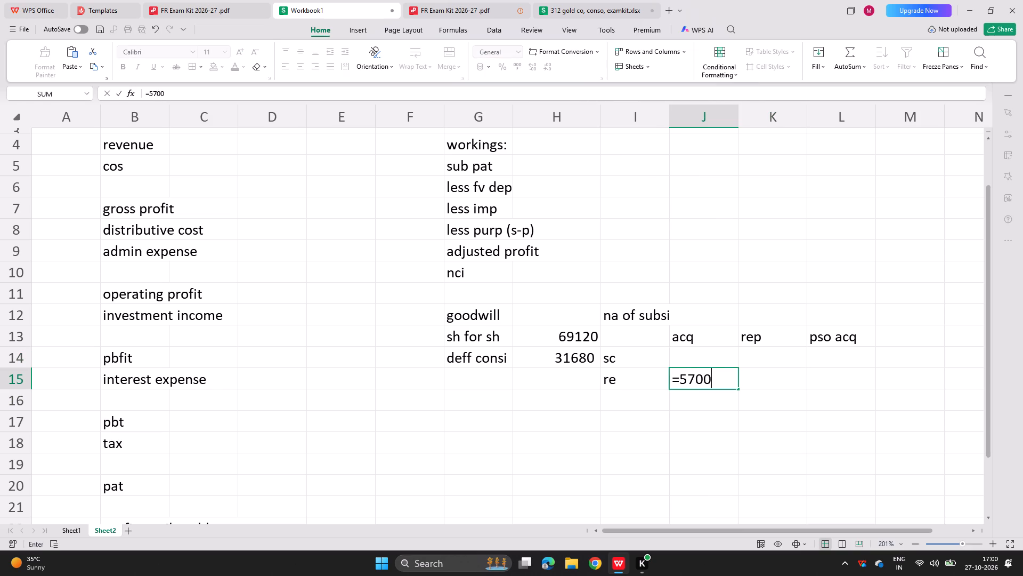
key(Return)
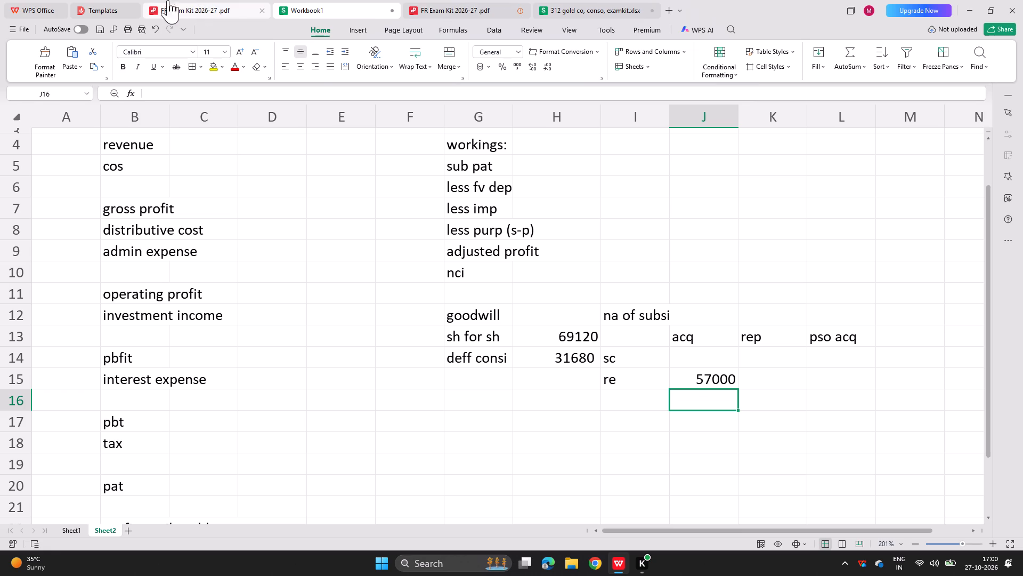
Check Silver Co's retained earnings in the exam kit question and set J15 to 56000.
click(156, 0)
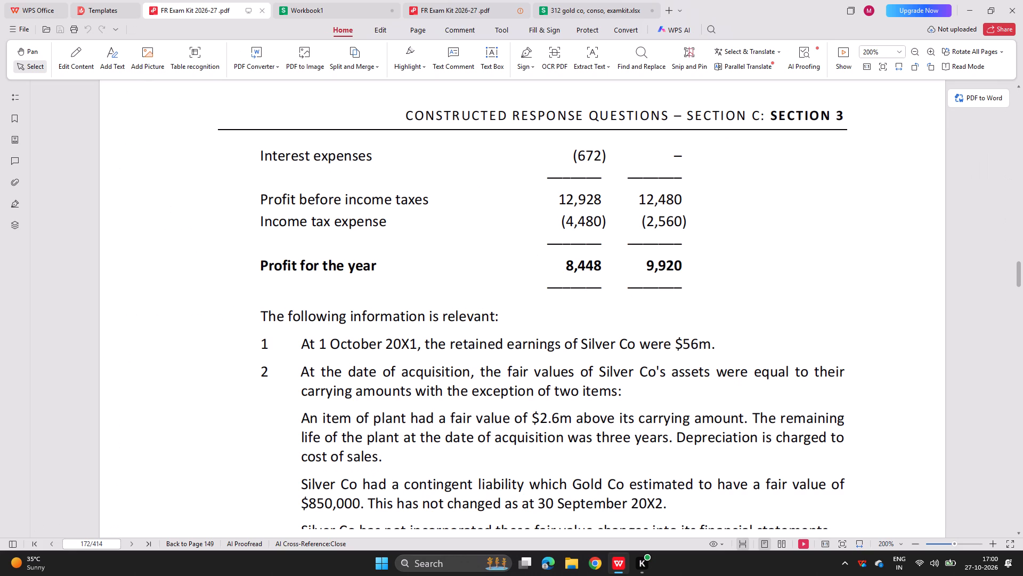
click(335, 0)
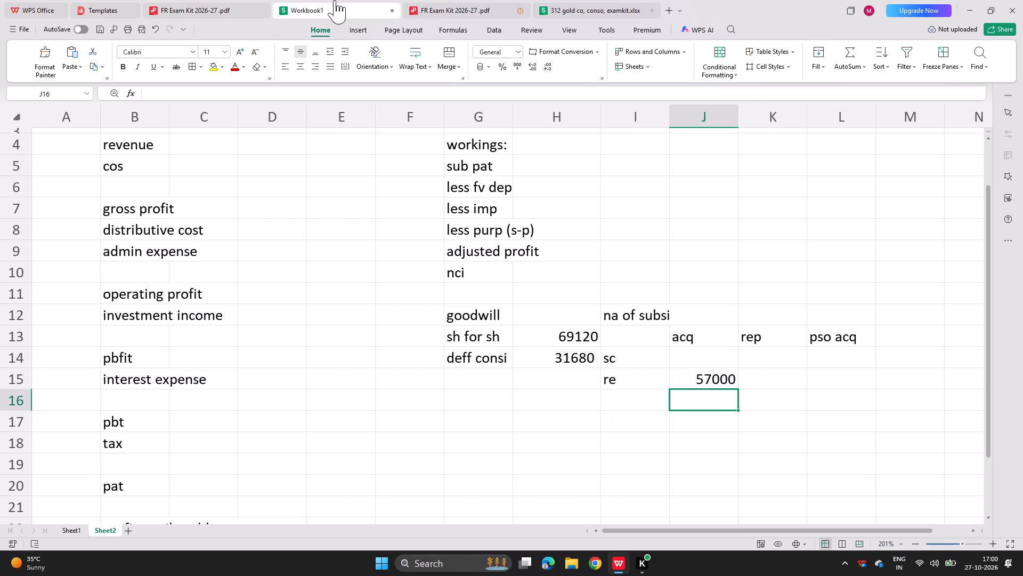
key(Up)
key(BackSpace)
text(59)
key(BackSpace)
text(6000)
key(Return)
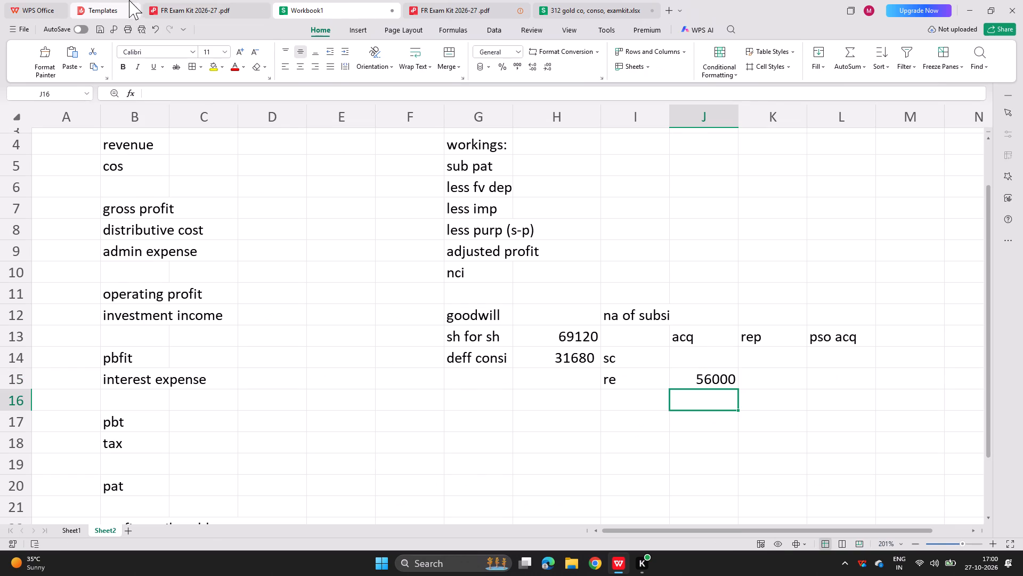
Consult the fair value notes in the question and label I16 "fv adj" and I17 "fv dep" in Workbook1.
click(179, 0)
scroll(239, 373, down, 1)
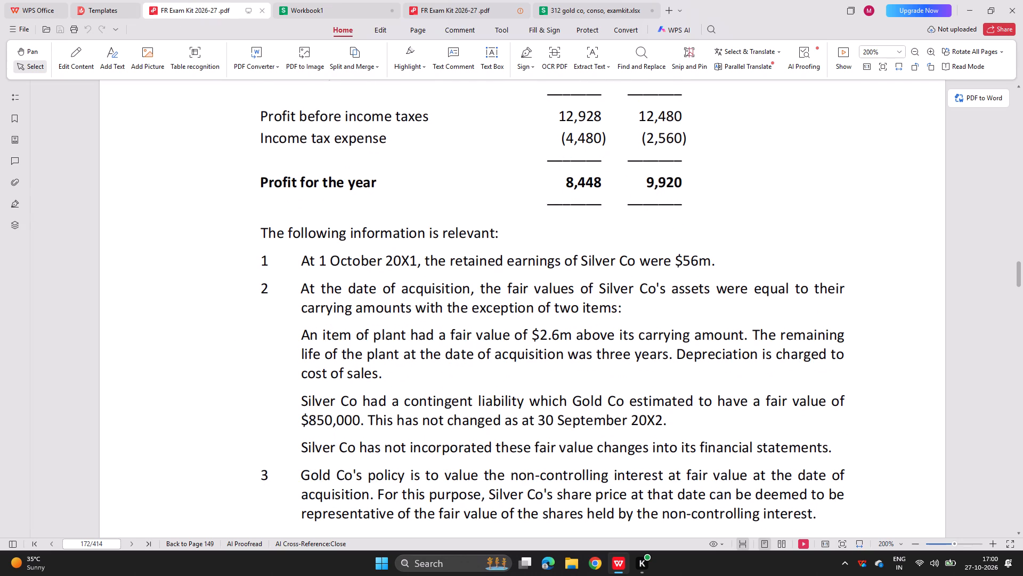
scroll(383, 350, down, 1)
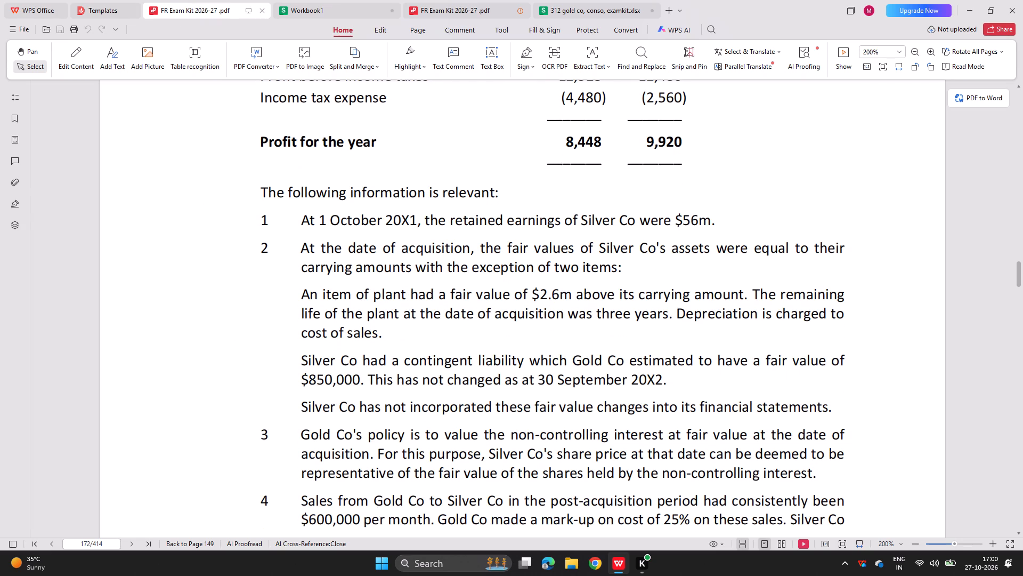
click(338, 0)
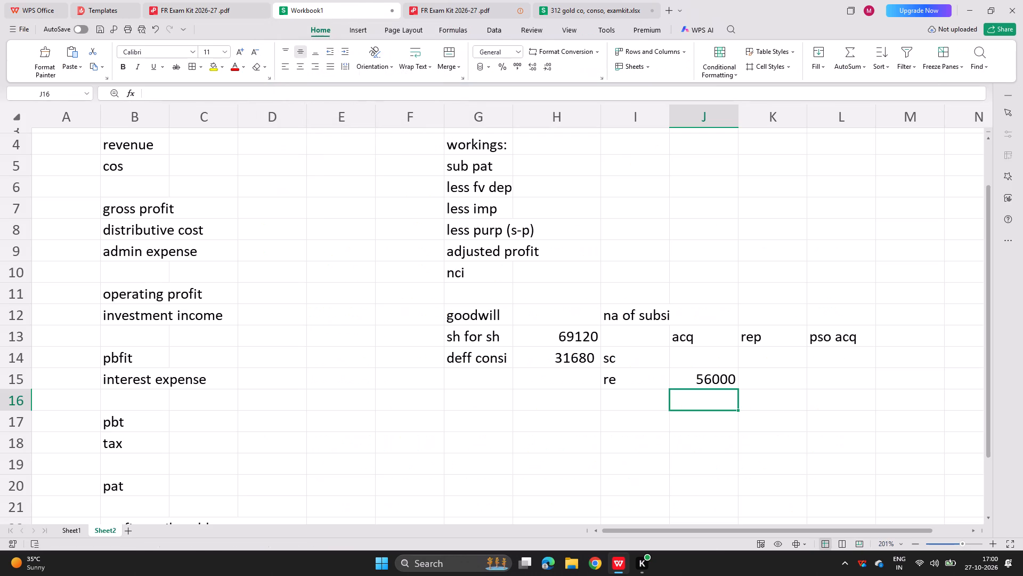
click(640, 403)
text(fv adj)
key(Return)
text(fv dep)
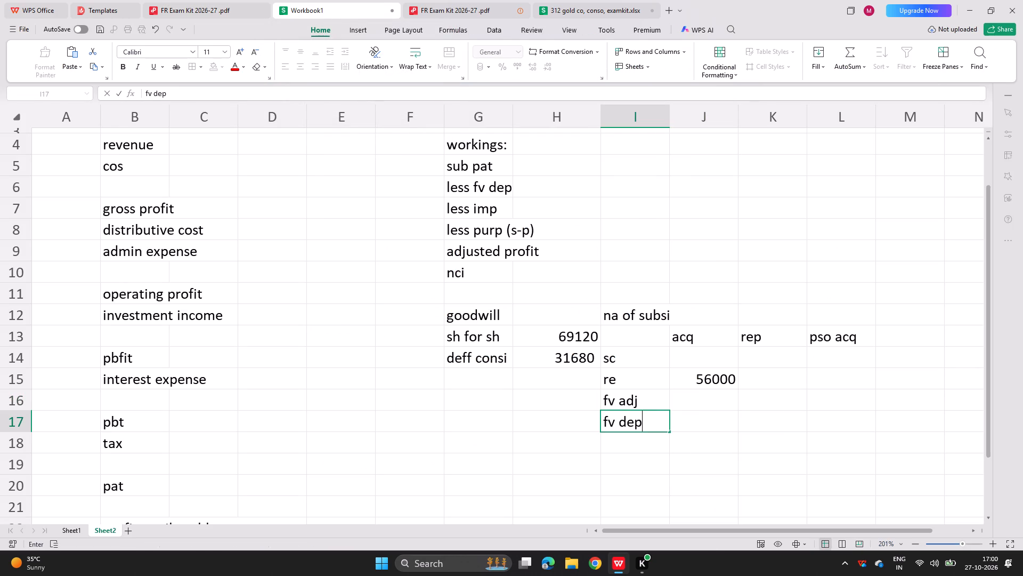
Enter the plant's fair value adjustment from the question, 2600, in both the acq and rep columns of row 16.
key(Right)
key(Up)
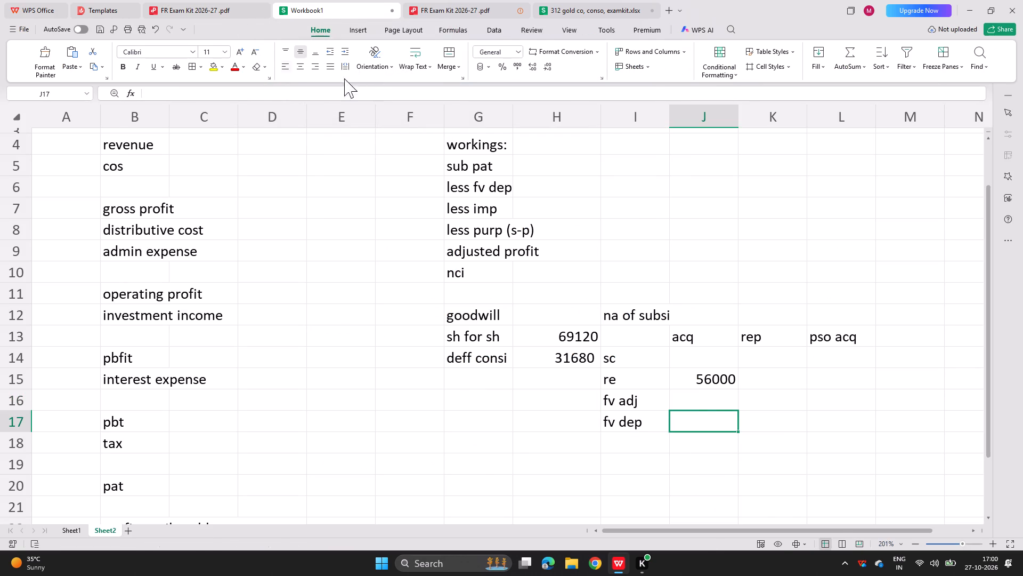
click(222, 0)
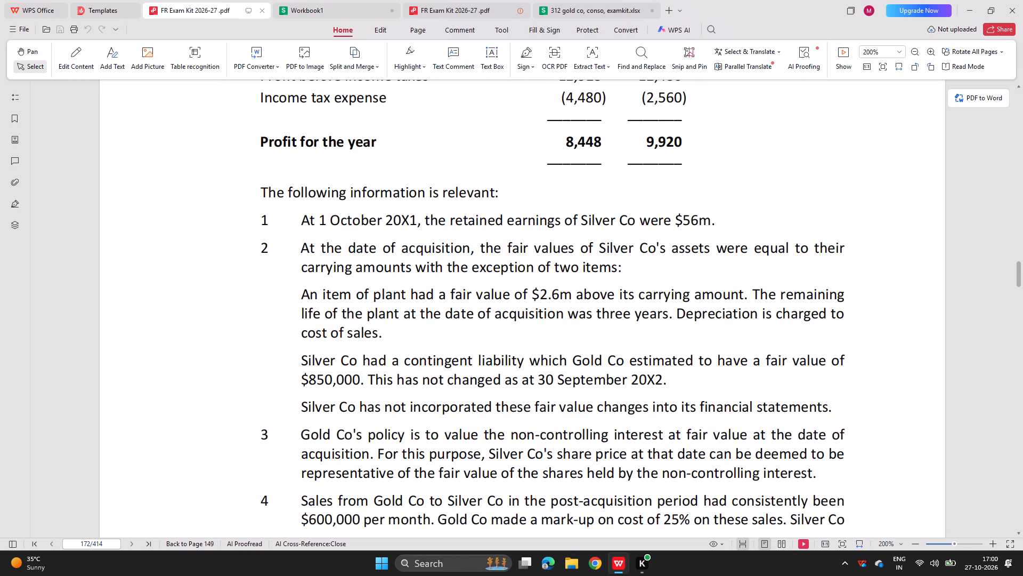
click(323, 0)
text(2600)
key(Right)
text(2600)
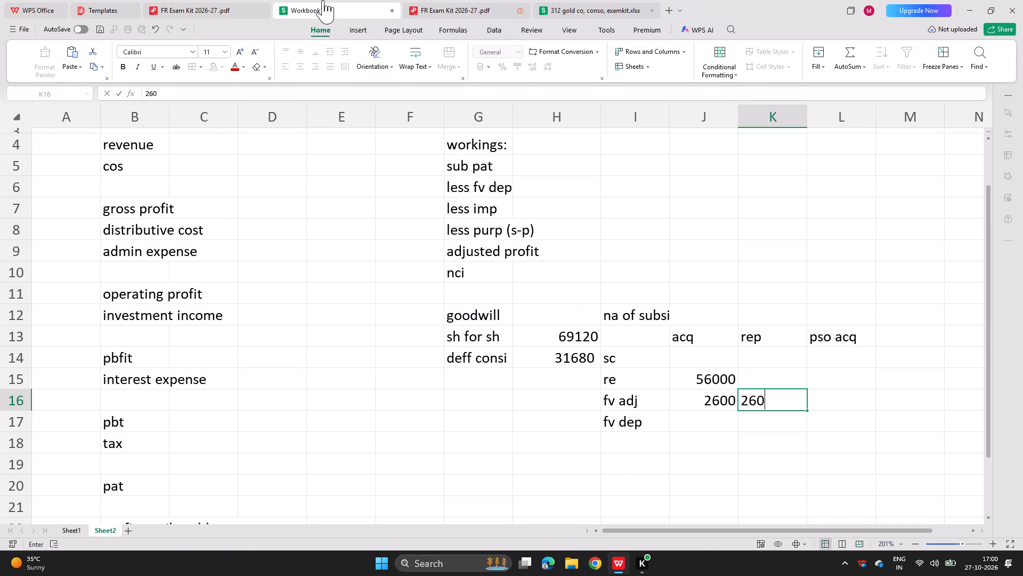
Calculate the post-acquisition fair value adjustment in L16 as K16 minus J16.
key(Right)
key(equal)
key(Left)
key(minus)
key(Left)
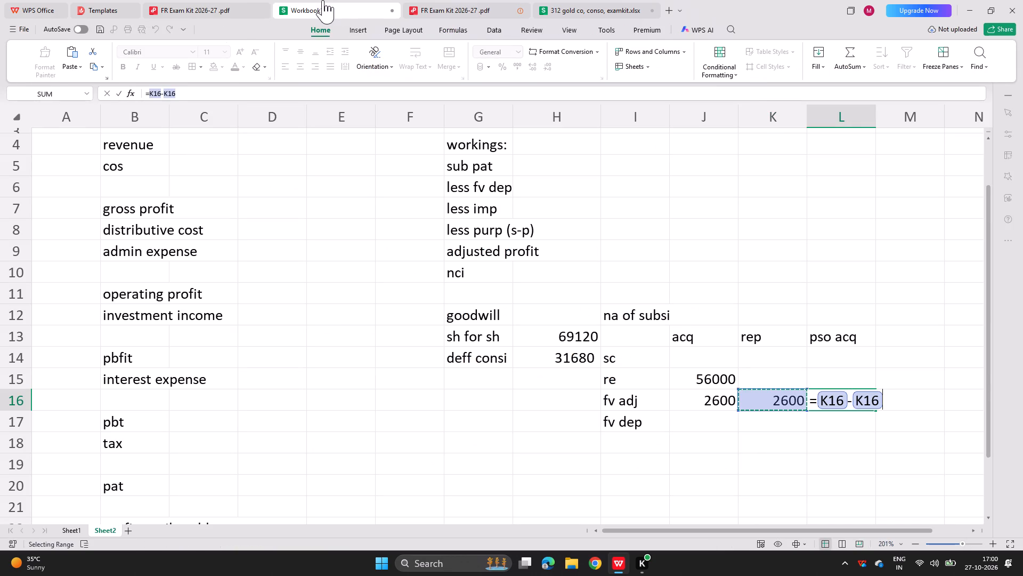
key(Left)
key(Return)
Review the plant and acquisition details in the exam kit question and inspect the fv dep formula in the 312 gold co workbook.
key(Left)
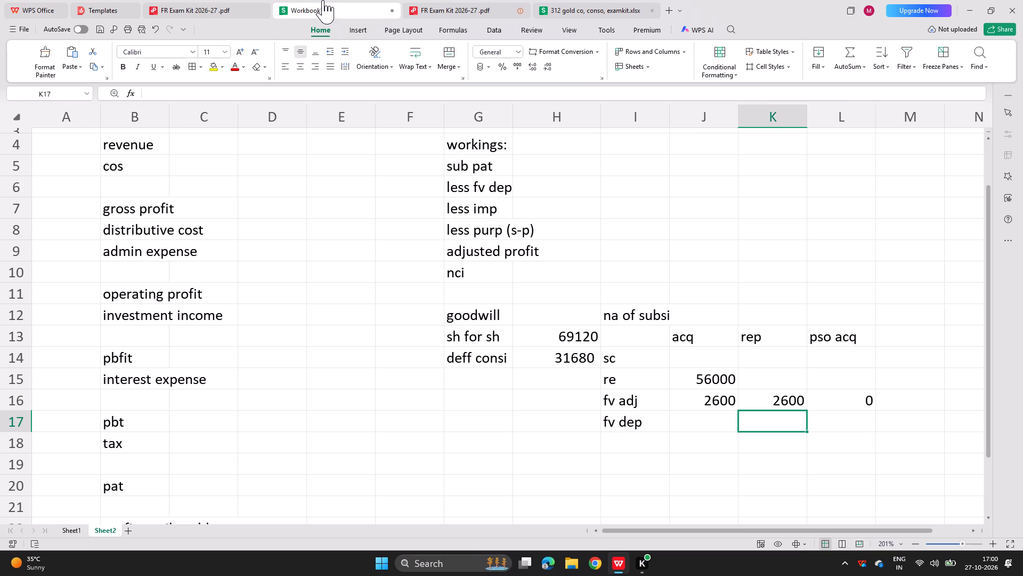
click(181, 0)
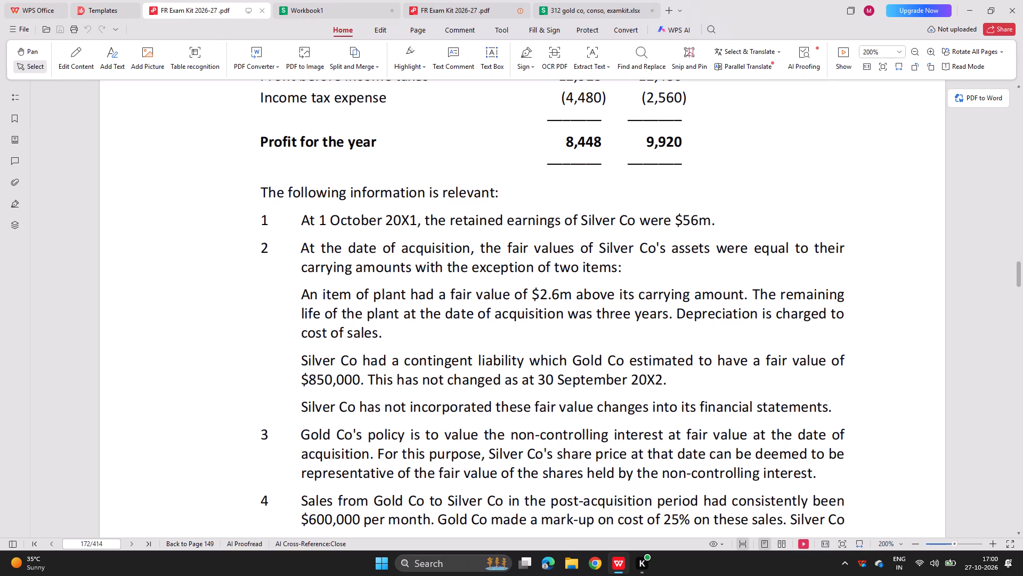
scroll(398, 292, up, 1)
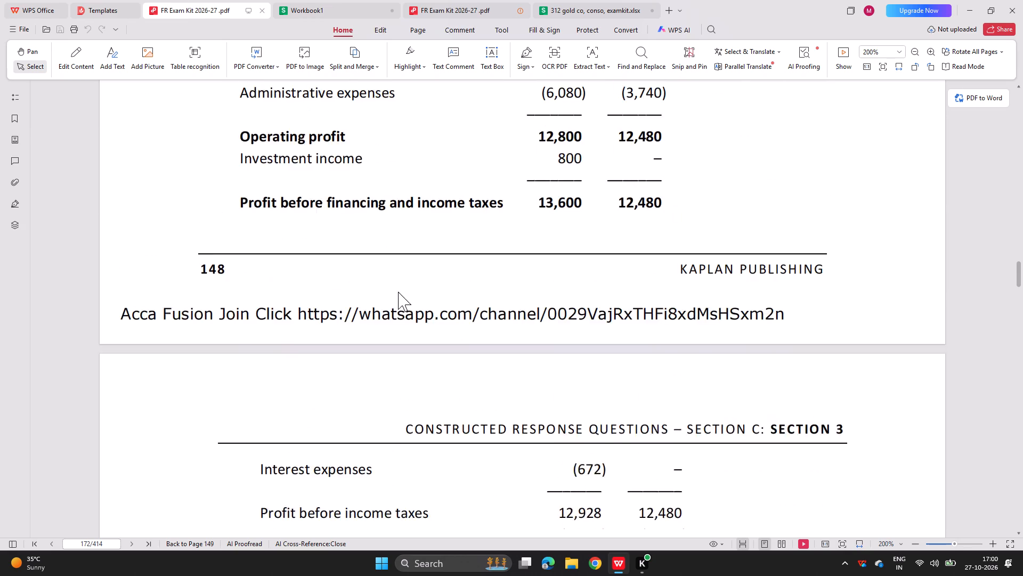
scroll(398, 292, up, 3)
scroll(398, 292, down, 1)
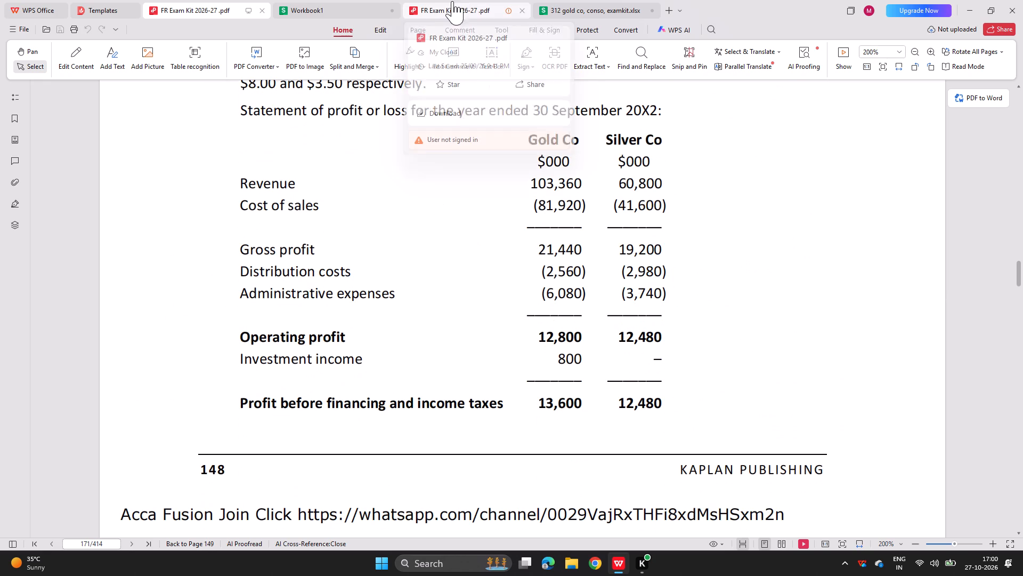
click(592, 3)
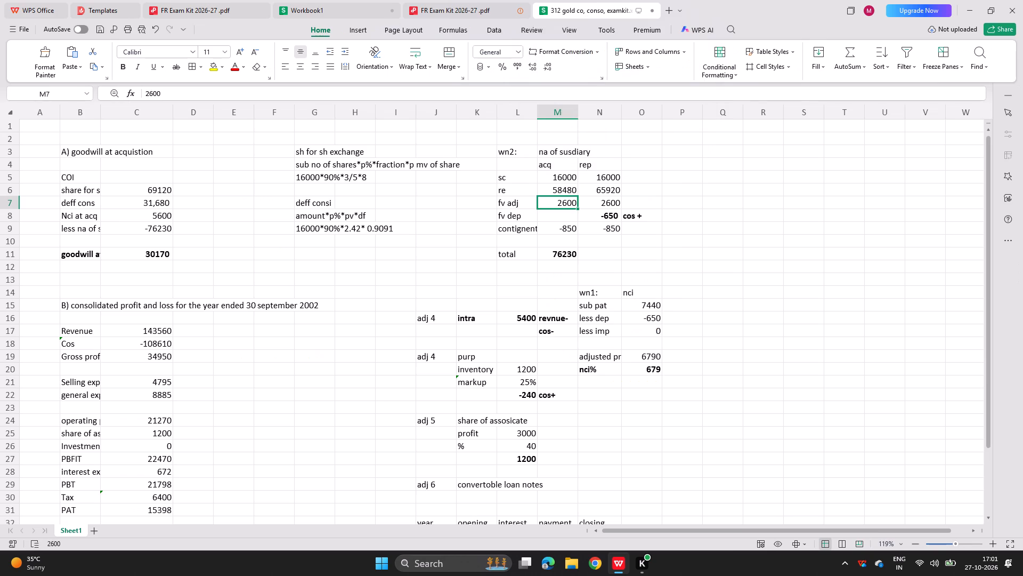
double_click(603, 219)
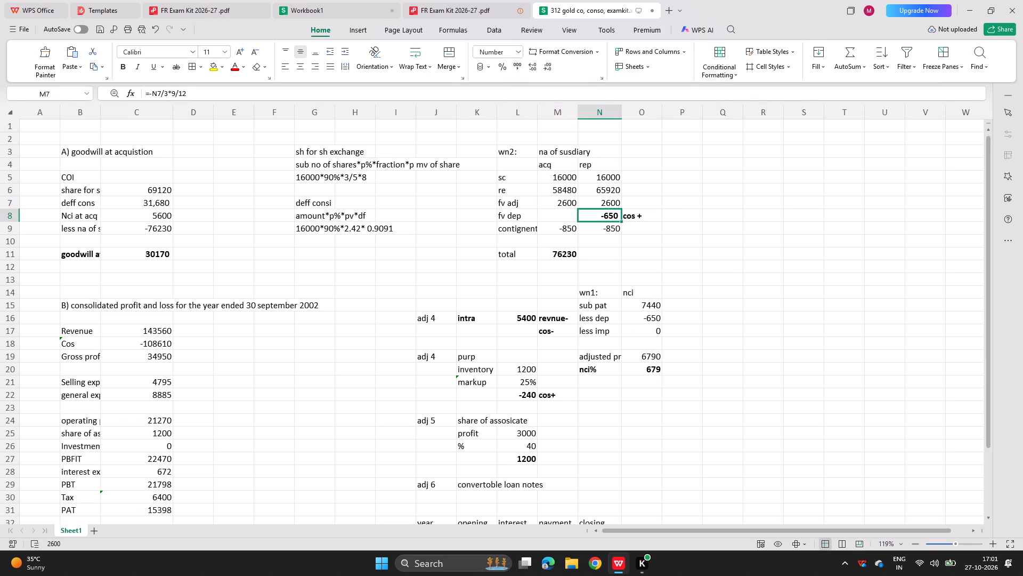
key(Return)
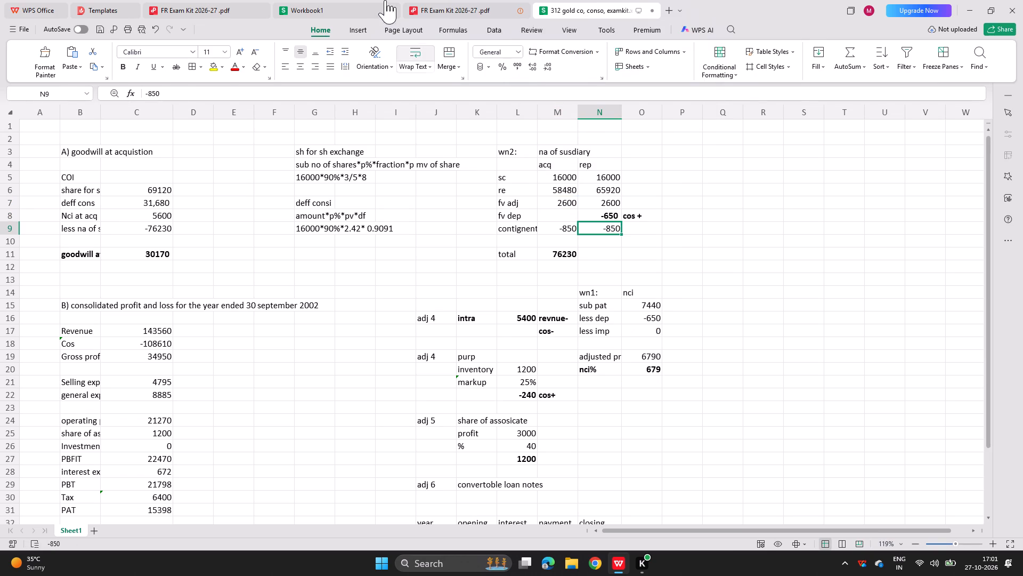
Enter the fair value depreciation in K17 of Workbook1 as the negative formula =-K16/3*9/12.
click(335, 0)
key(equal)
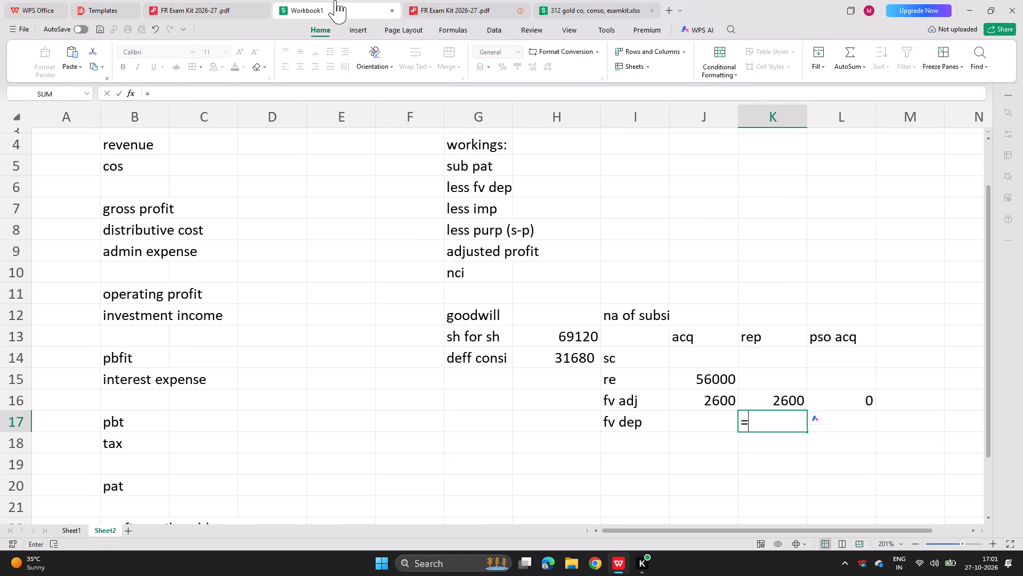
key(Up)
text(/3*9/12)
key(Left)
key(Left)
key(Left)
key(Left)
key(Left)
key(Left)
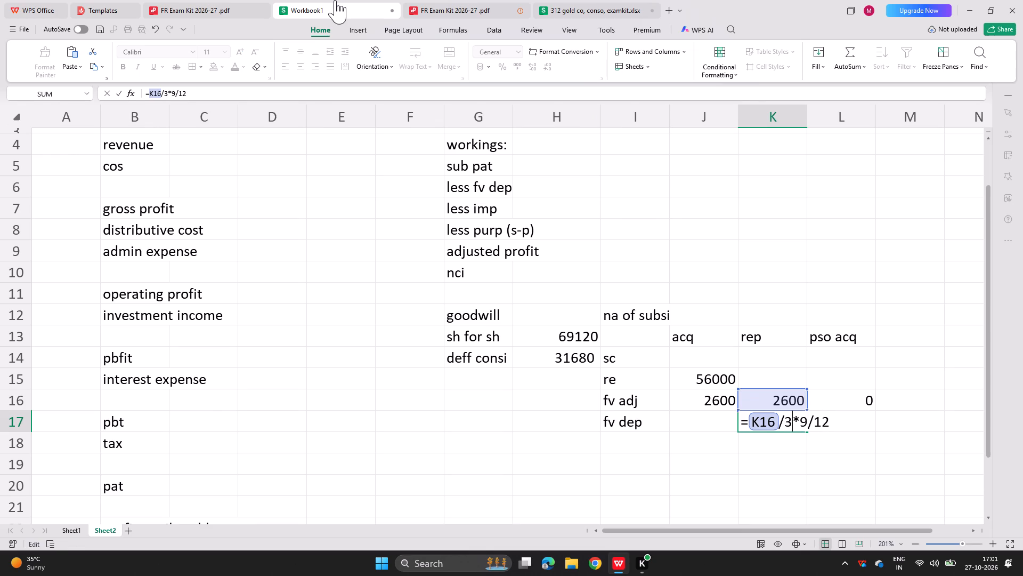
key(Left)
key(Left)
key(Left)
key(Left)
key(minus)
key(Return)
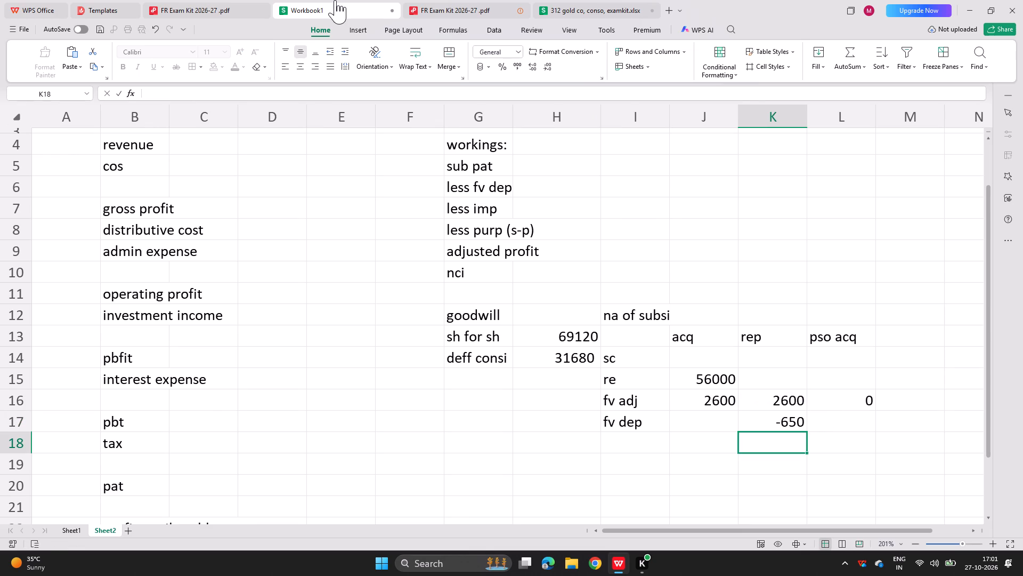
Annotate the fair value depreciation with "cos+" in L17.
key(Right)
key(Up)
text(cos)
key(Return)
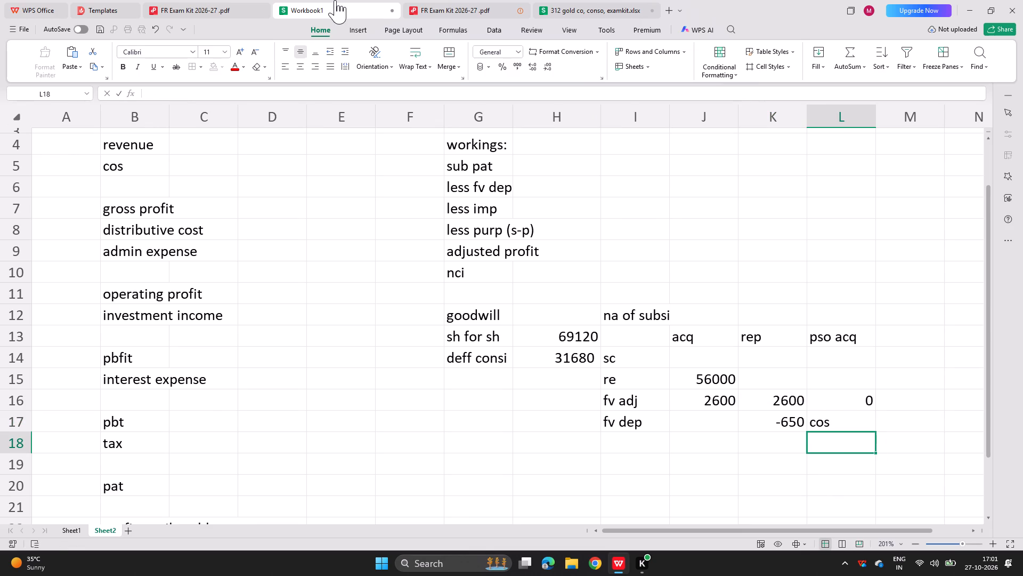
key(Up)
key(F2)
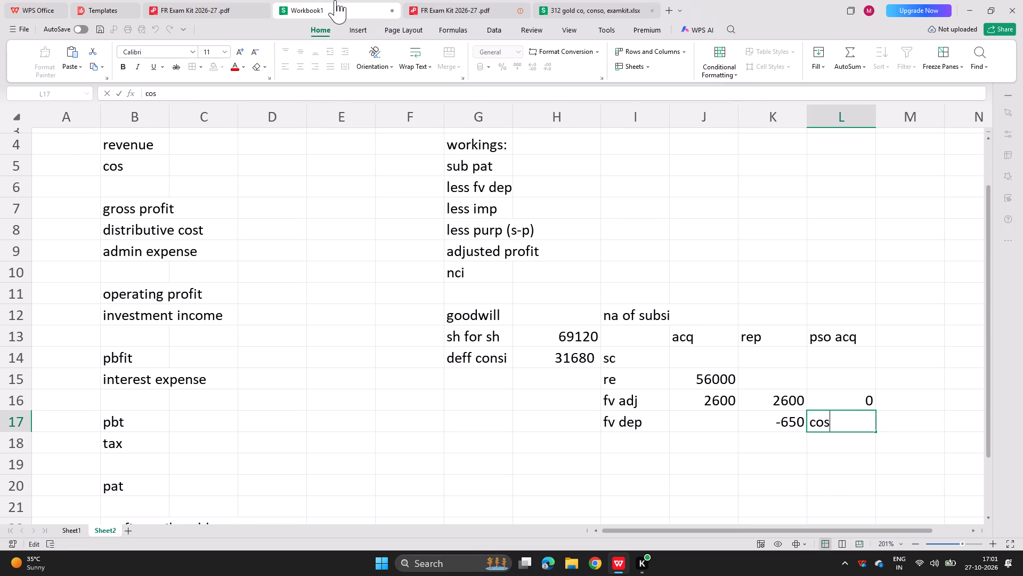
key(plus)
key(Return)
Check the contingent liability note in the exam kit question and the 312 gold co workbook, and label I18 of Workbook1 "contigent liability".
scroll(226, 257, down, 1)
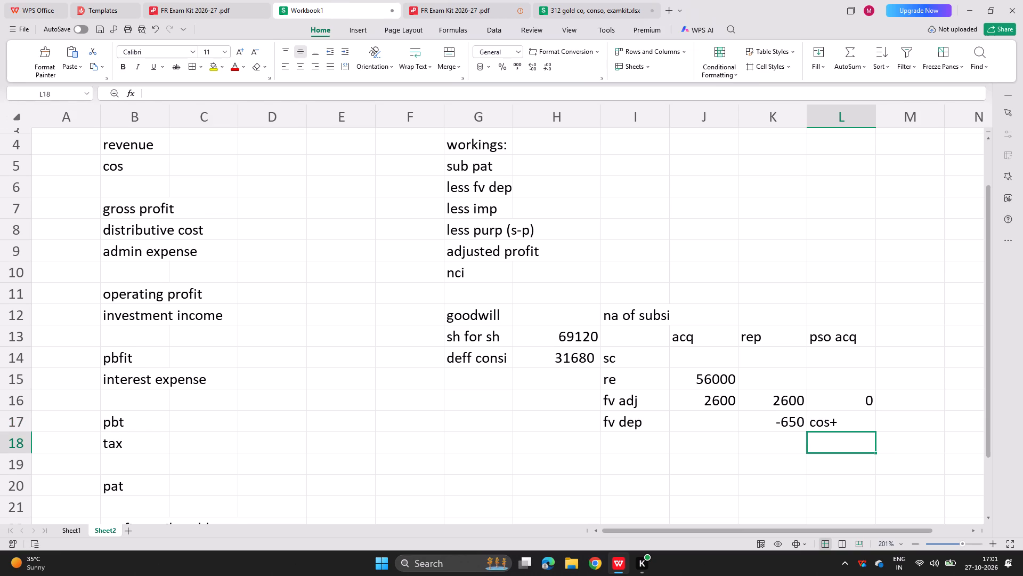
scroll(226, 257, down, 1)
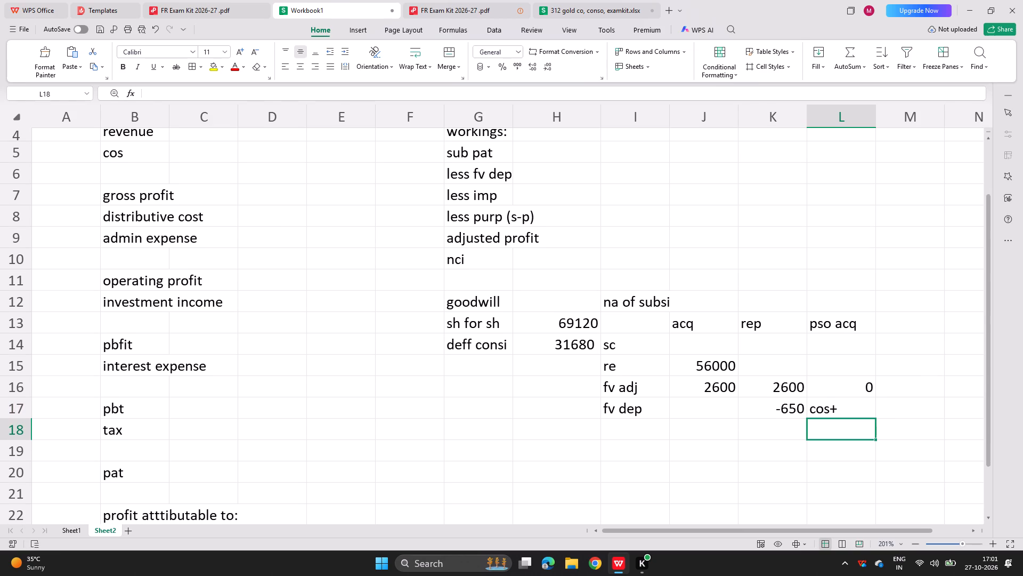
click(628, 418)
click(459, 0)
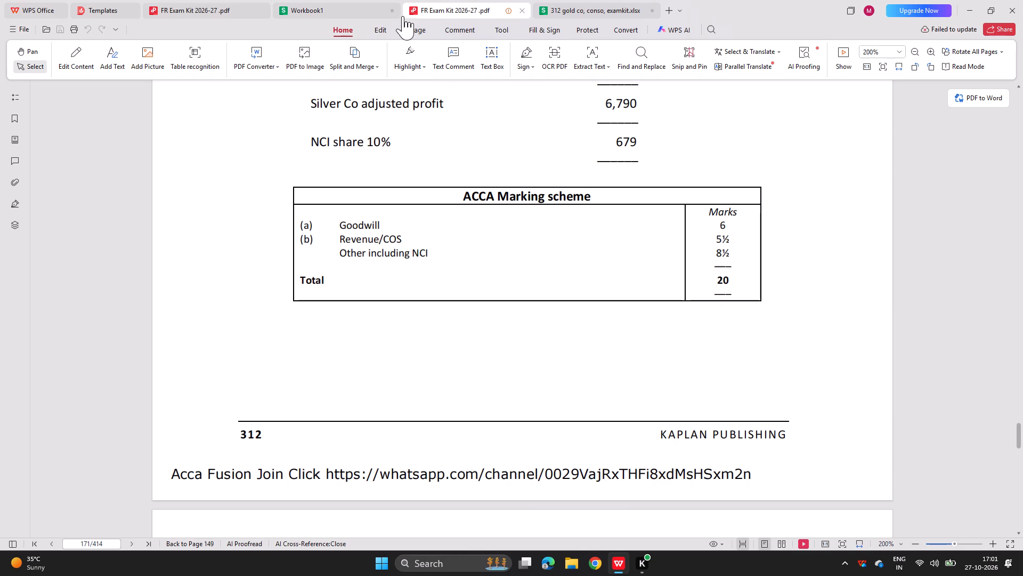
click(170, 11)
scroll(200, 300, down, 1)
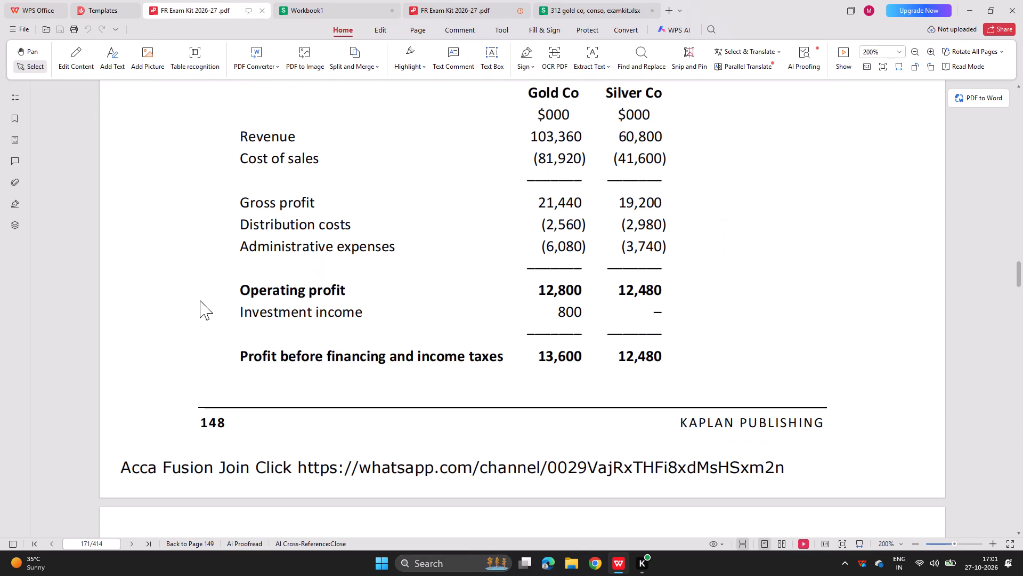
scroll(407, 249, down, 4)
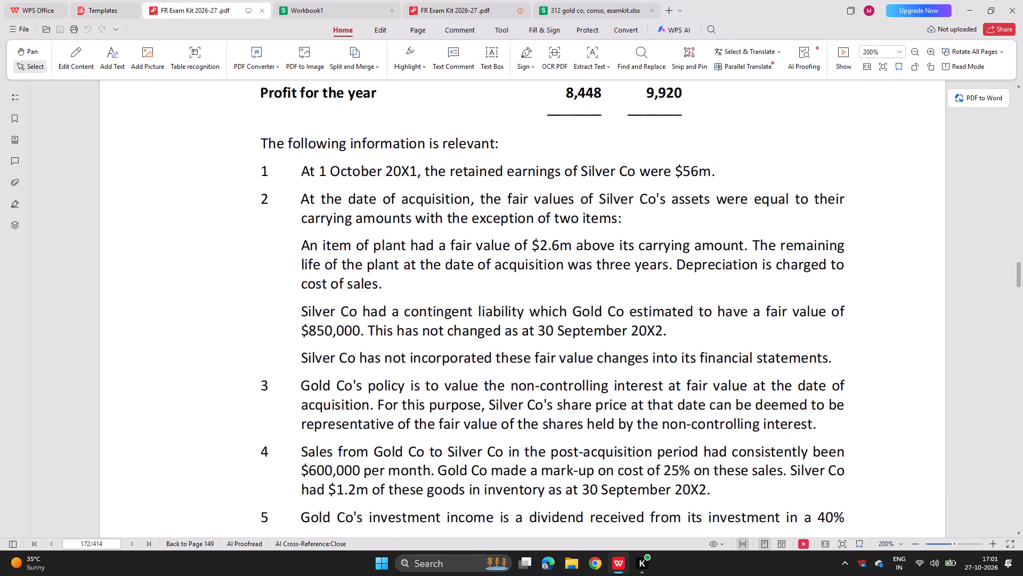
click(608, 0)
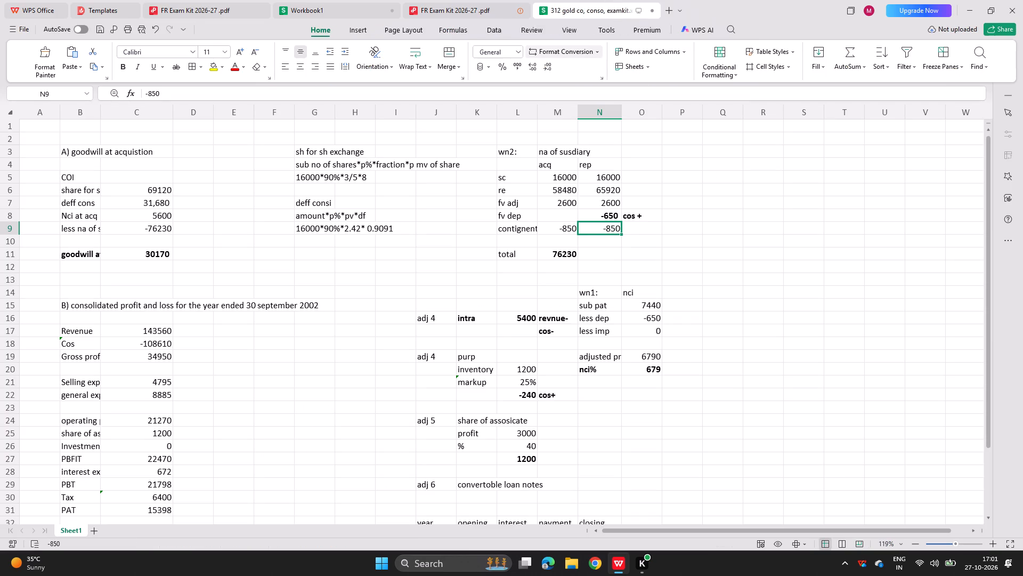
click(450, 0)
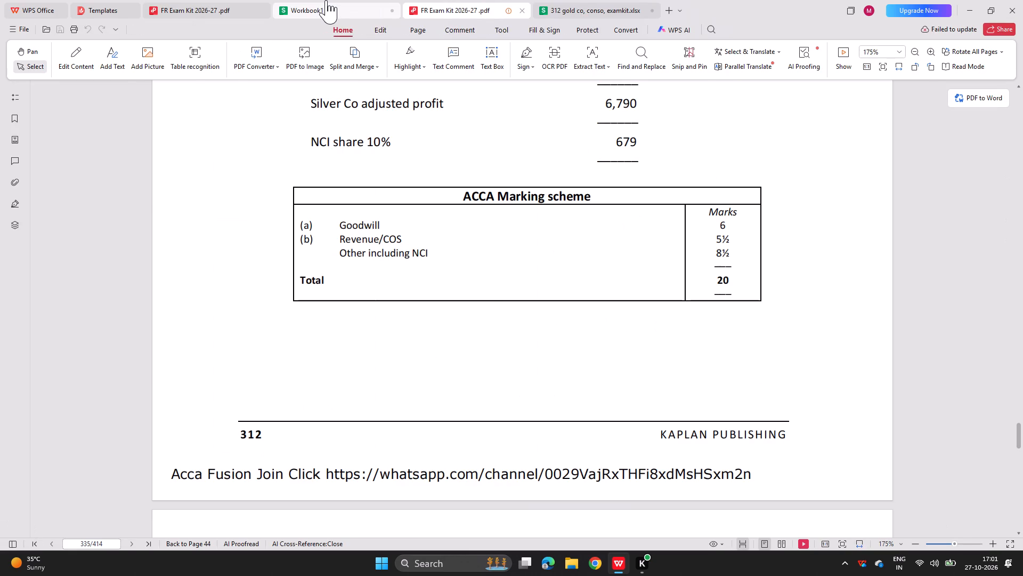
click(326, 0)
text(contigent liability)
key(Return)
Enter -850 for the contingent liability in both the rep column (K18) and the acq column (J18) of Workbook1.
key(Right)
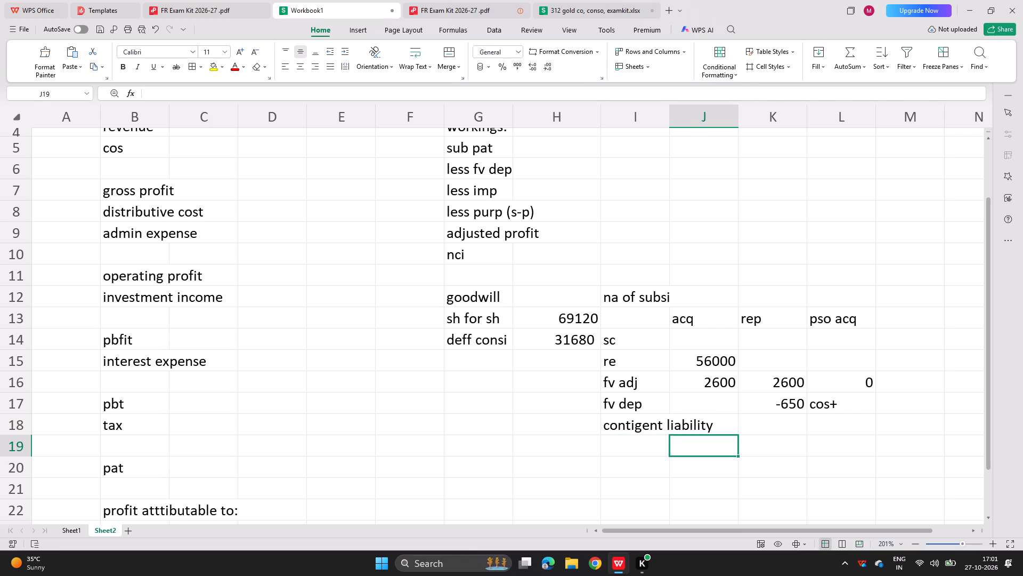
key(Right)
key(Up)
click(592, 9)
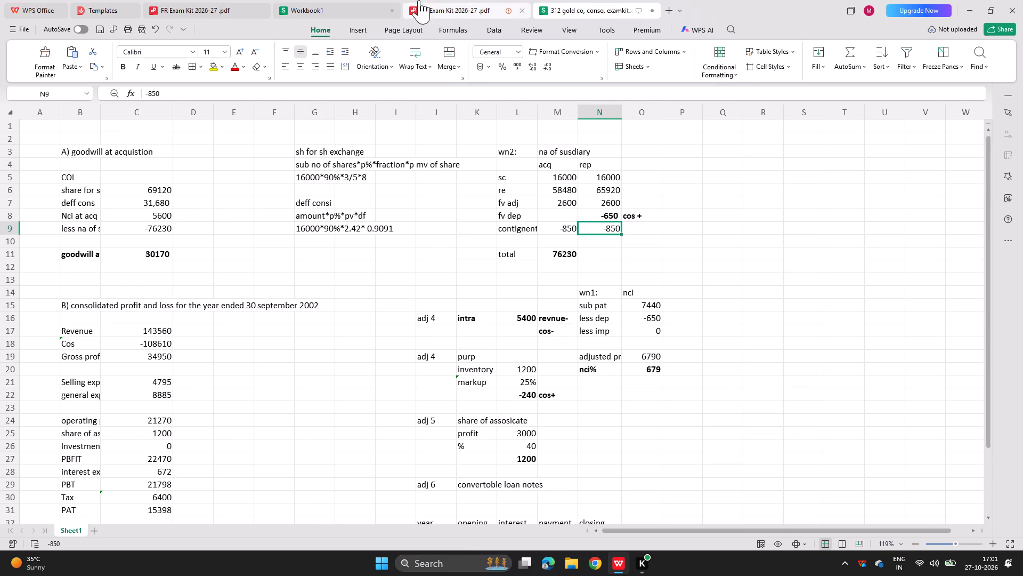
click(458, 0)
click(328, 0)
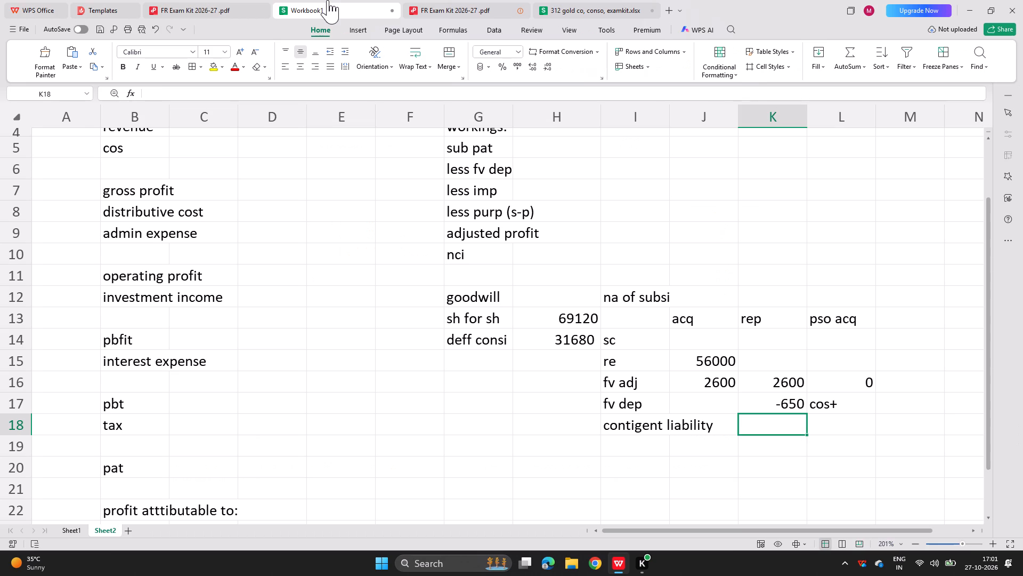
text(-850)
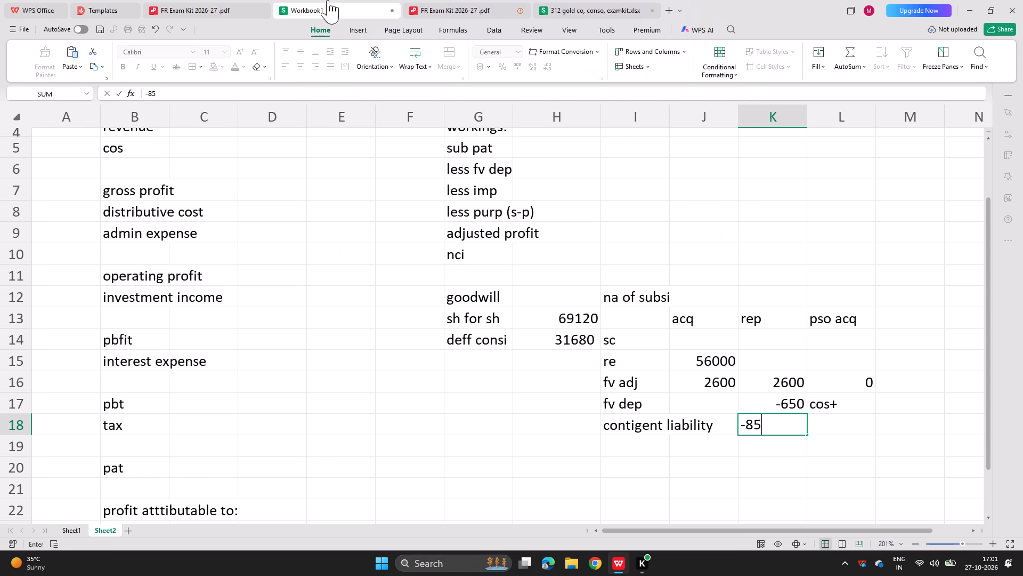
key(Left)
key(Left)
key(Left)
key(Left)
key(Return)
key(Left)
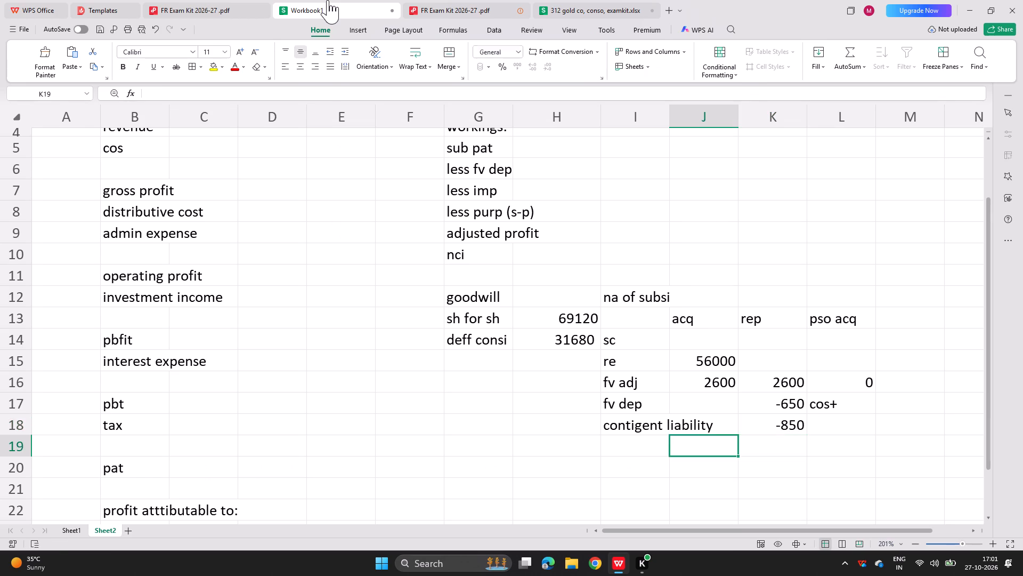
key(Up)
key(asterisk)
key(BackSpace)
text(-850)
key(Return)
key(Right)
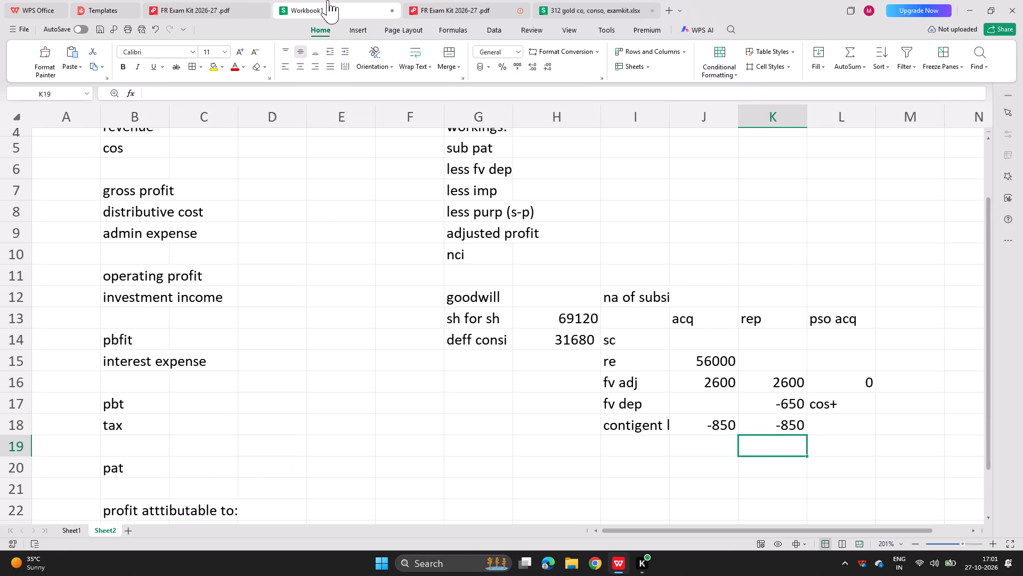
key(Right)
key(Up)
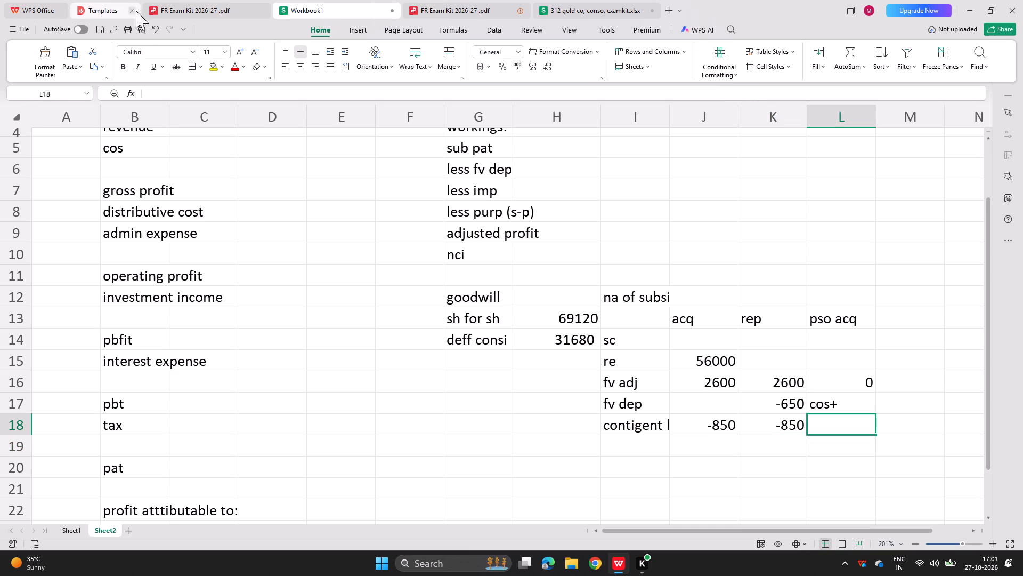
Read the intra-group sales note in the exam kit question, label I7 of Workbook1 "intra" and calculate =600*9 in I8.
click(187, 0)
scroll(217, 284, down, 1)
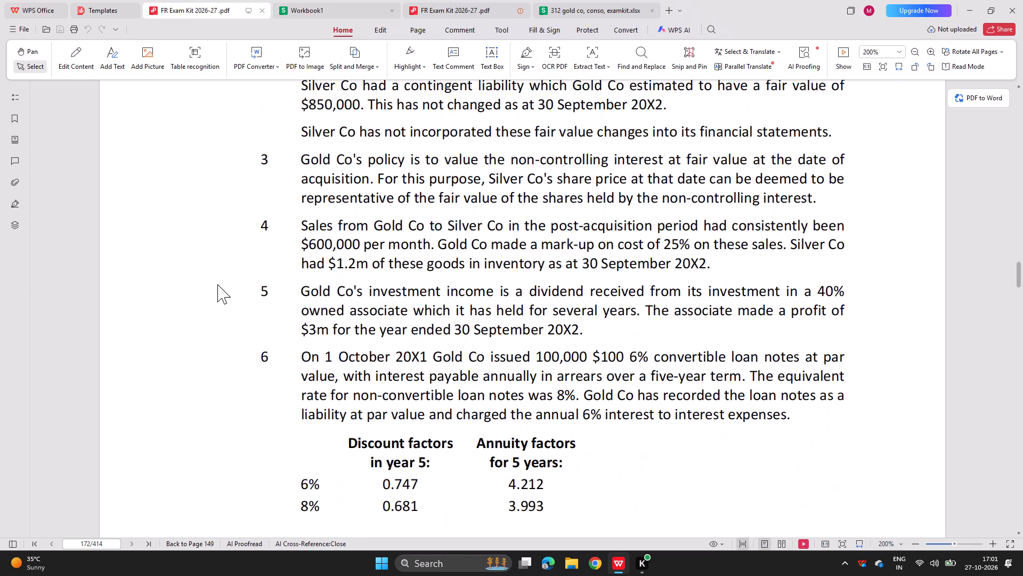
scroll(217, 284, up, 1)
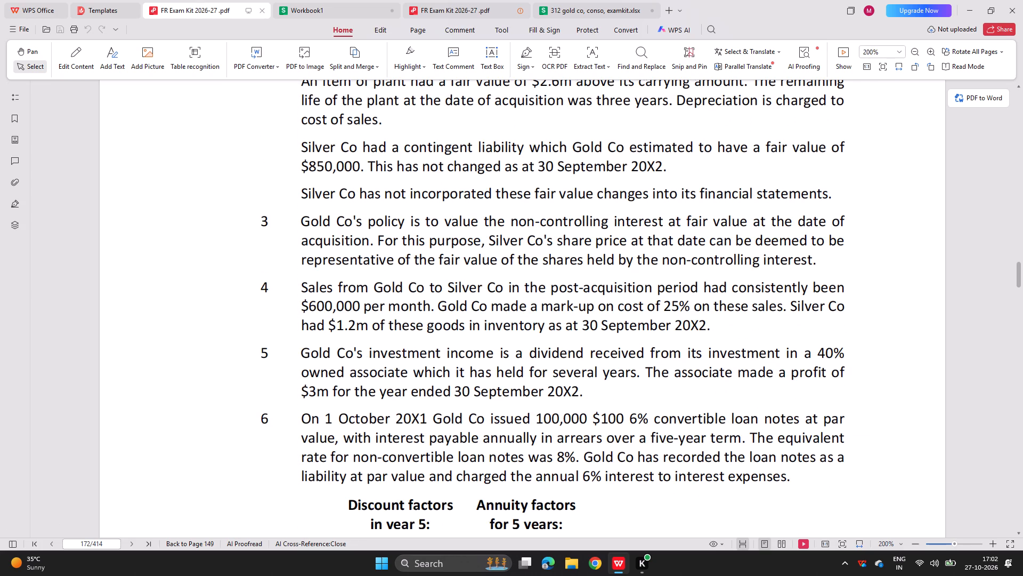
scroll(407, 251, down, 1)
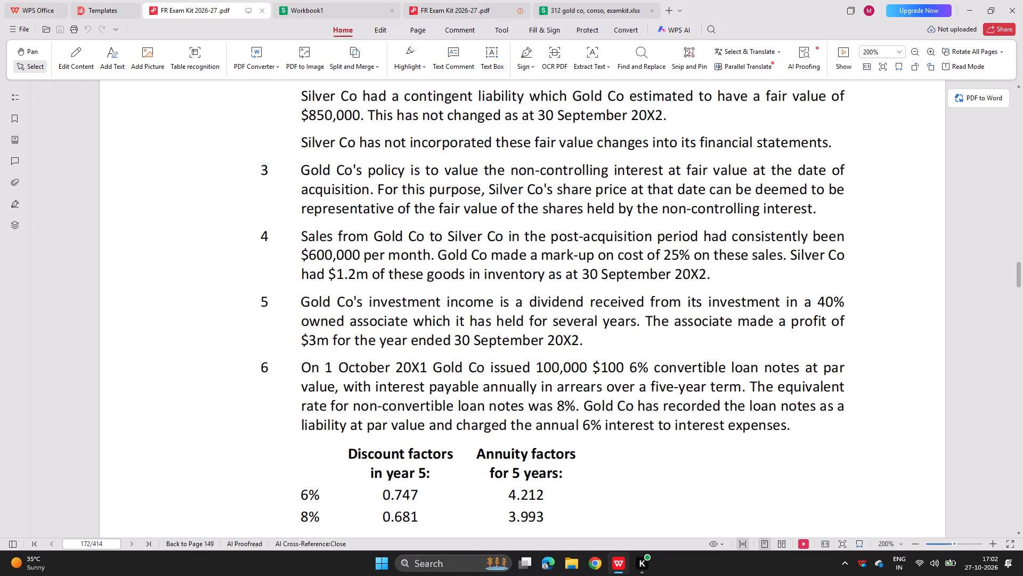
click(310, 2)
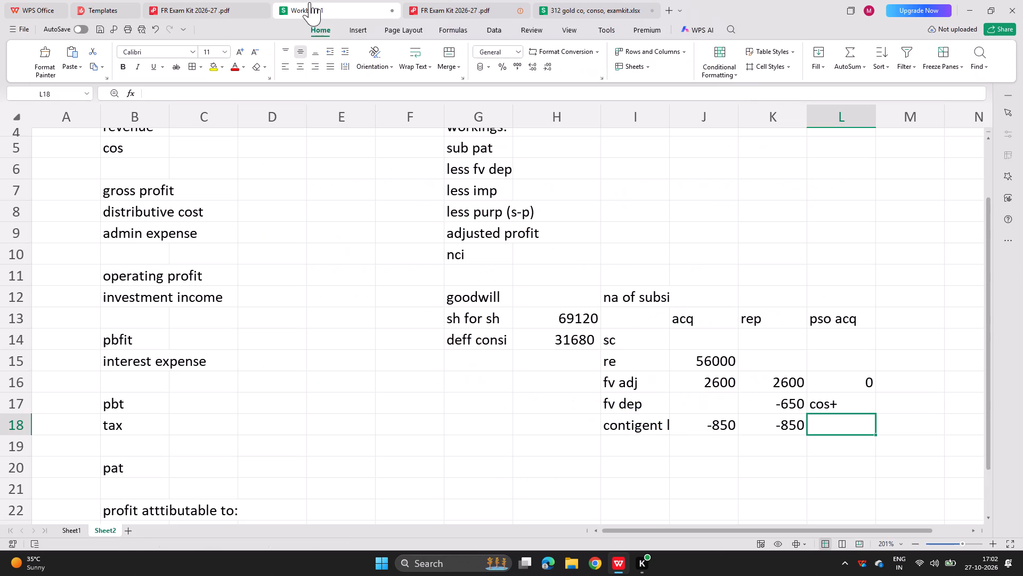
scroll(527, 304, down, 2)
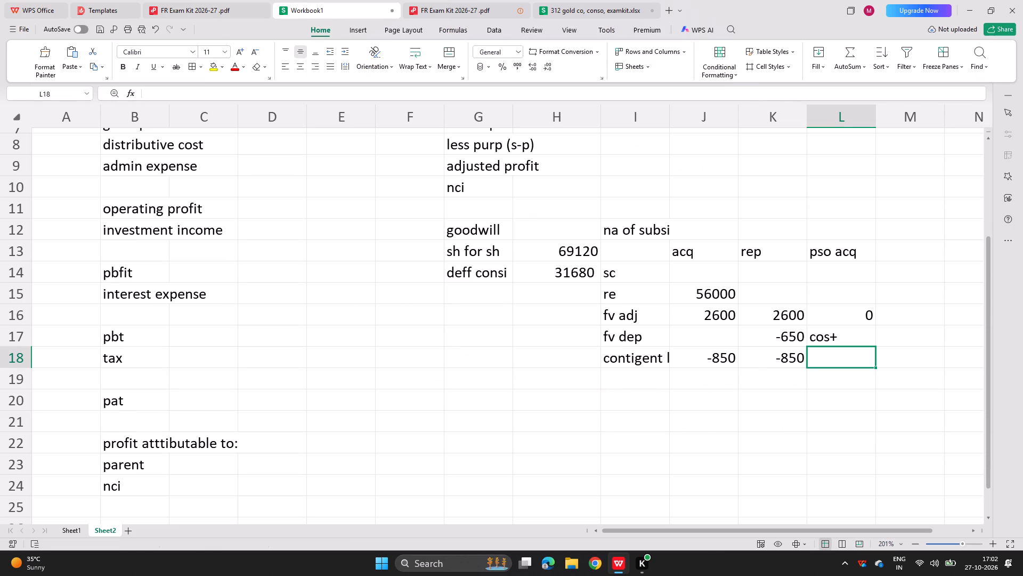
scroll(694, 157, up, 2)
click(646, 207)
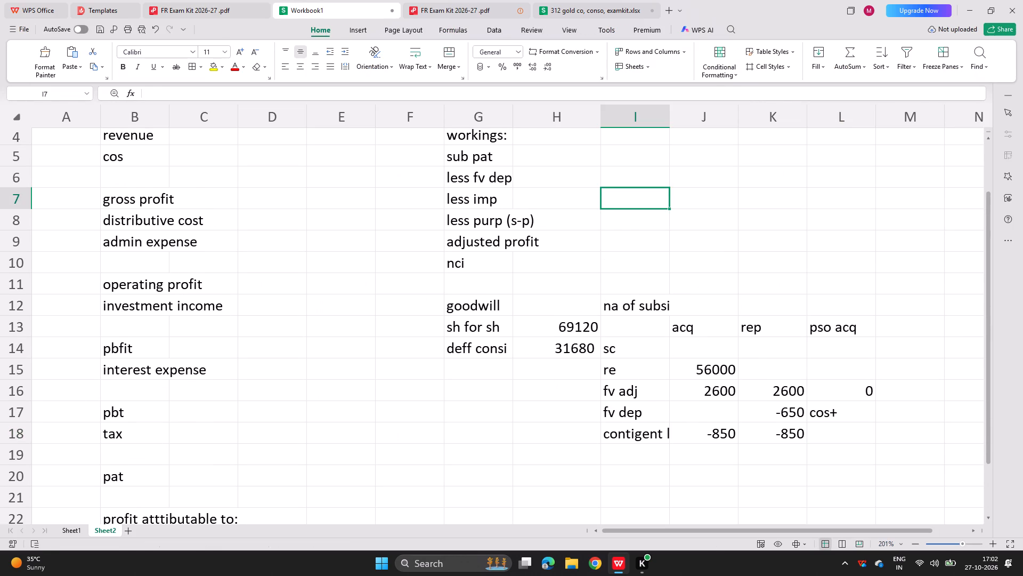
text(intra)
key(Return)
text(=6000)
key(BackSpace)
text(*9)
key(Return)
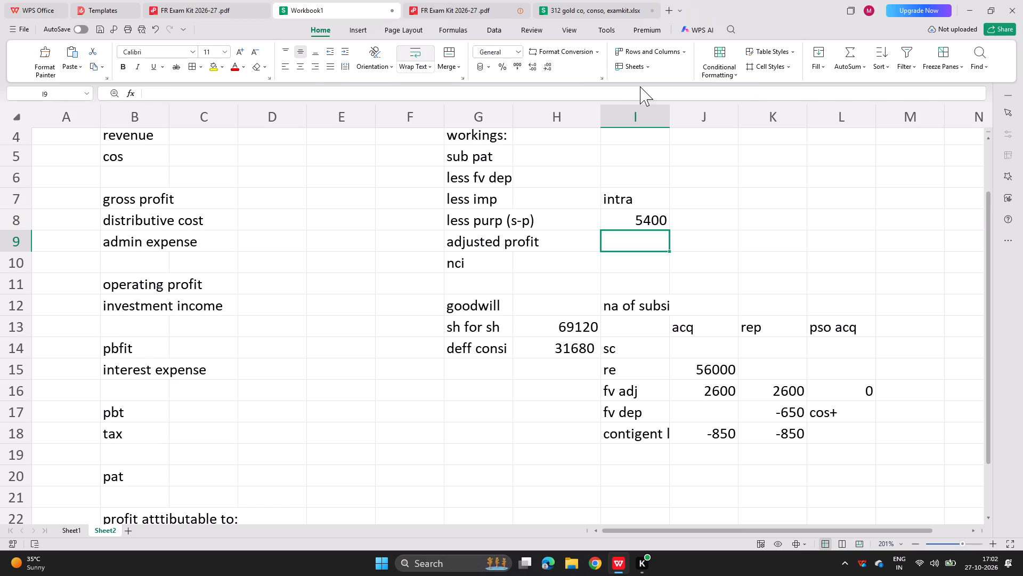
Annotate the intra-group sales figure with "rev cos-" in J8.
click(704, 221)
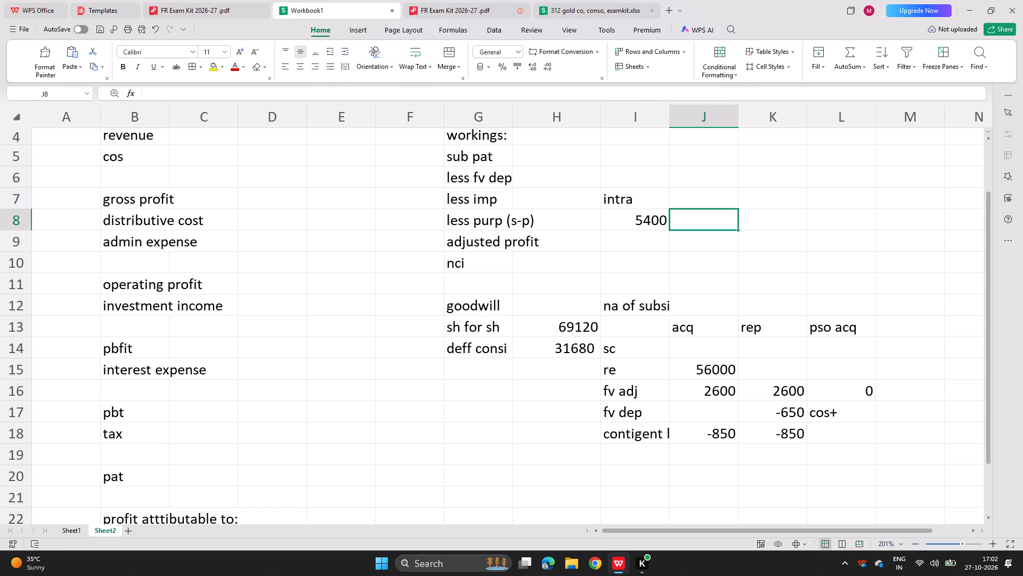
text(rev cos)
key(minus)
key(Return)
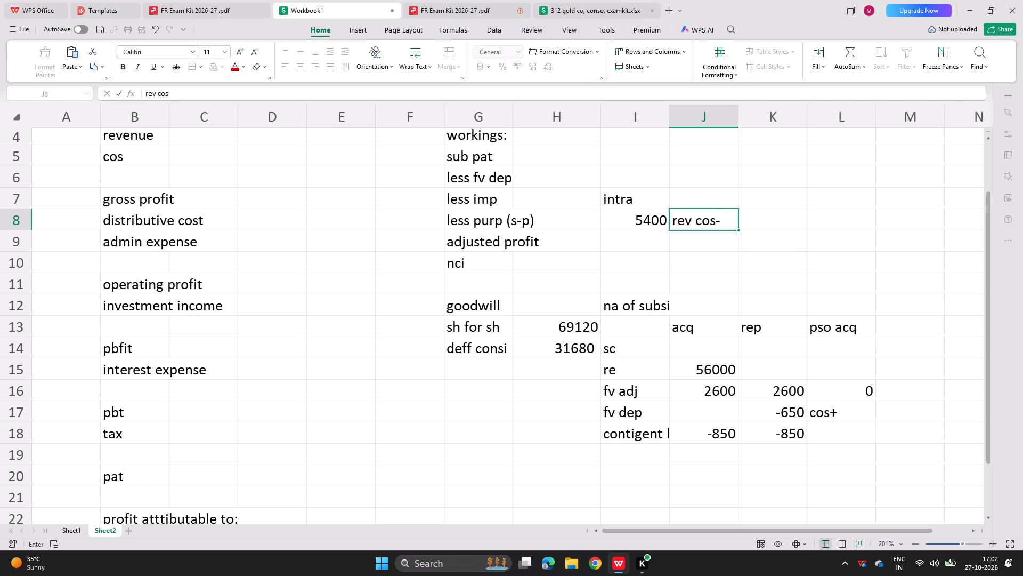
Check the closing inventory in the exam kit's note 4, label I9 of Workbook1 "rem" and enter 1200 in J9.
click(180, 0)
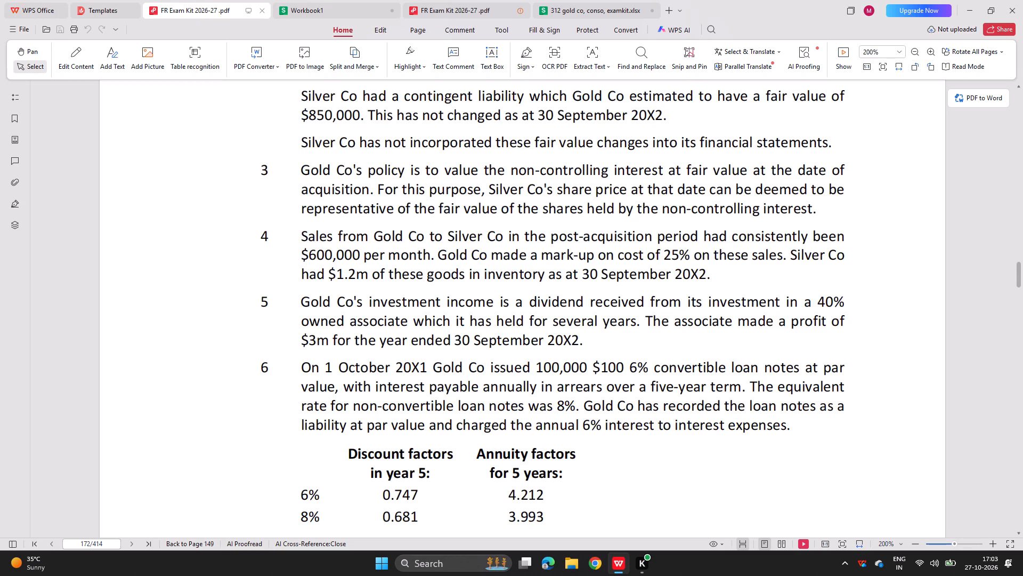
click(321, 0)
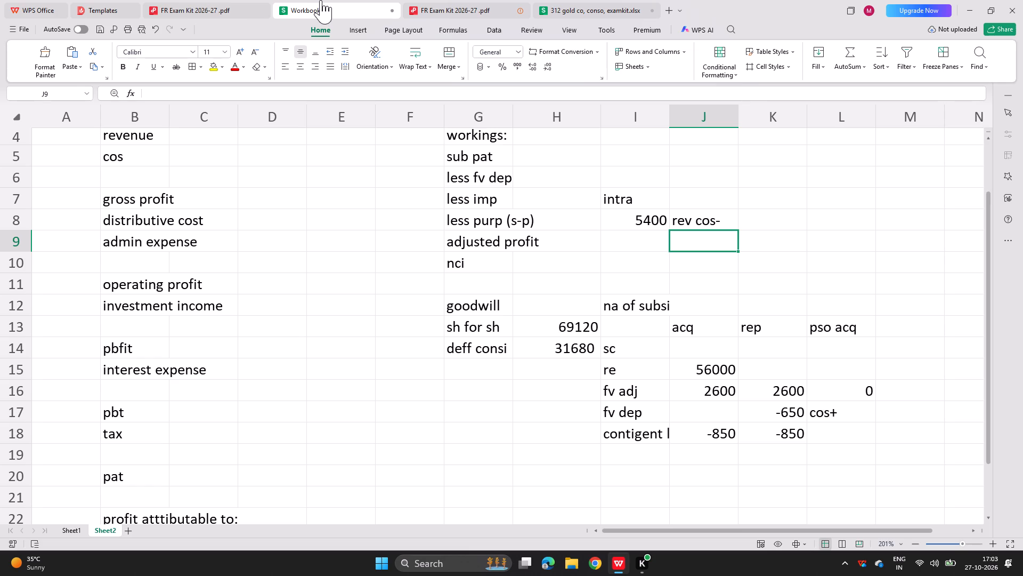
key(Left)
key(t)
key(BackSpace)
text(re)
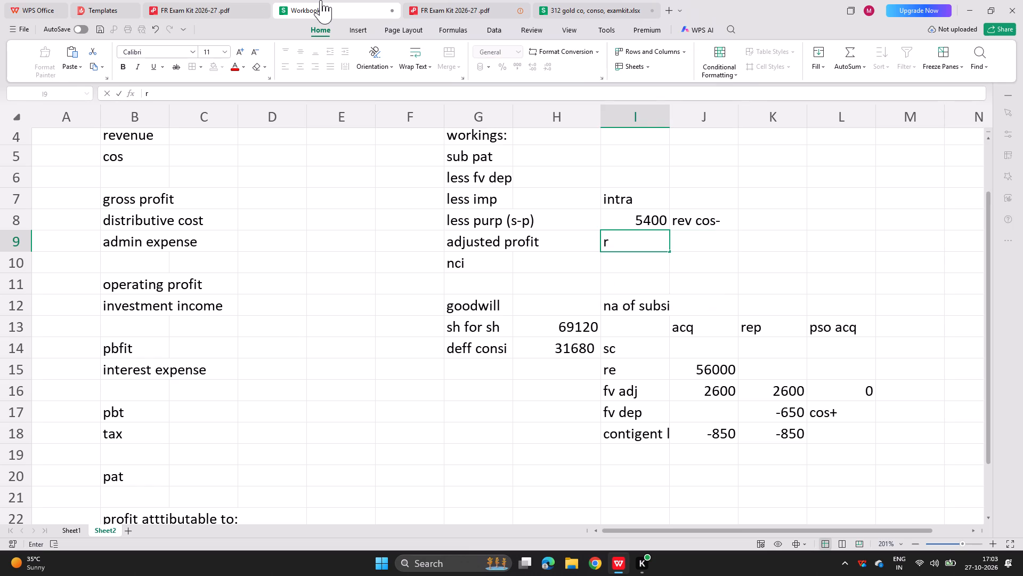
key(period)
key(BackSpace)
key(m)
key(Right)
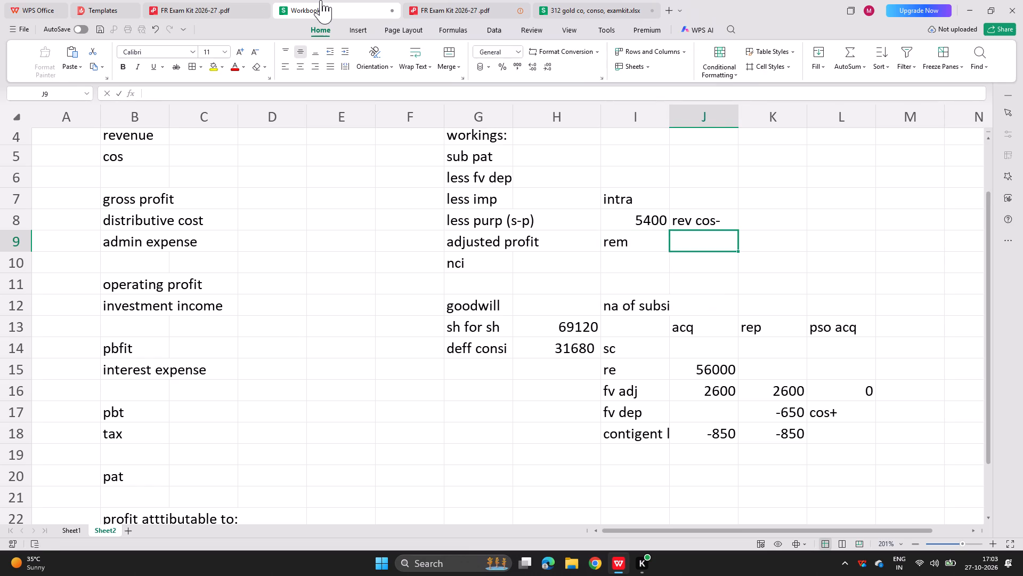
text(1200)
key(Return)
key(Left)
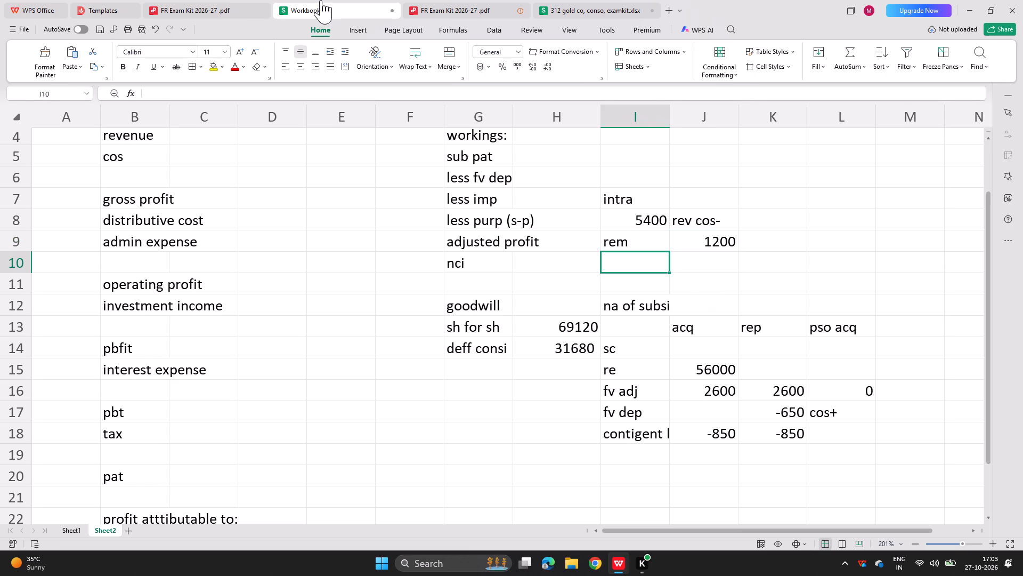
Label I10 "purp", calculate the unrealised profit in J10 as =J9*25/125, and annotate it with "cos+" in K10.
text(purp)
key(Right)
key(equal)
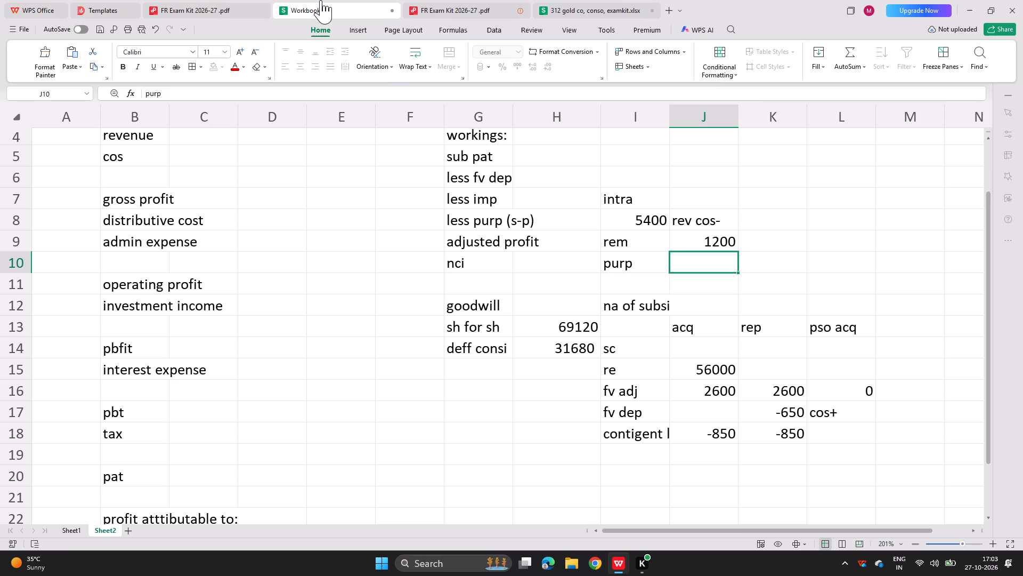
key(Up)
text(*25/125)
key(Right)
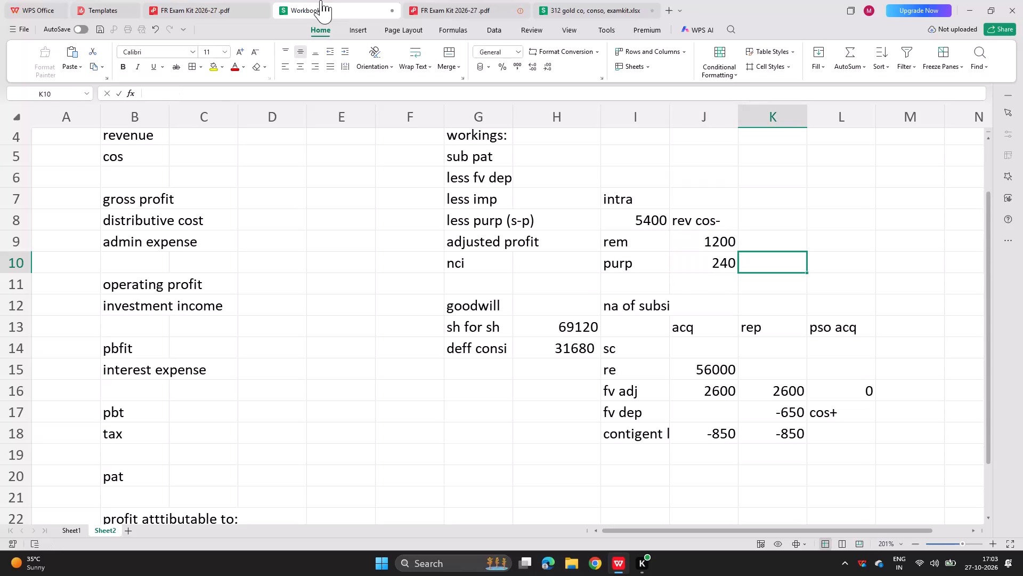
text(cos)
key(plus)
key(Return)
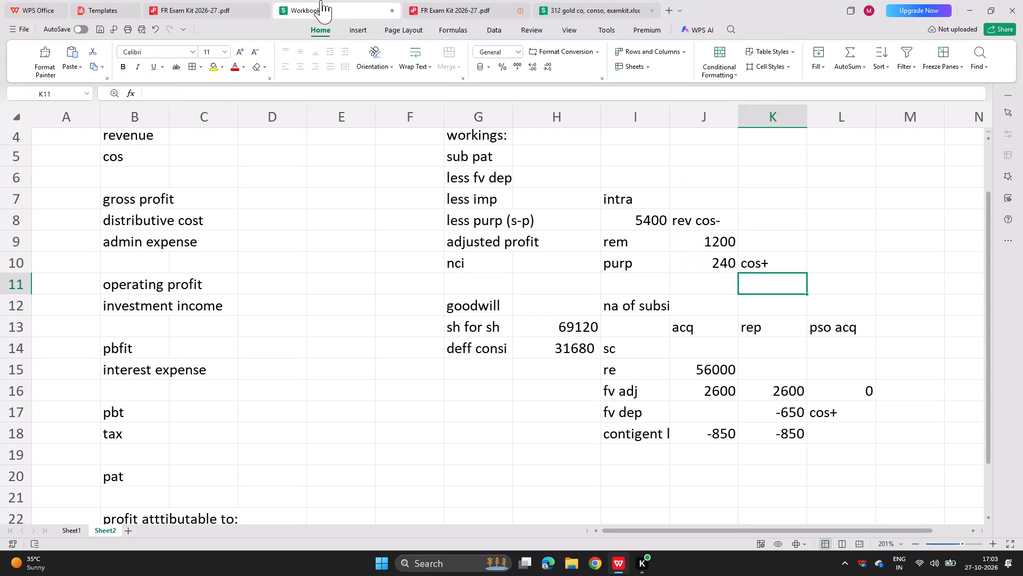
Inspect the purp formula in L22 of the 312 gold co workbook and return to the exam kit question's notes.
click(583, 0)
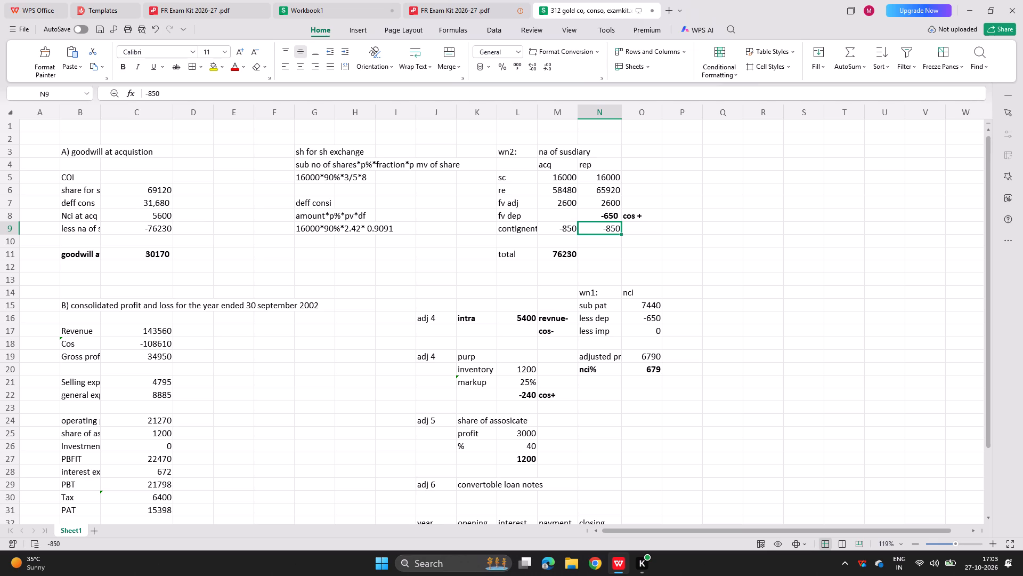
double_click(522, 396)
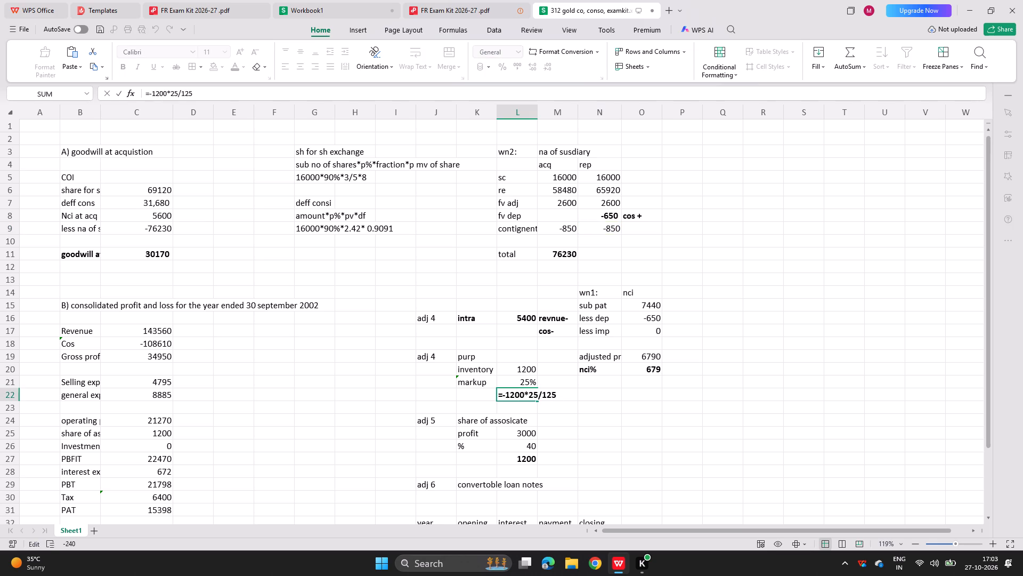
key(Return)
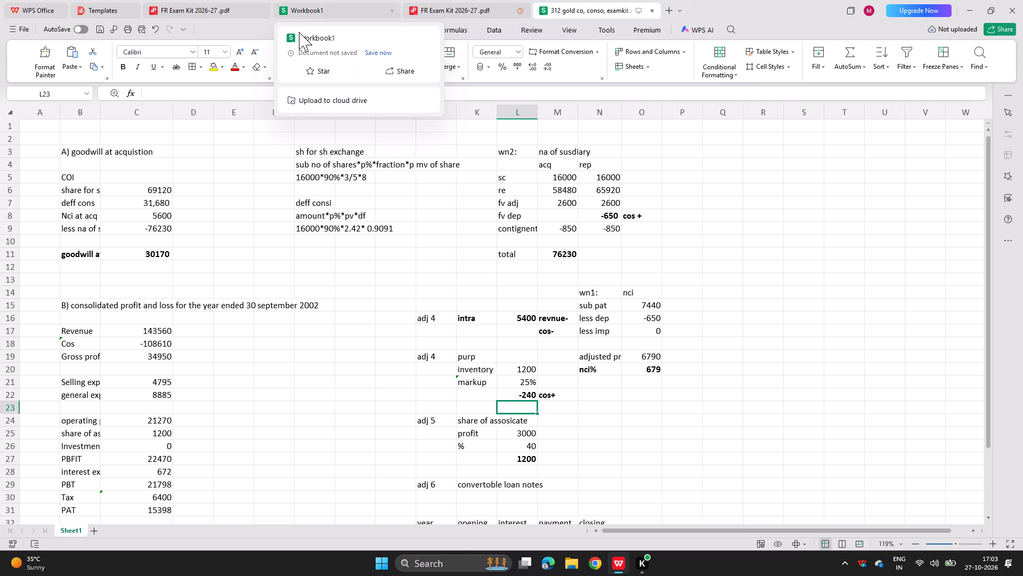
click(346, 0)
click(193, 0)
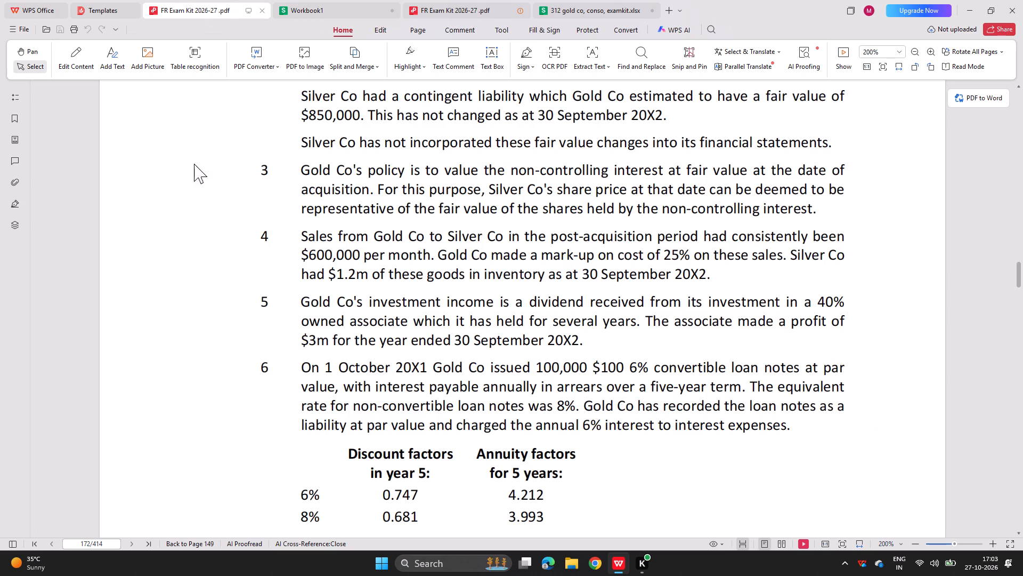
Review notes 3 to 8 and the requirements of the exam kit question, checking them against the workings in Workbook1.
scroll(240, 361, down, 4)
scroll(240, 361, up, 1)
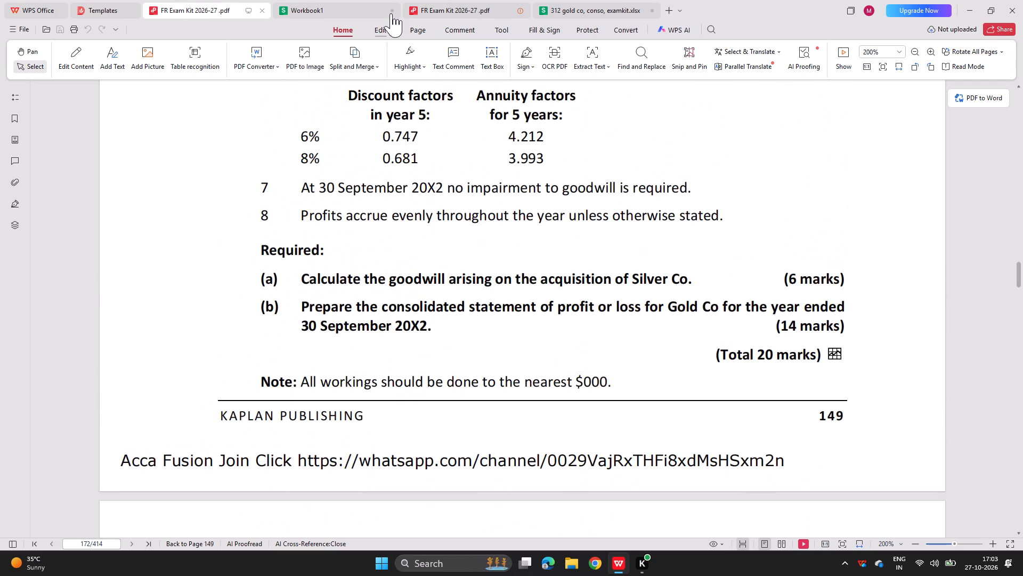
click(429, 0)
click(337, 10)
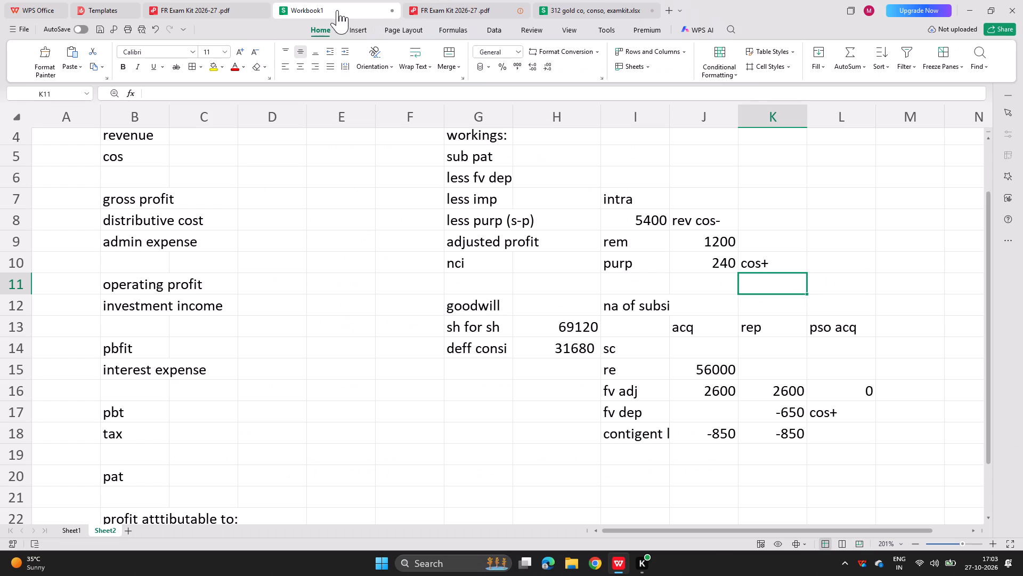
scroll(344, 211, up, 1)
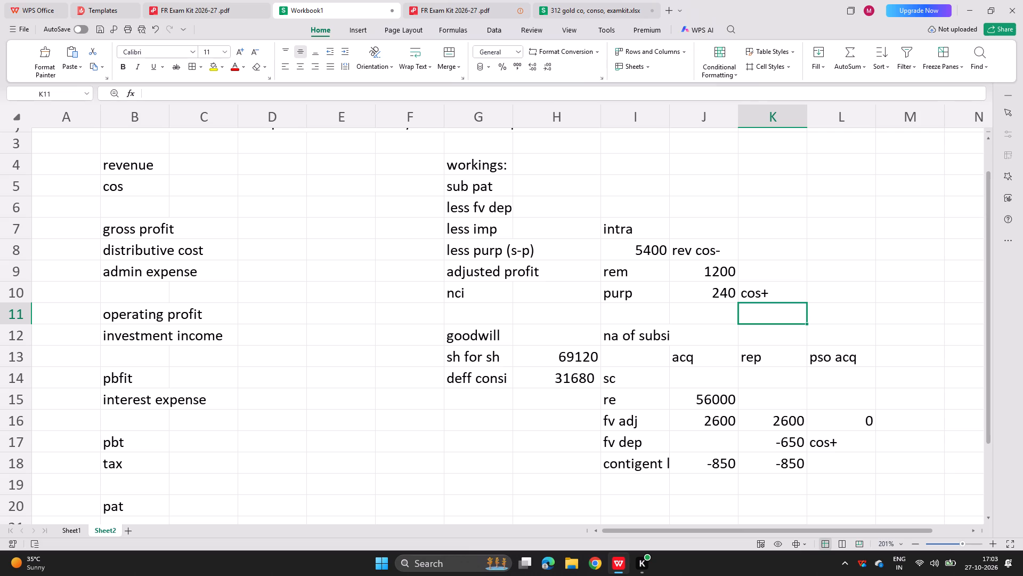
scroll(335, 310, up, 2)
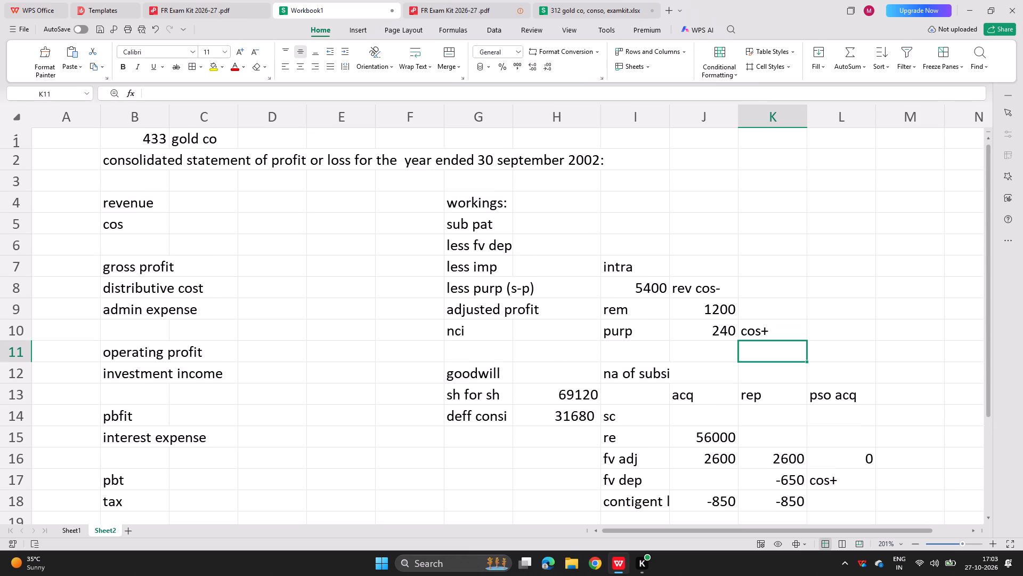
click(229, 0)
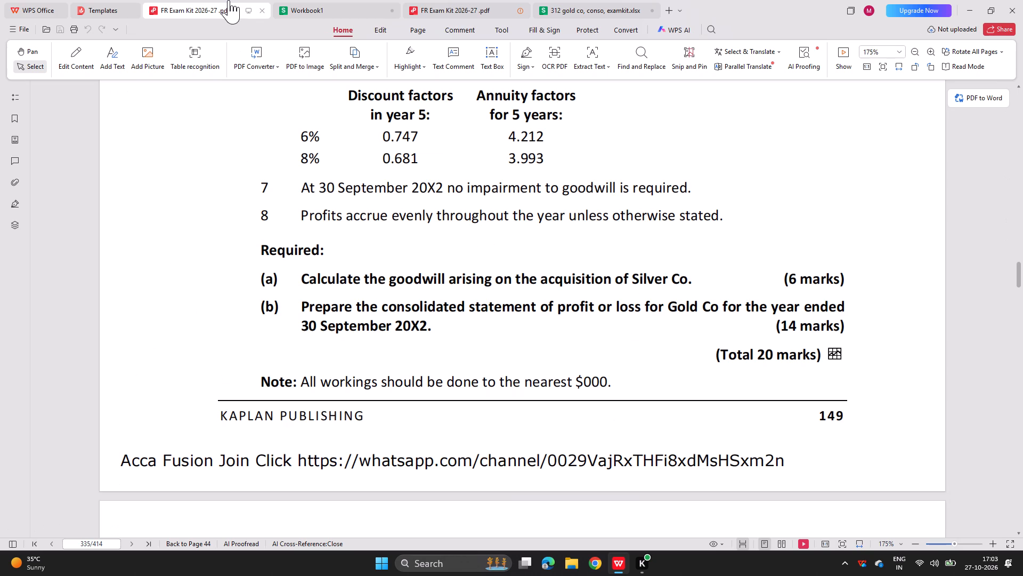
scroll(240, 243, up, 1)
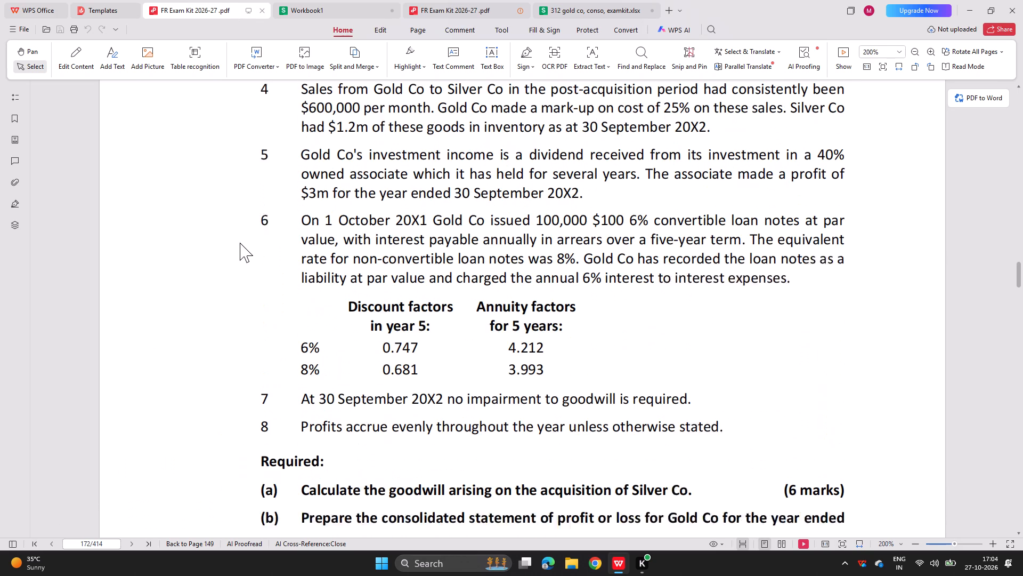
scroll(240, 243, up, 1)
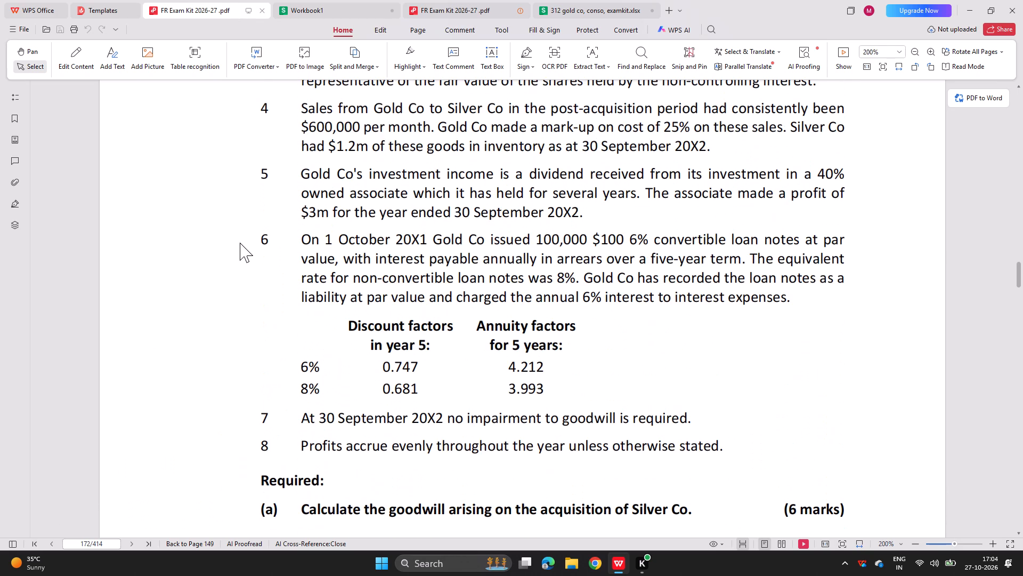
scroll(293, 226, up, 1)
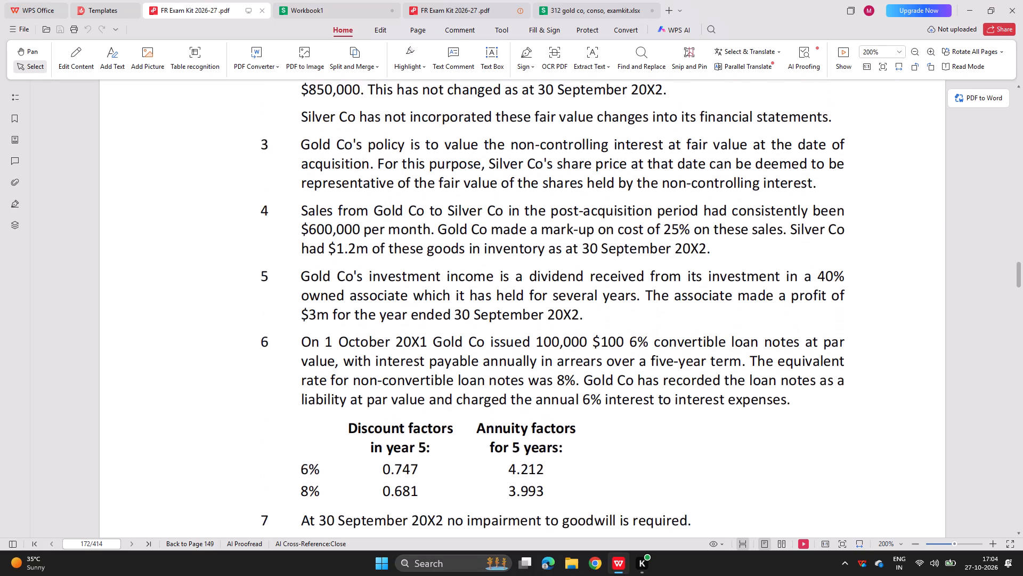
scroll(293, 226, up, 1)
scroll(293, 226, down, 1)
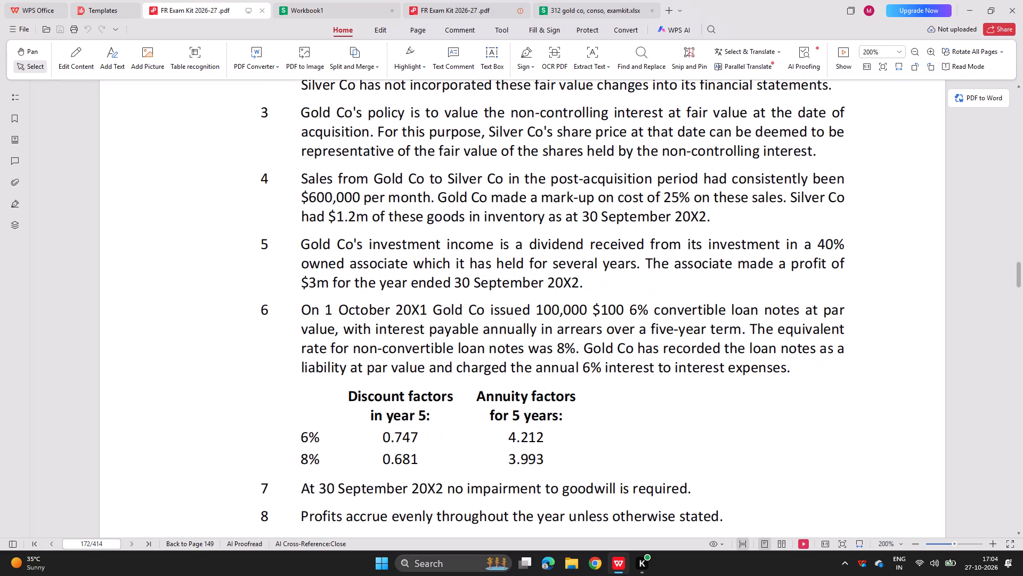
scroll(294, 249, down, 1)
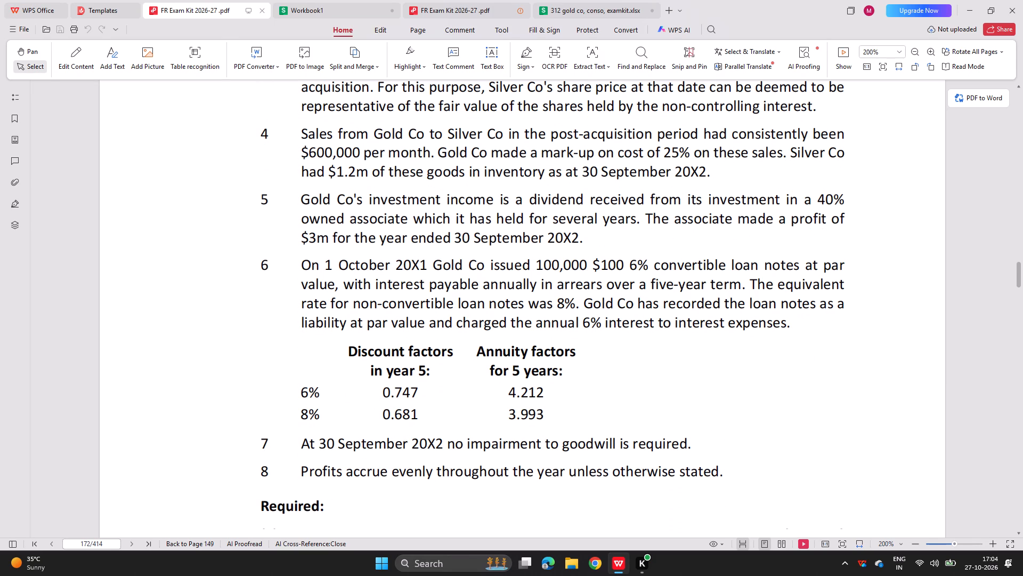
Inspect the profit or loss formulas down to the share of associate in the 312 gold co workbook and return to Workbook1.
click(315, 0)
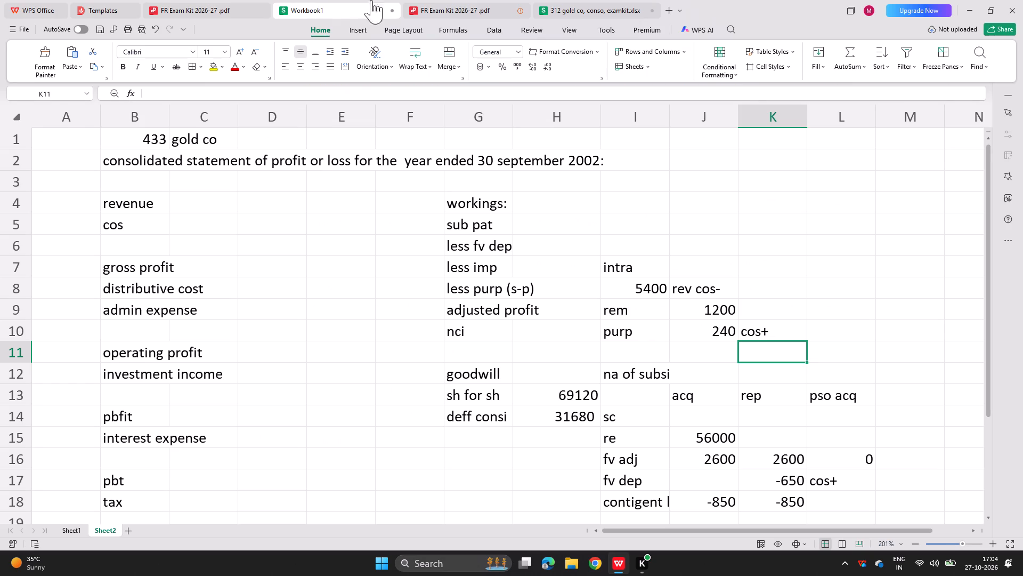
click(605, 0)
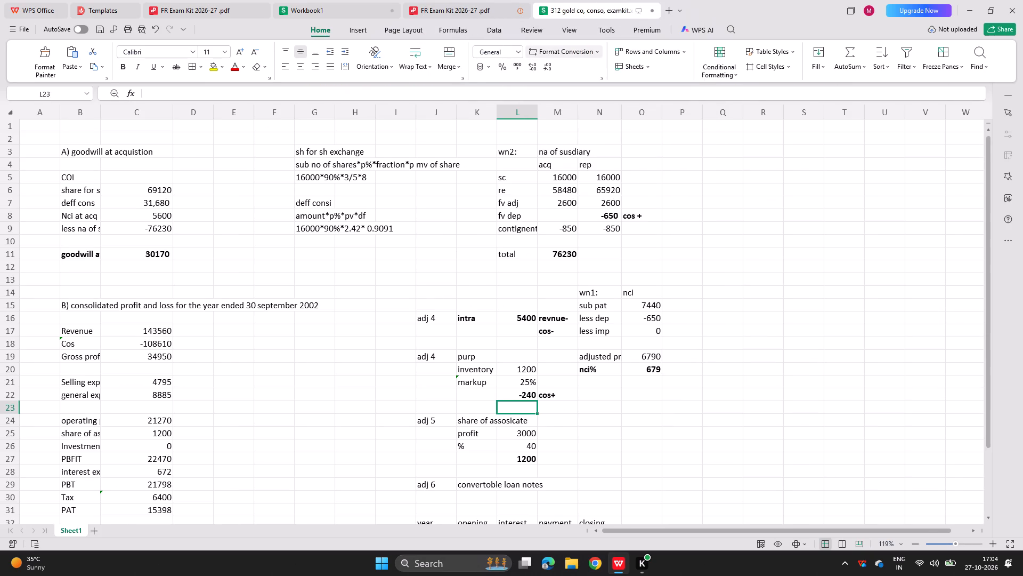
scroll(442, 361, down, 2)
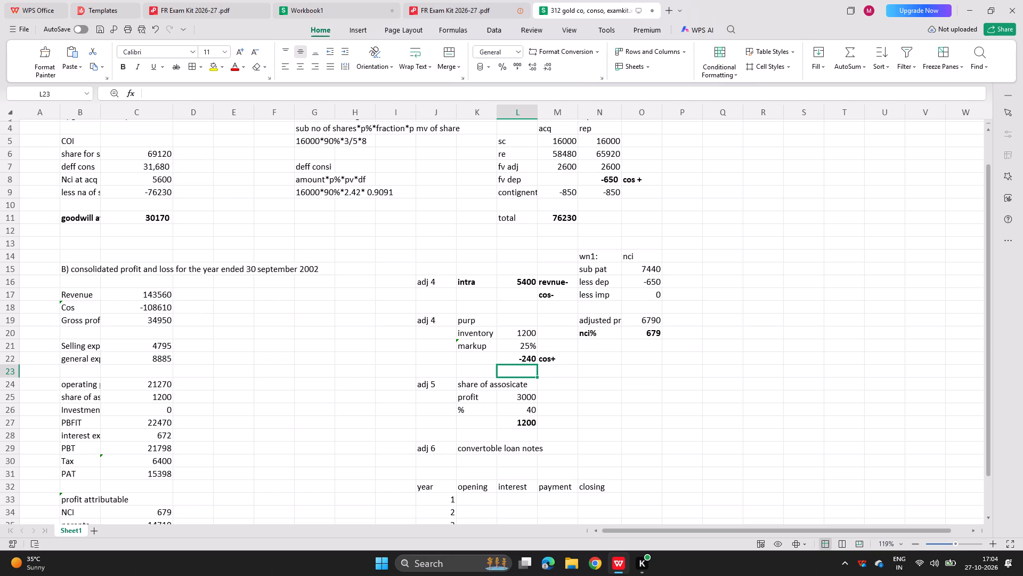
click(164, 297)
click(148, 318)
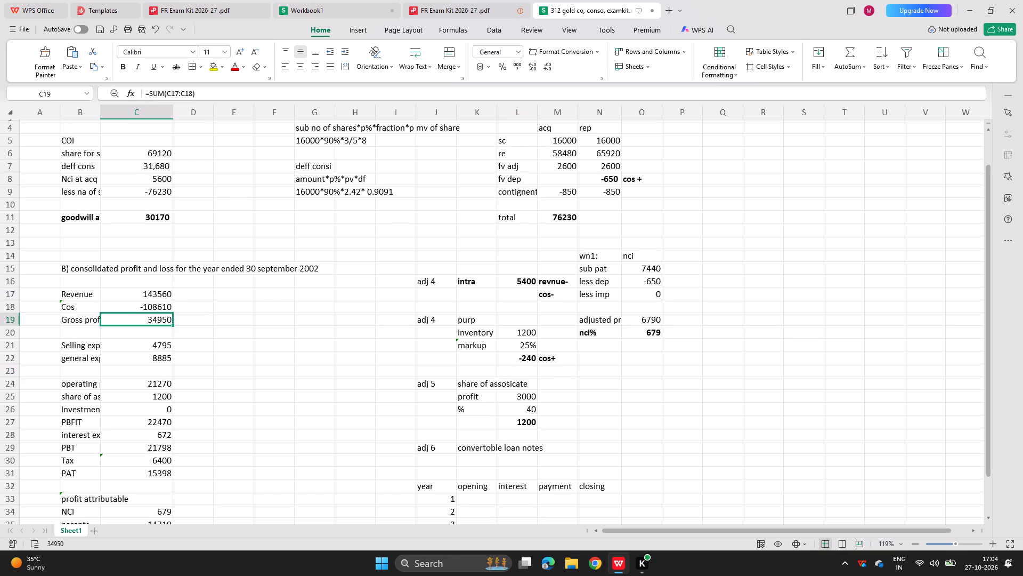
click(143, 351)
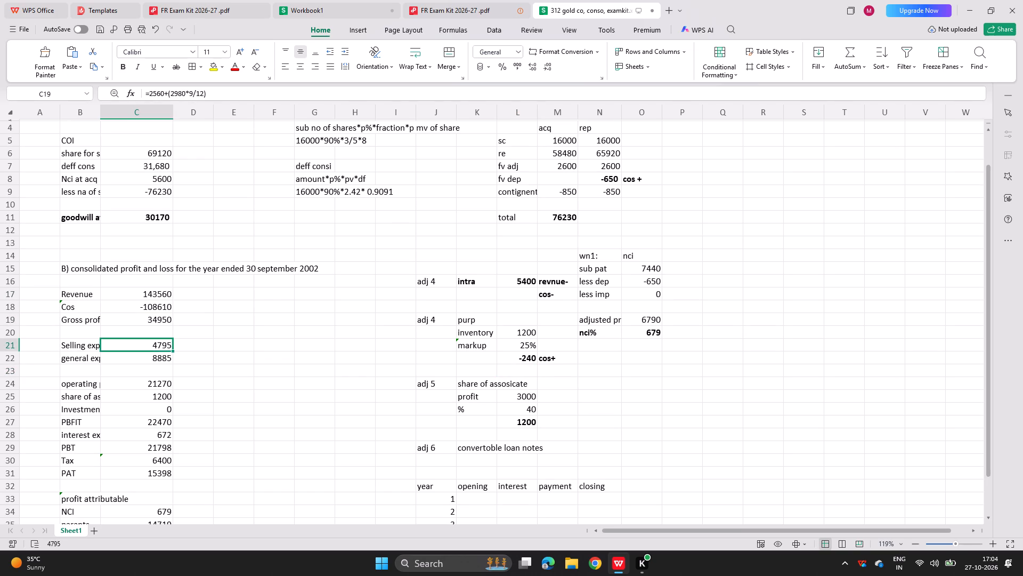
click(141, 356)
click(140, 383)
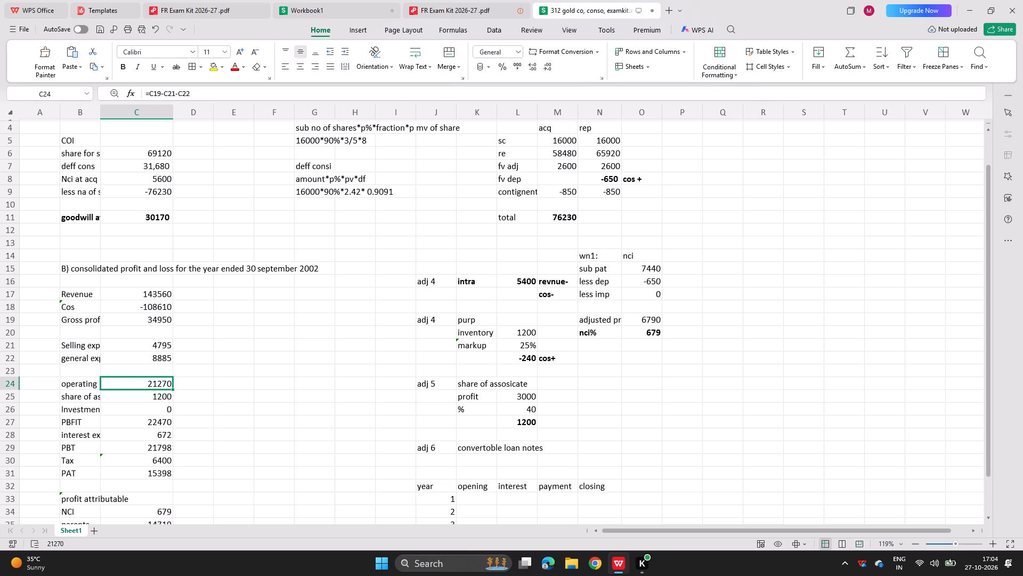
click(133, 404)
click(133, 397)
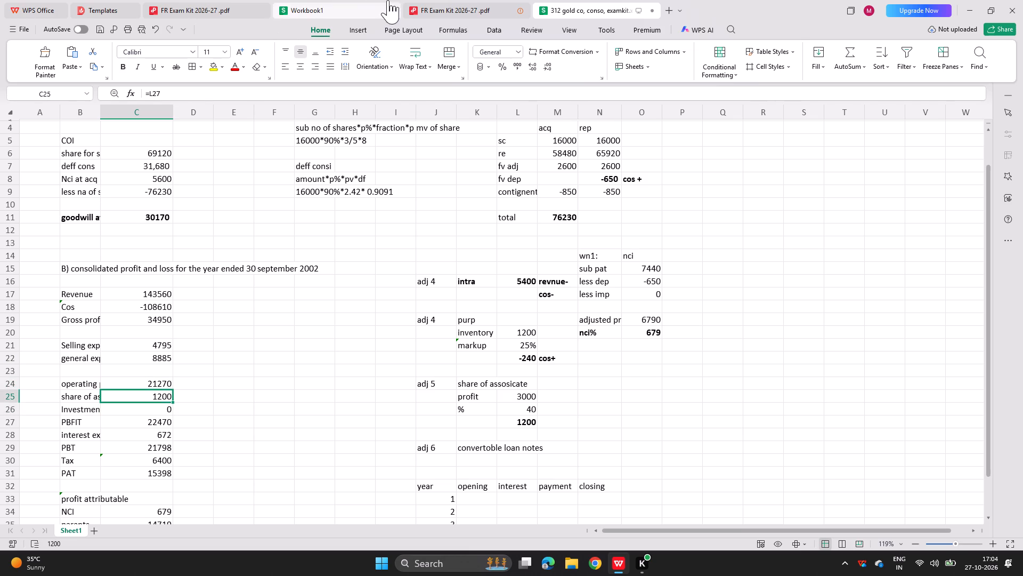
click(332, 2)
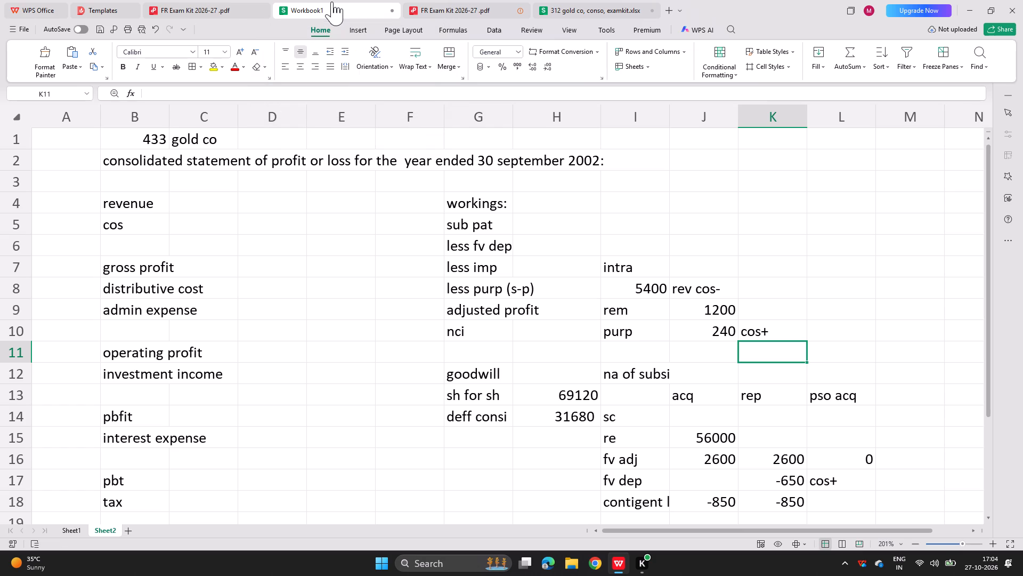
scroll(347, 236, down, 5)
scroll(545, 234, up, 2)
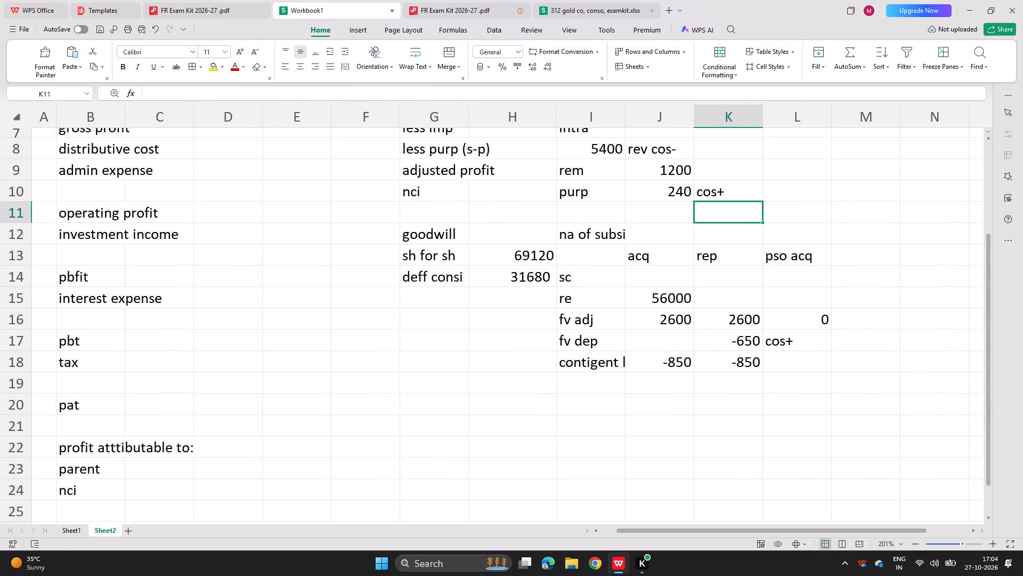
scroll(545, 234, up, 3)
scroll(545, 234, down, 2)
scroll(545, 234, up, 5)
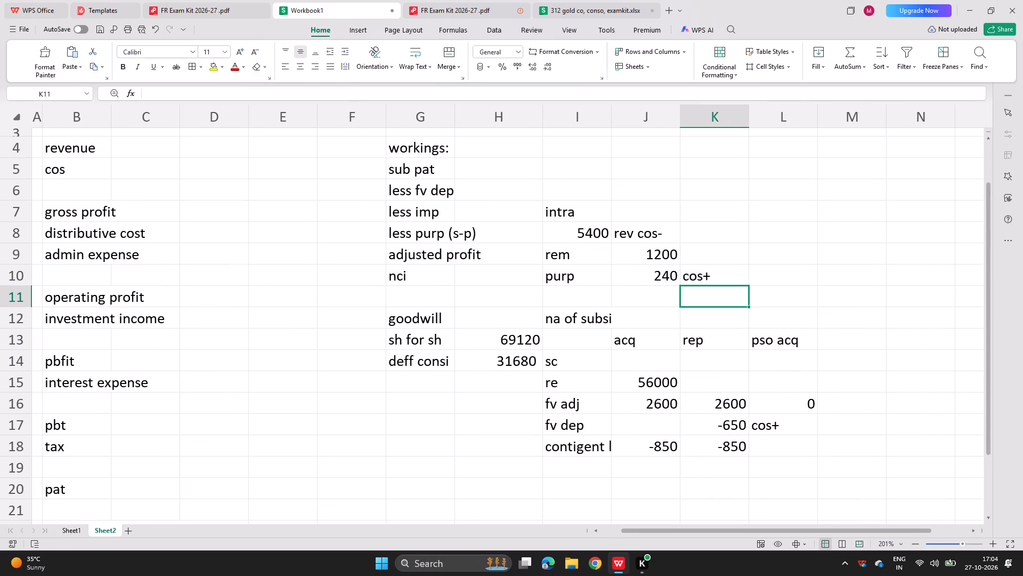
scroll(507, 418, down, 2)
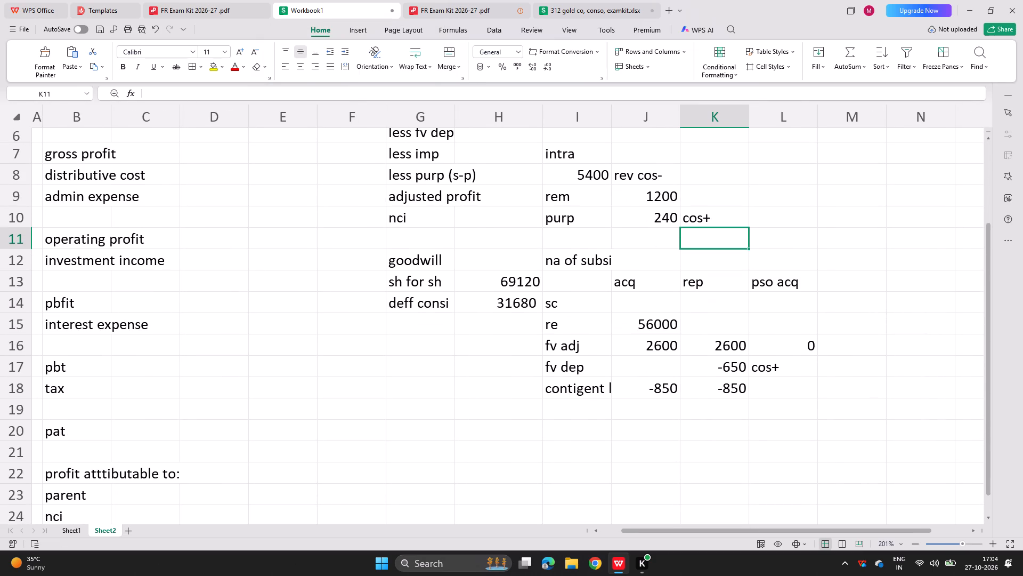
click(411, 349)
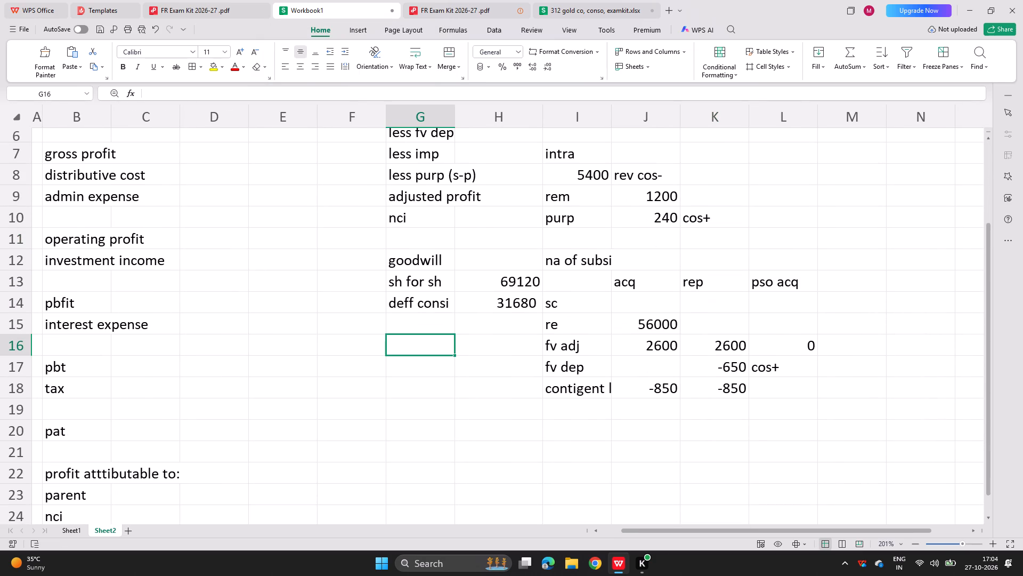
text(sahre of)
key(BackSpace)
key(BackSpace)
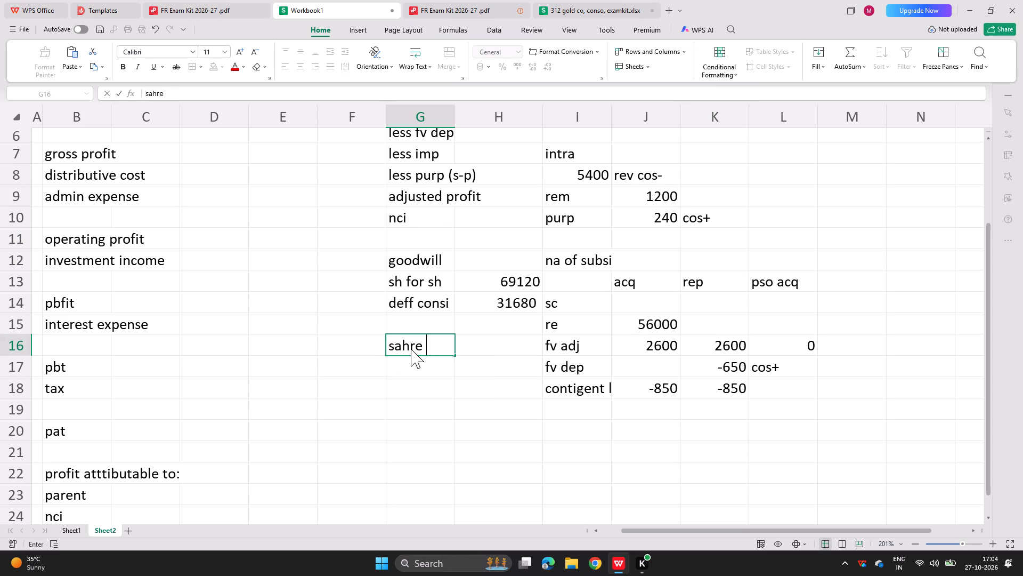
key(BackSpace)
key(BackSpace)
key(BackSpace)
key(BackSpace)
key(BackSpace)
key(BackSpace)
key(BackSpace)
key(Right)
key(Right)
Label I21 "share of associate" below the net assets working and enter 1200 in K21.
scroll(411, 349, up, 2)
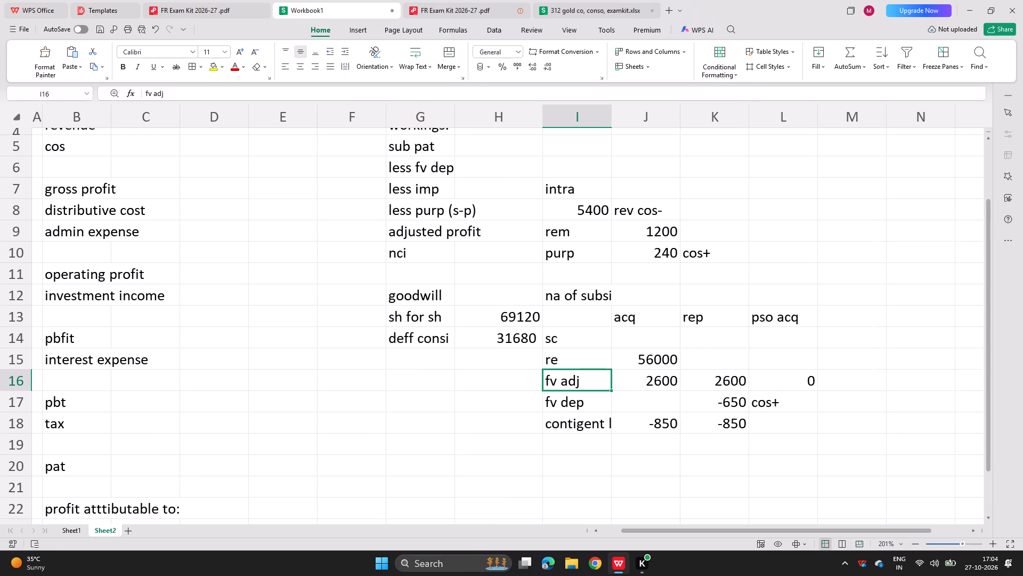
scroll(533, 437, down, 2)
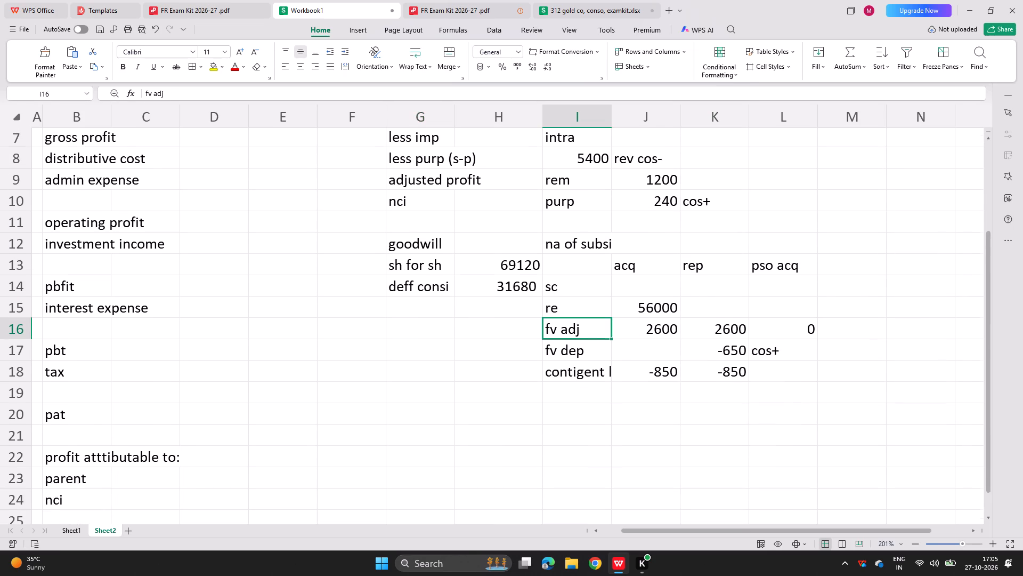
click(584, 421)
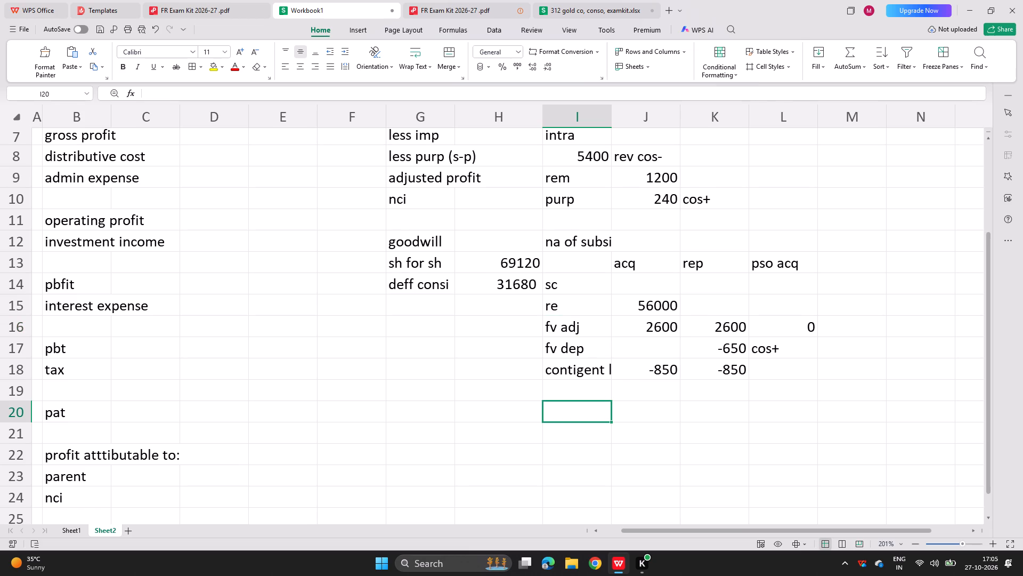
click(567, 438)
text(share o)
key(space)
key(BackSpace)
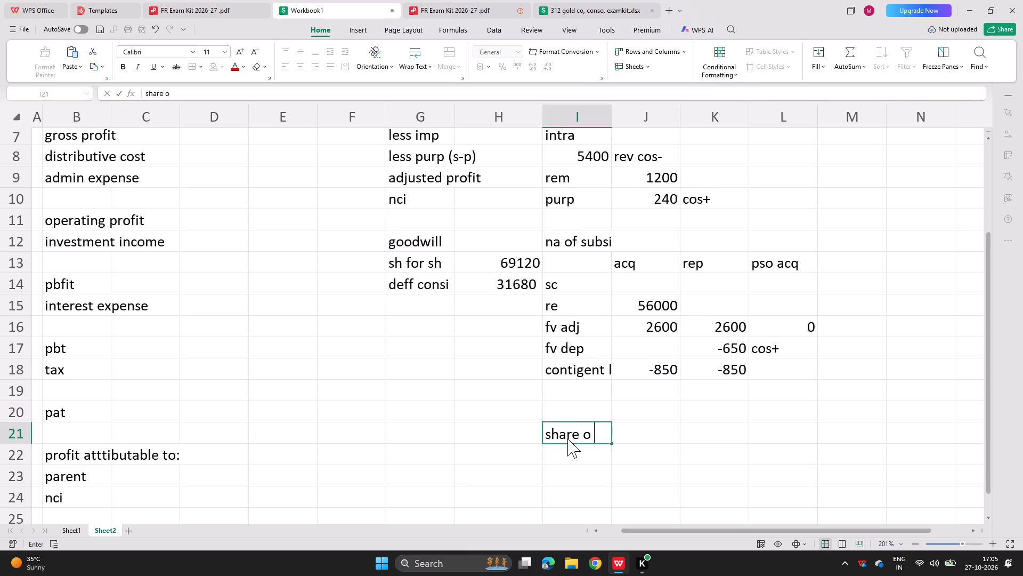
text(f sa)
key(BackSpace)
key(BackSpace)
text(associate)
key(Return)
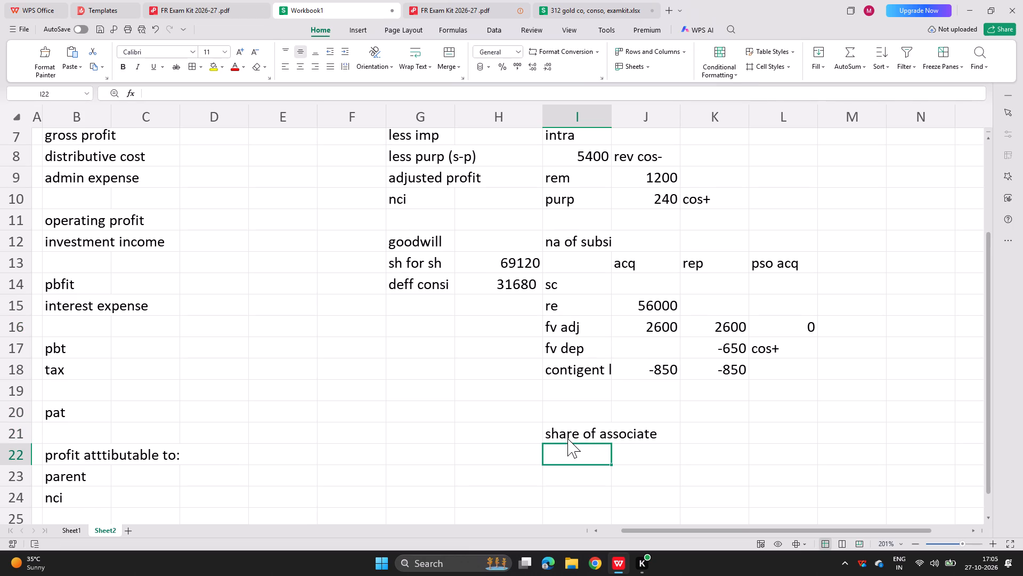
key(Right)
key(Right)
key(Up)
text(1200)
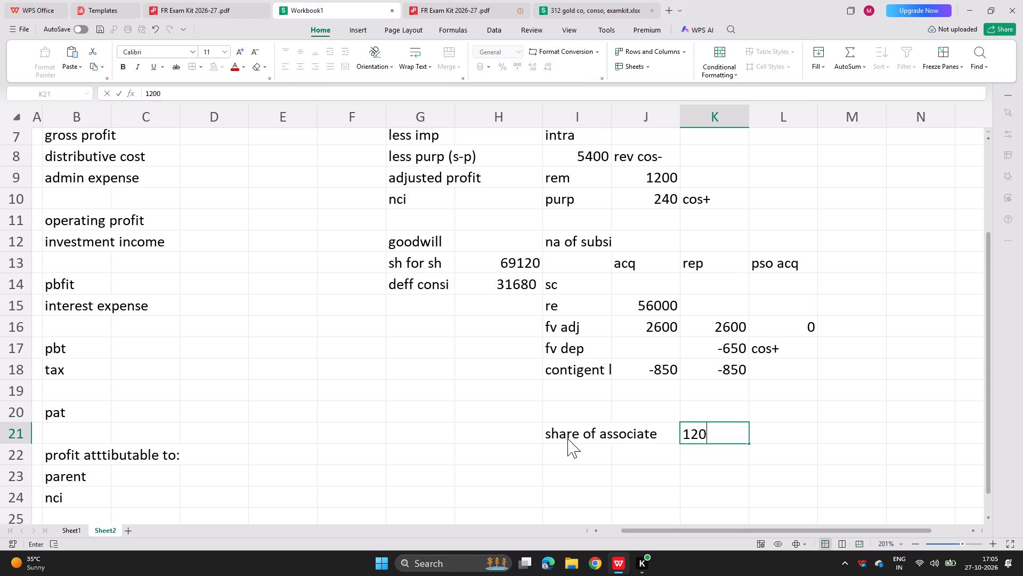
key(Left)
Label I22 "%" and enter the associate's holding of 40 in K22.
key(Left)
key(Down)
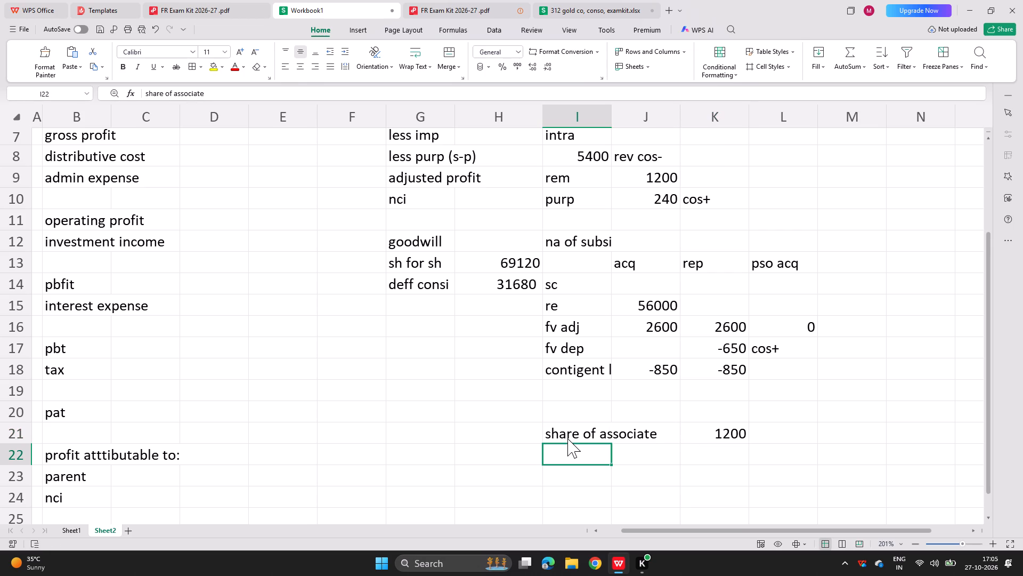
key(shift+percent)
key(Right)
key(Right)
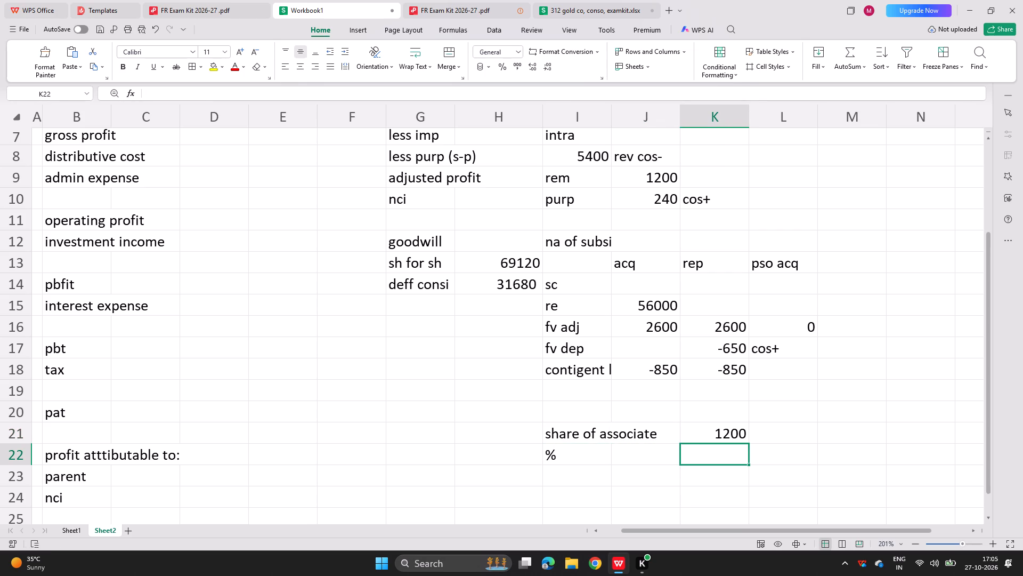
text(40)
key(Return)
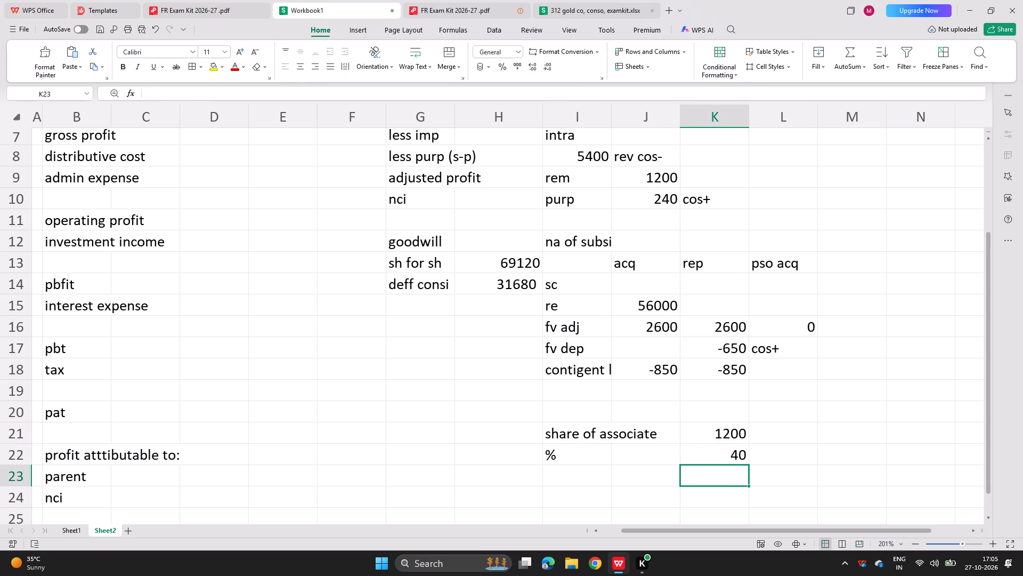
Calculate the associate's share in K23 by multiplying the amount in K21 by 0.40.
key(equal)
key(Up)
key(Up)
text(*0.)
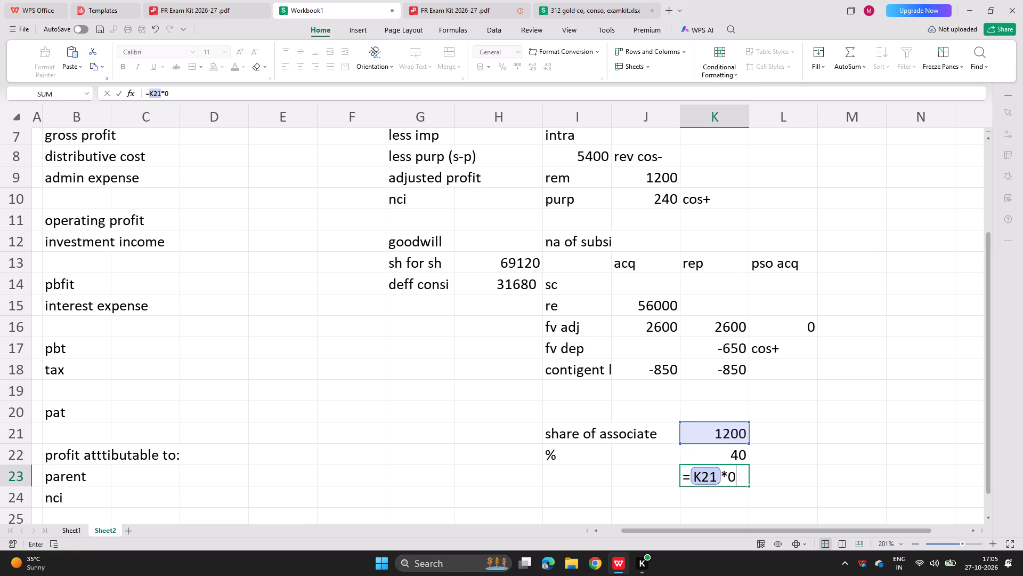
text(40)
key(Return)
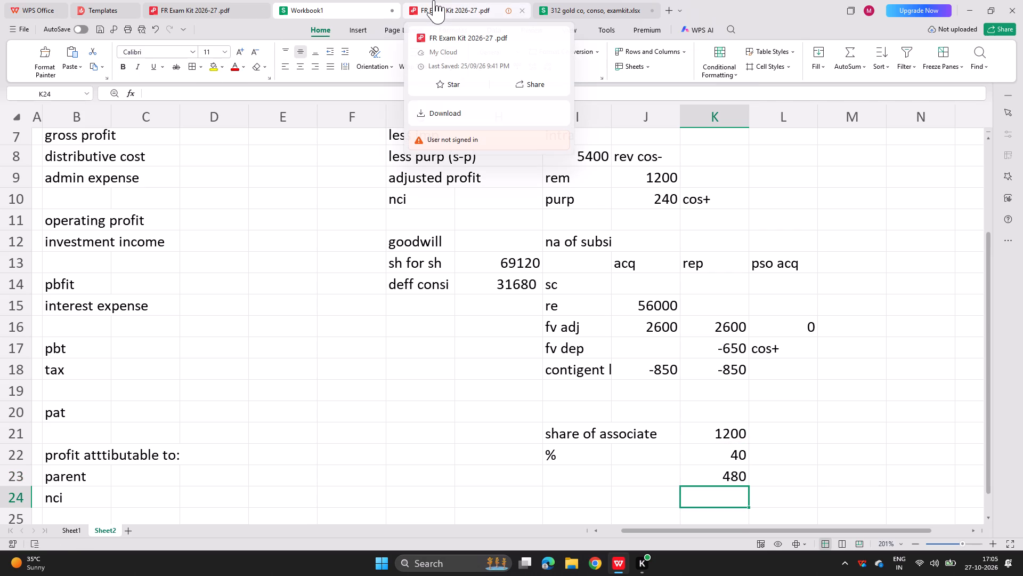
Check the associate working in the 312 gold co workbook and set the associate's profit in K21 of Workbook1 to 3000.
click(596, 4)
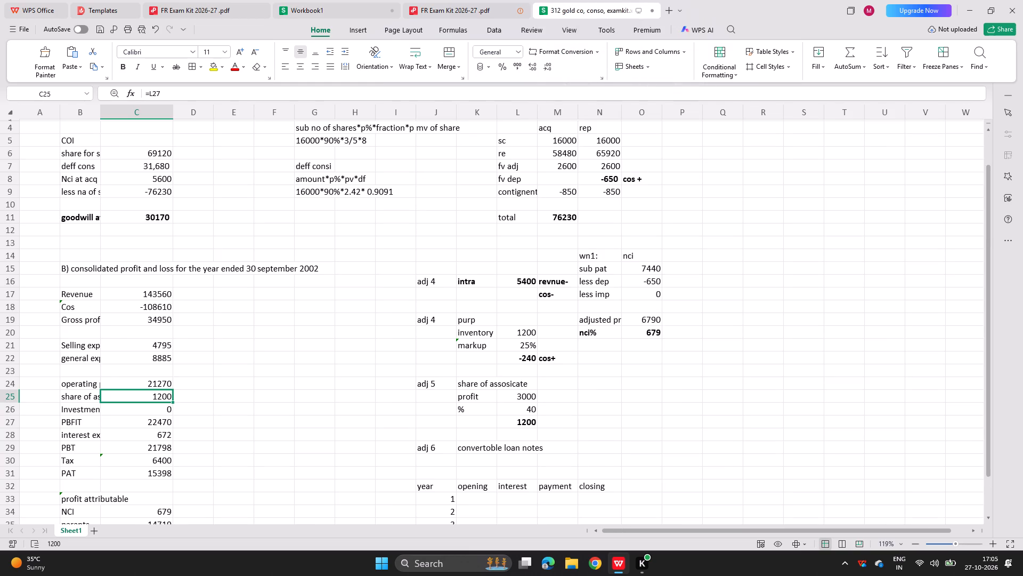
click(312, 0)
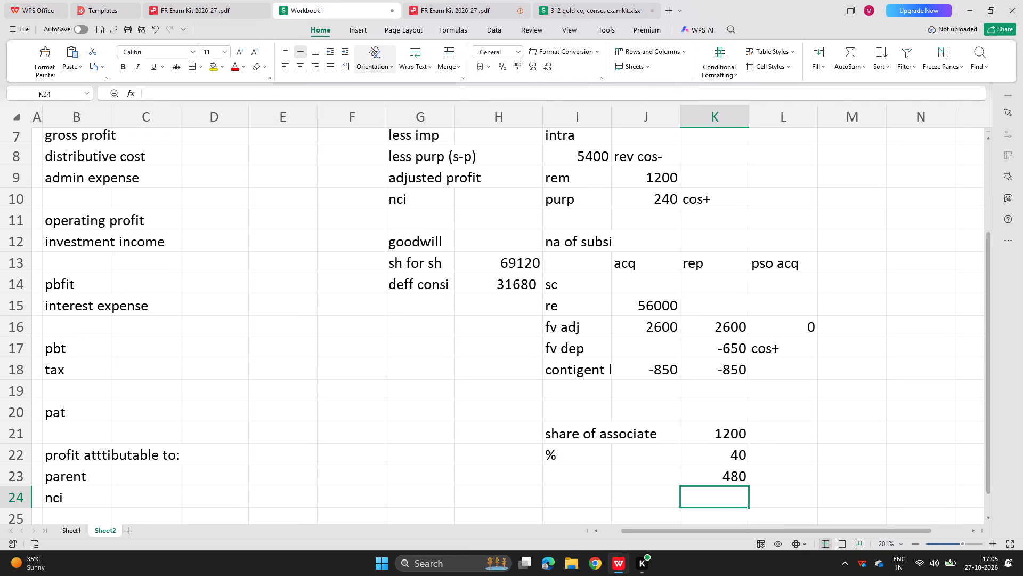
click(704, 442)
key(BackSpace)
text(3000)
key(Return)
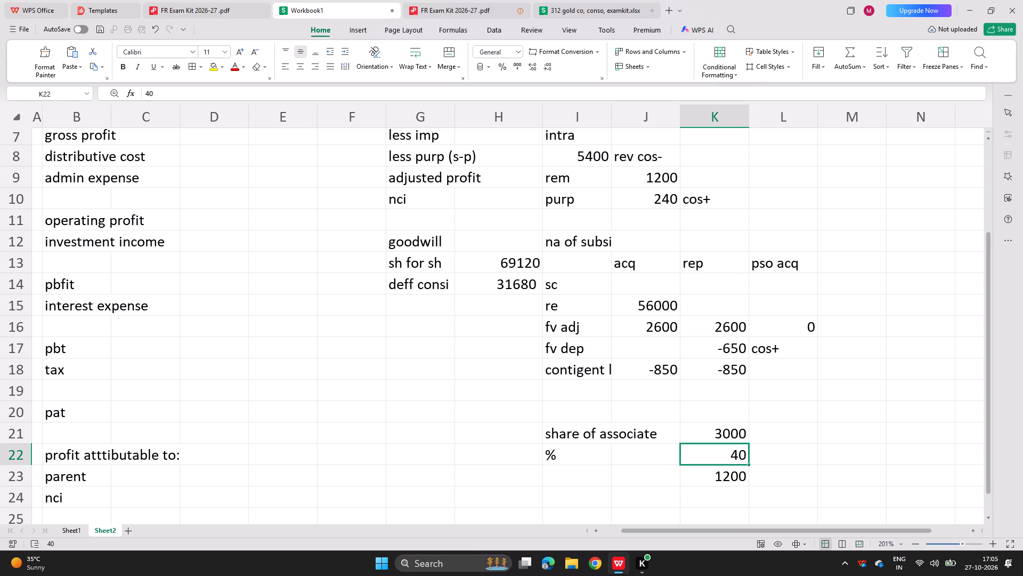
Recheck the associate line in the 312 gold co workbook and note "after op prfoit" in L23 beside the associate's share.
click(584, 473)
drag(766, 487, 789, 450)
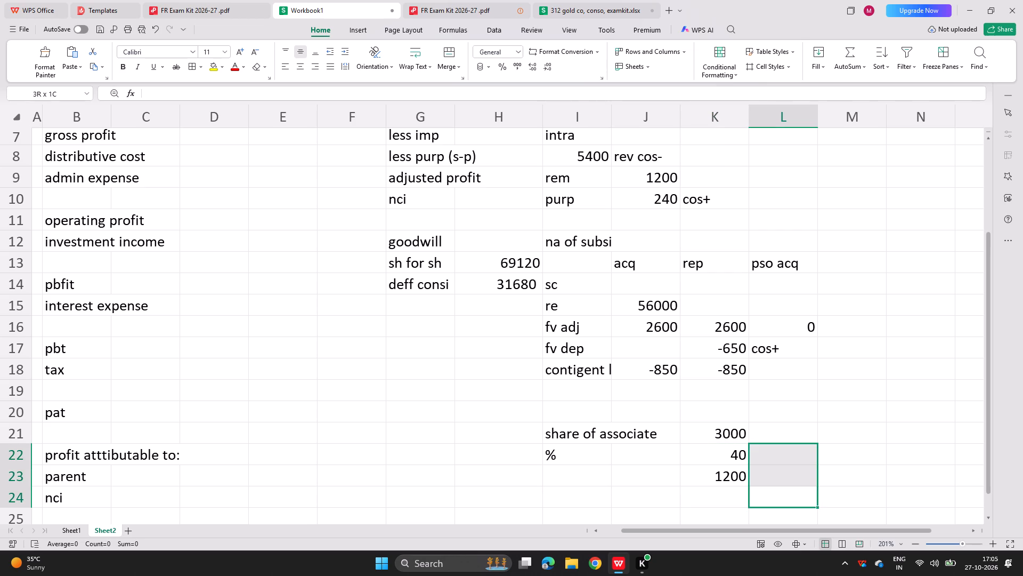
drag(789, 450, 783, 491)
click(786, 475)
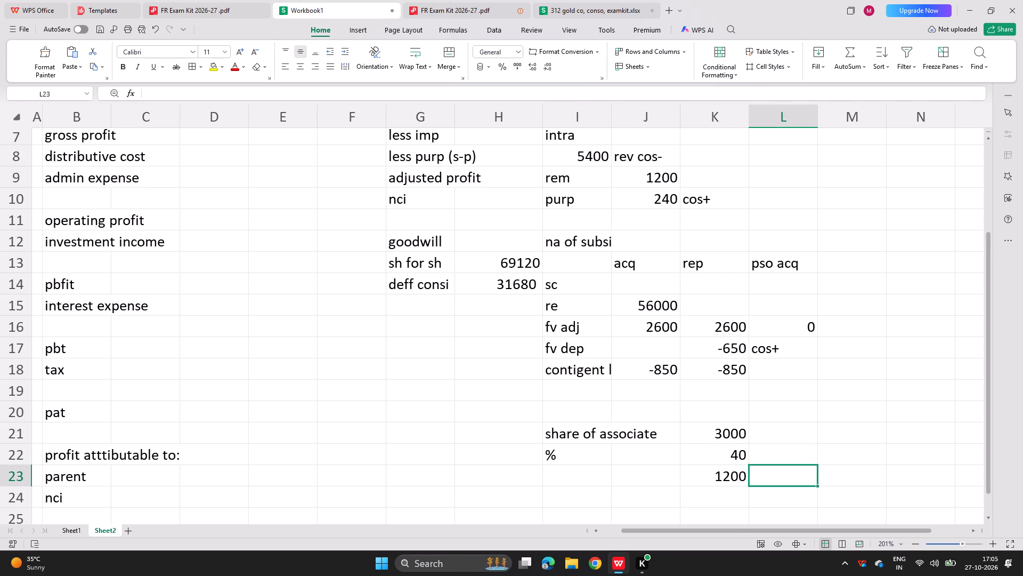
click(582, 5)
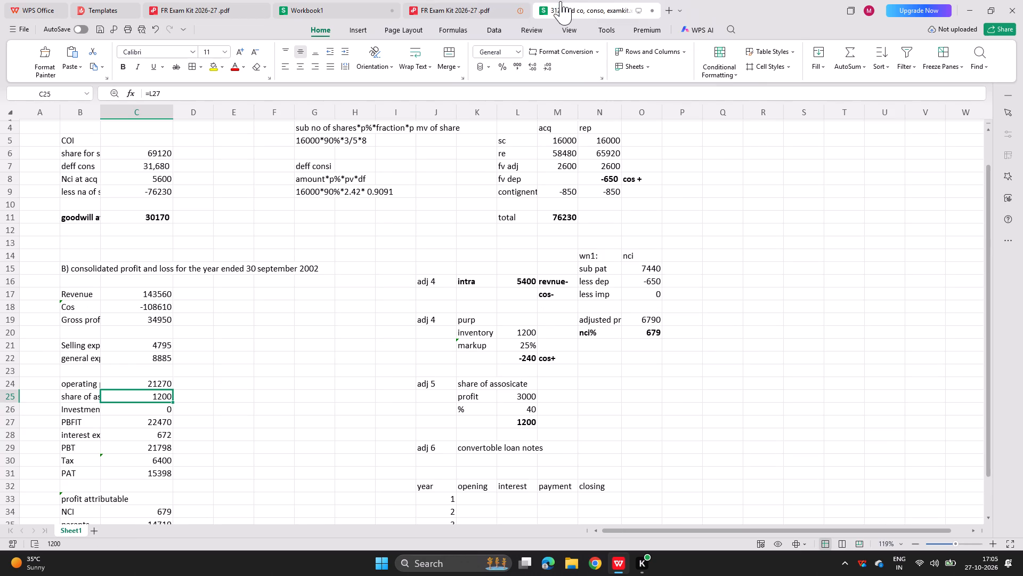
click(347, 3)
text(afger)
key(space)
key(BackSpace)
key(BackSpace)
key(BackSpace)
key(BackSpace)
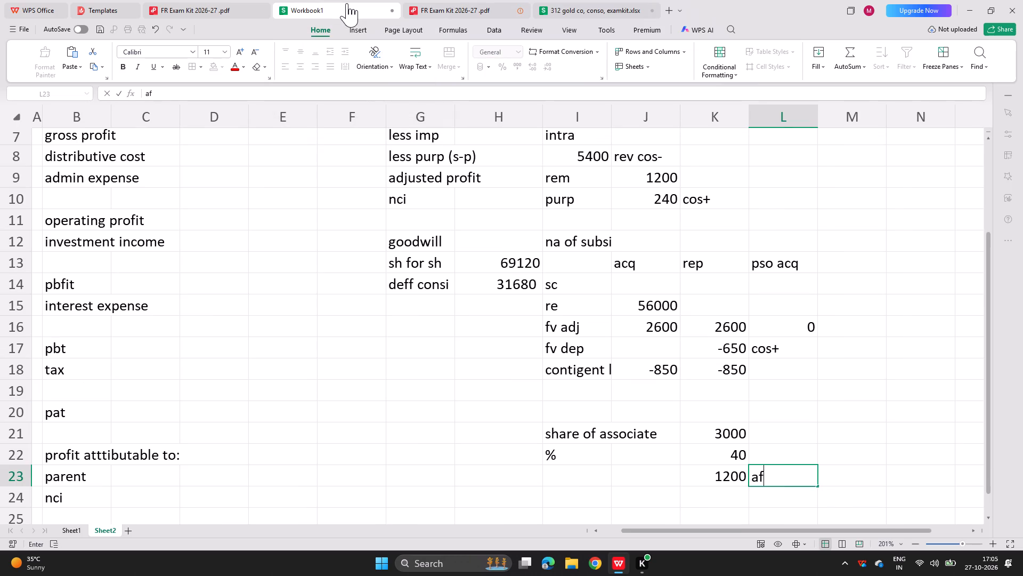
text(twe)
key(BackSpace)
key(BackSpace)
text(er)
key(space)
text(op prfoit)
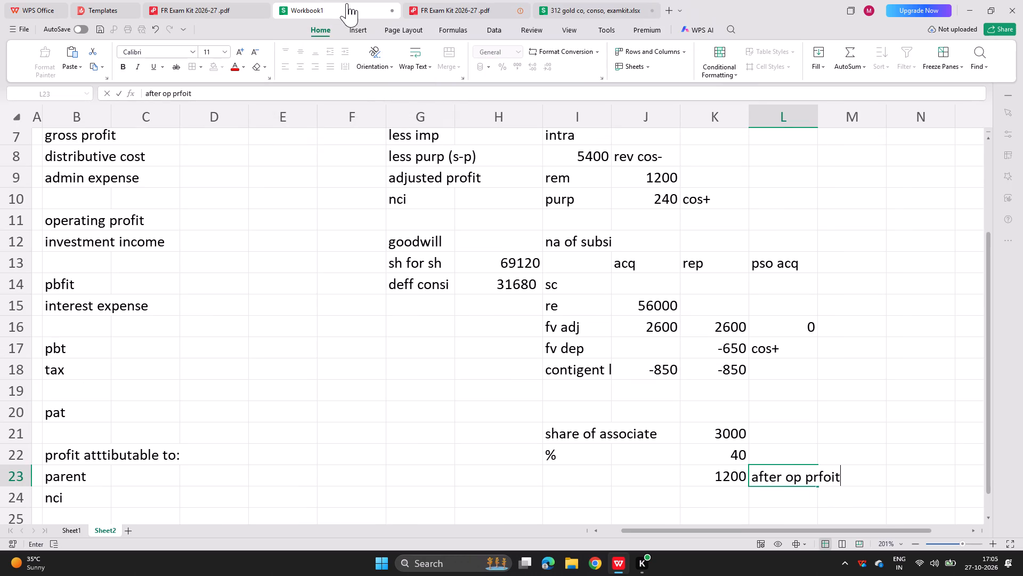
key(Return)
Read the convertible loan notes details in note 6 of the exam kit question and return to the workings in Workbook1.
scroll(187, 274, up, 1)
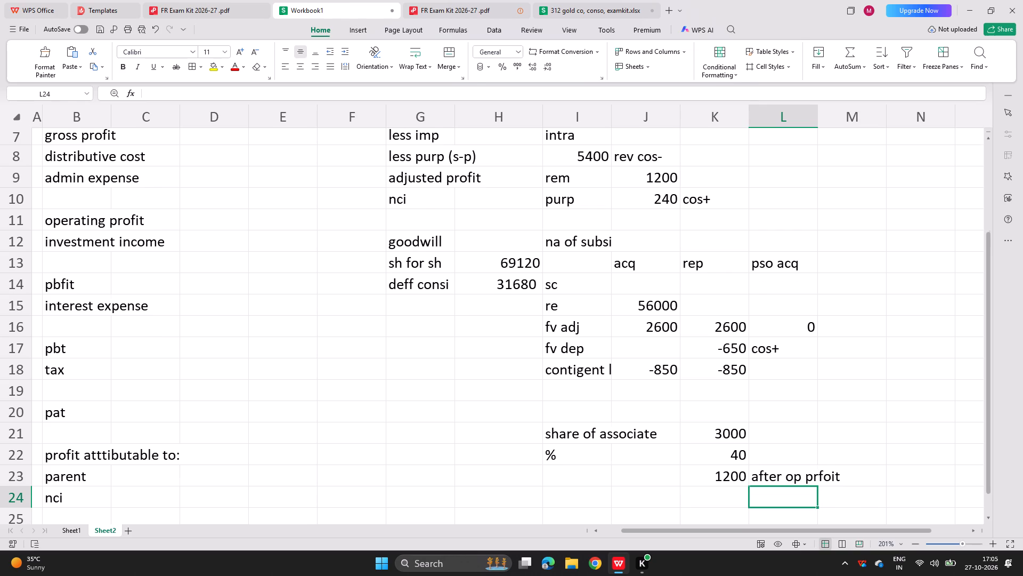
scroll(187, 274, up, 1)
click(433, 0)
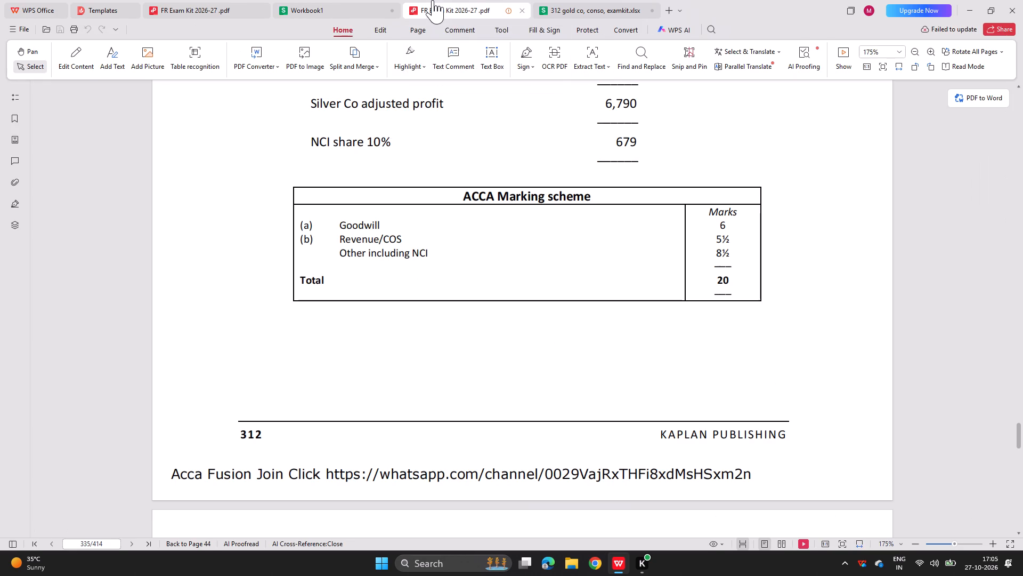
click(182, 0)
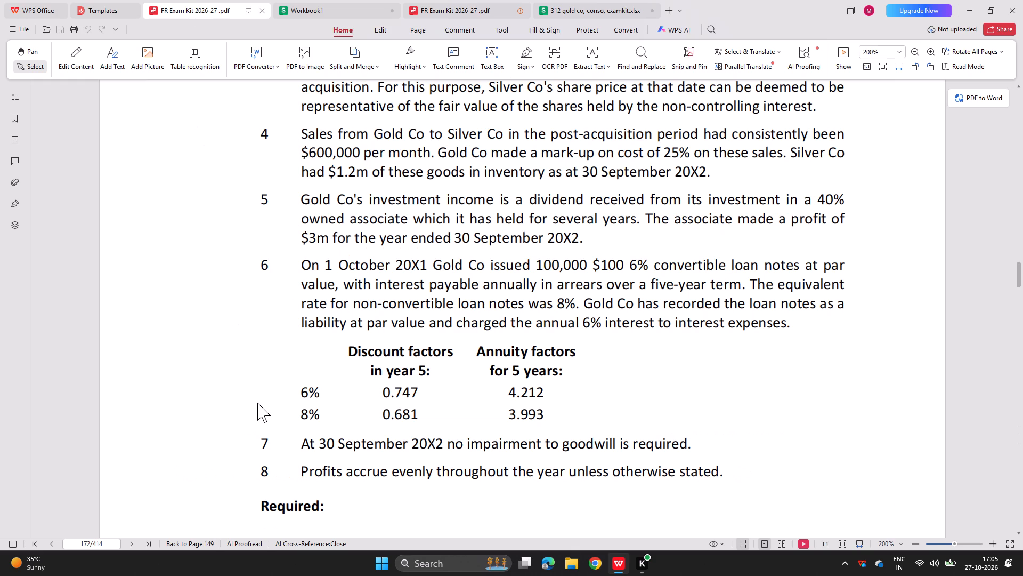
scroll(257, 403, down, 1)
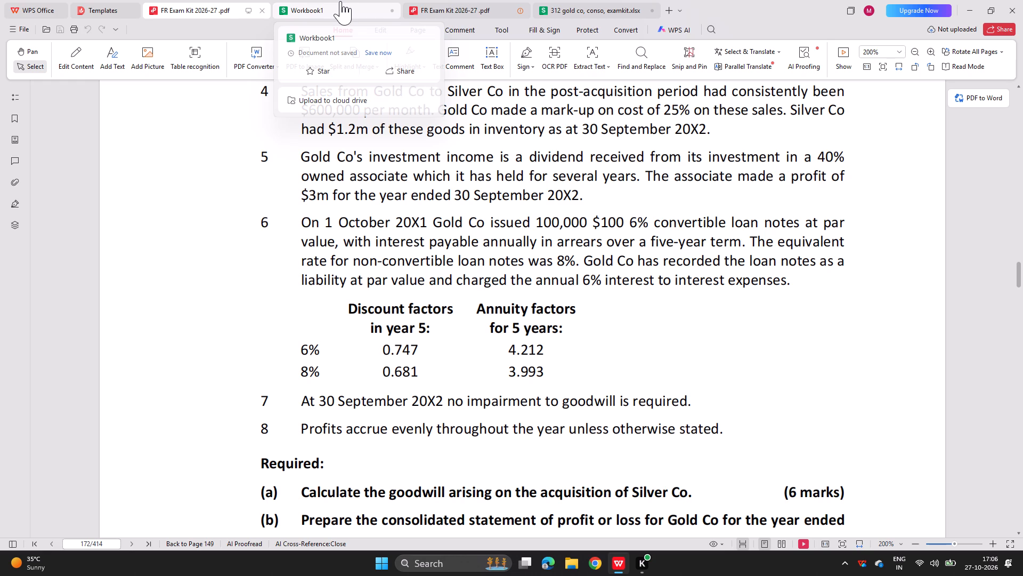
click(340, 1)
scroll(378, 284, down, 2)
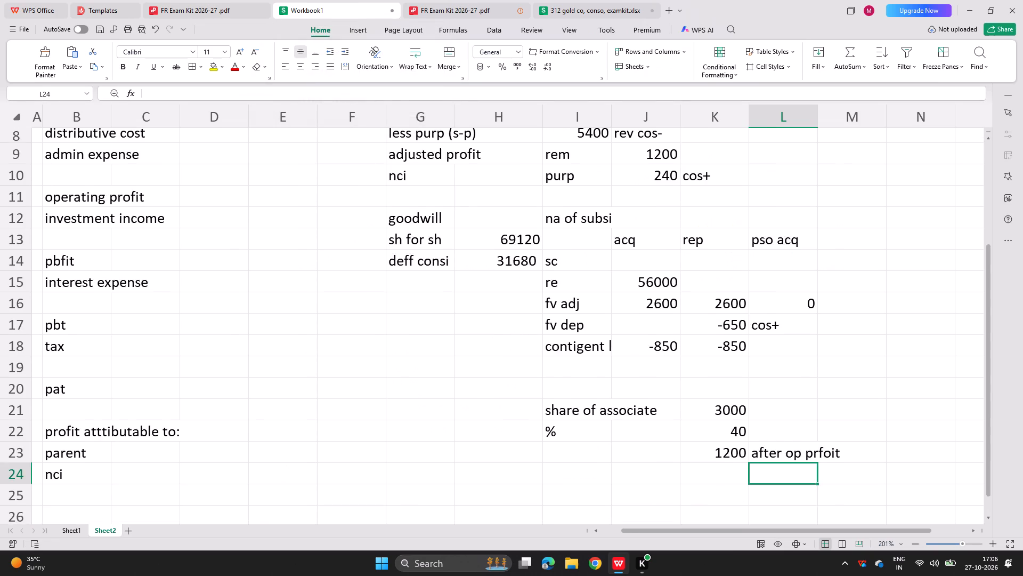
scroll(378, 284, up, 12)
scroll(508, 228, down, 1)
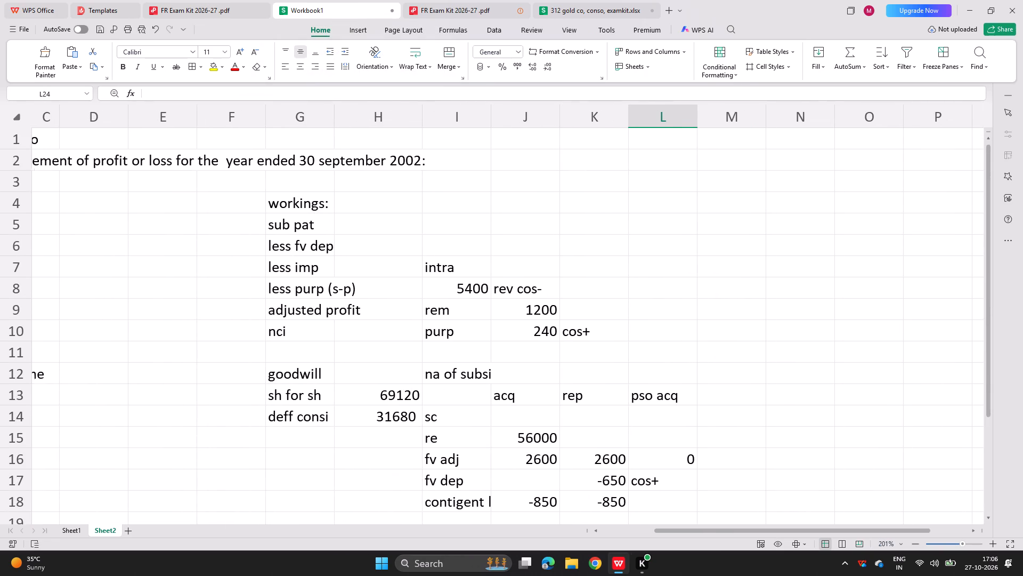
scroll(508, 228, down, 5)
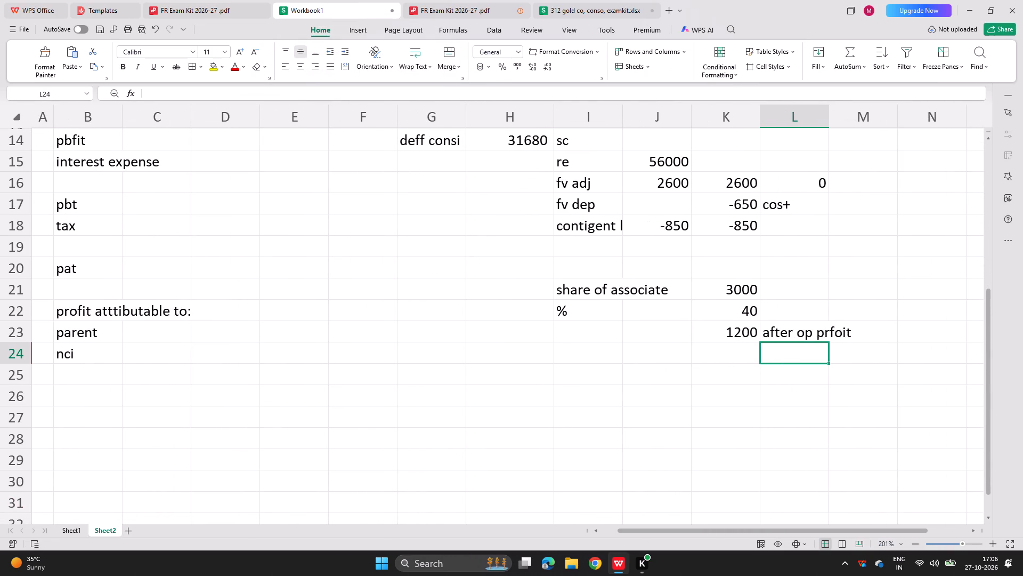
Head a new working "convertible laon notes" in H24 below the associate working.
click(483, 347)
text(convertible l)
key(BackSpace)
text(laon notr)
key(BackSpace)
text(es)
key(Return)
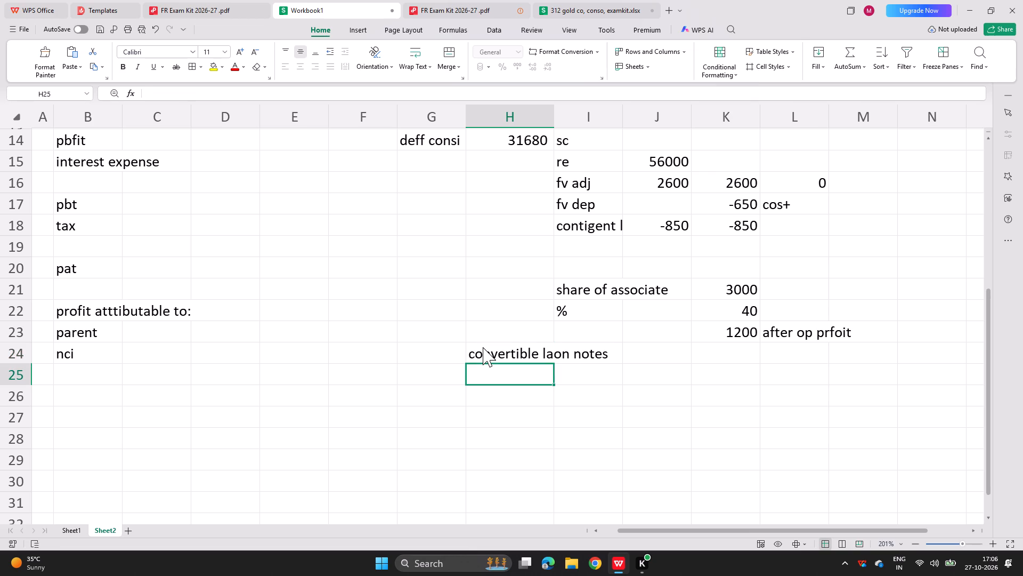
Check note 6 of the exam kit question and calculate the loan notes' par value in H25 as 100000*100.
click(207, 0)
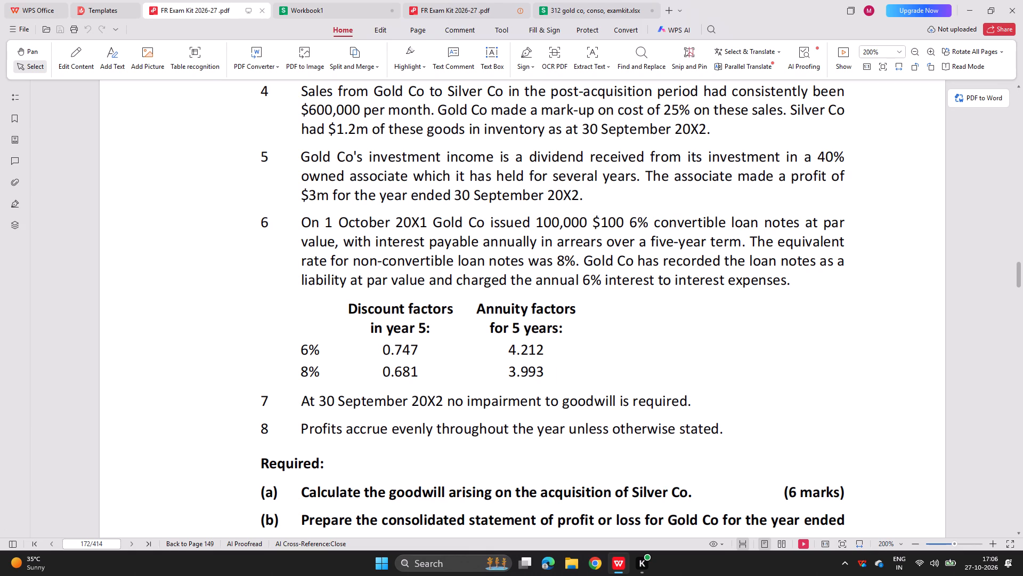
click(308, 0)
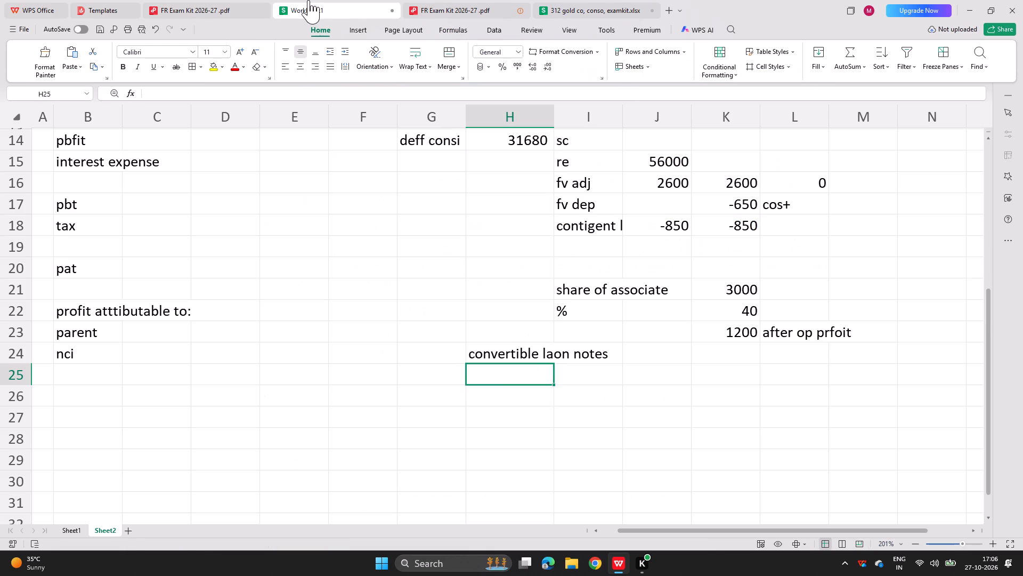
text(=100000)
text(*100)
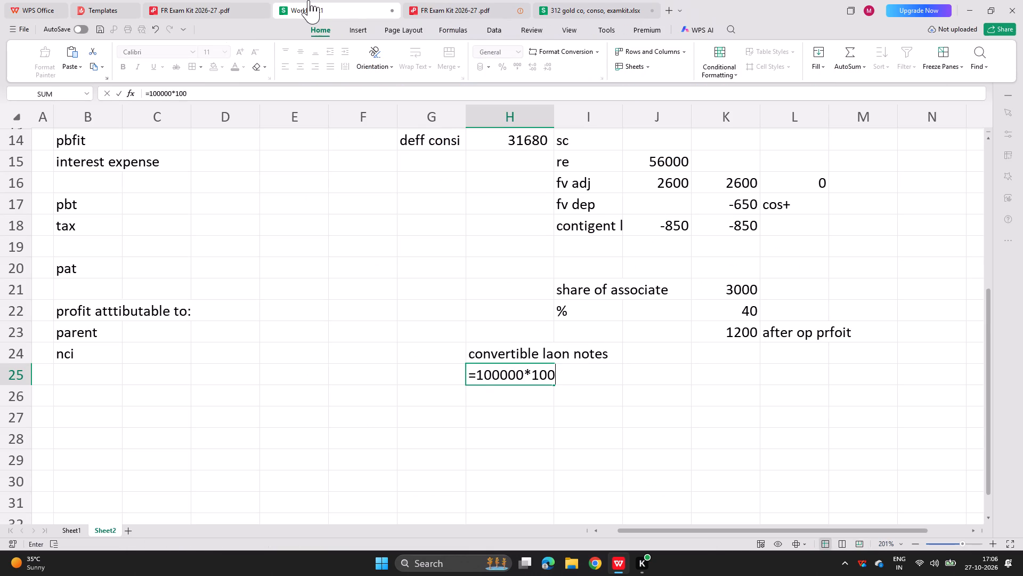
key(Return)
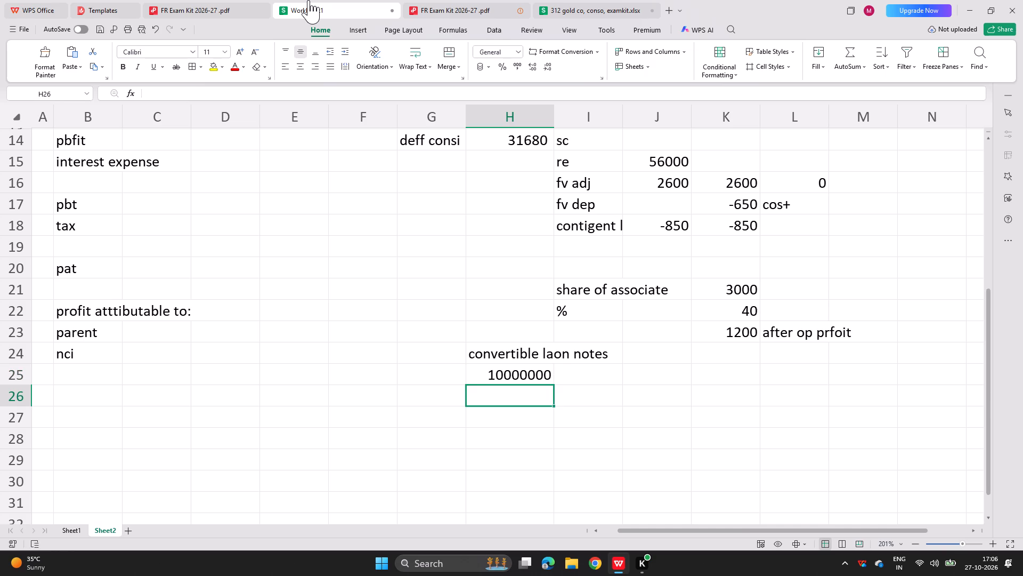
Add the column headings "cfs", "df" and "pv" in H26 to J26 of the convertible loan notes working.
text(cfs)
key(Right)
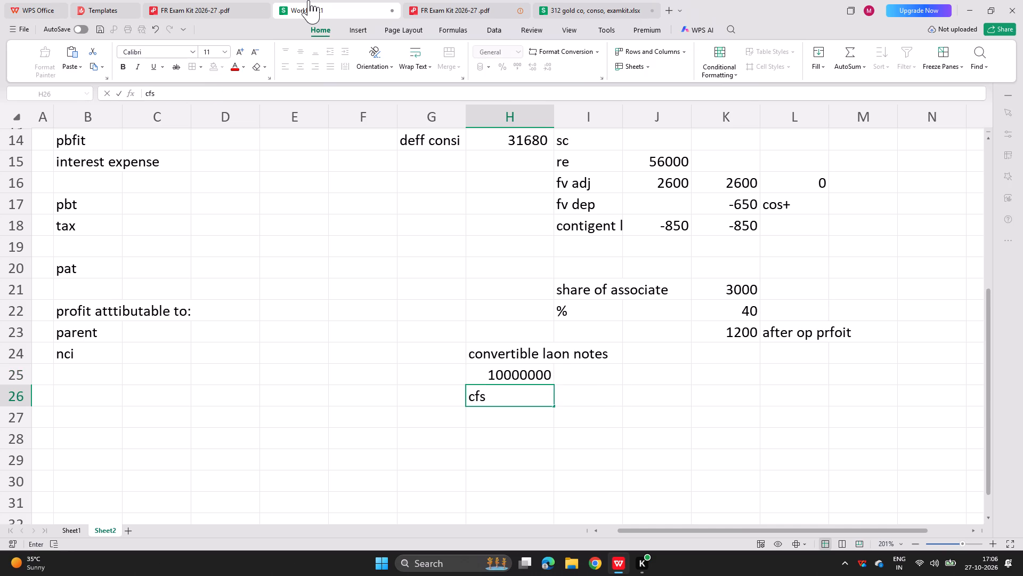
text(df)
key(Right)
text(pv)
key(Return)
Calculate the annual interest cash flow in H27 under "cfs" as 10000*0.06.
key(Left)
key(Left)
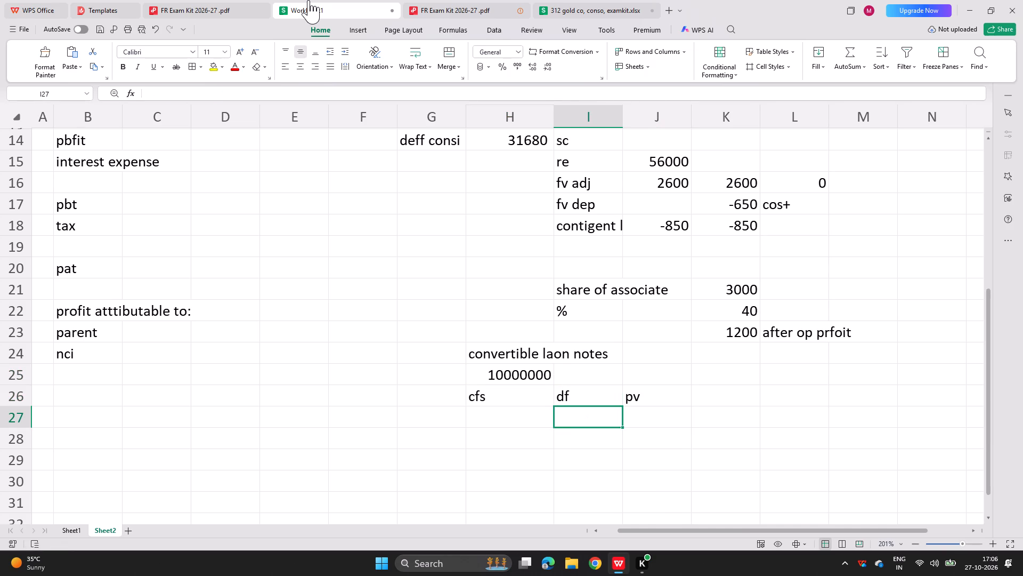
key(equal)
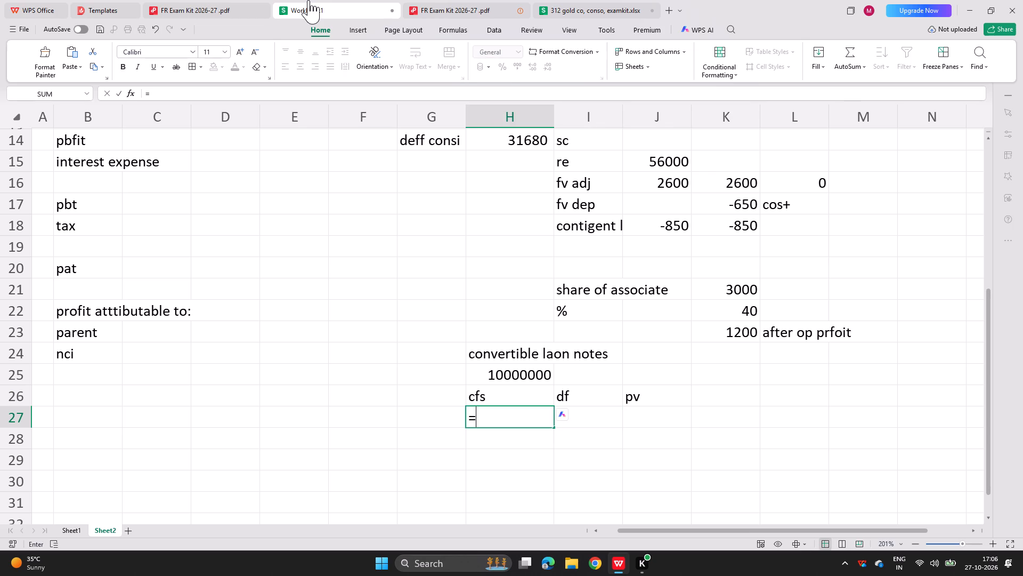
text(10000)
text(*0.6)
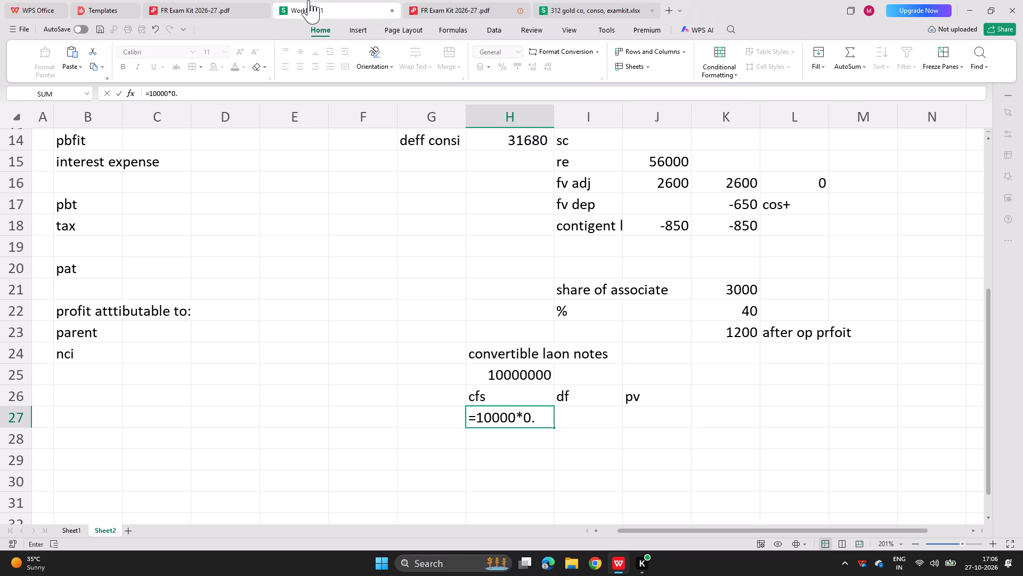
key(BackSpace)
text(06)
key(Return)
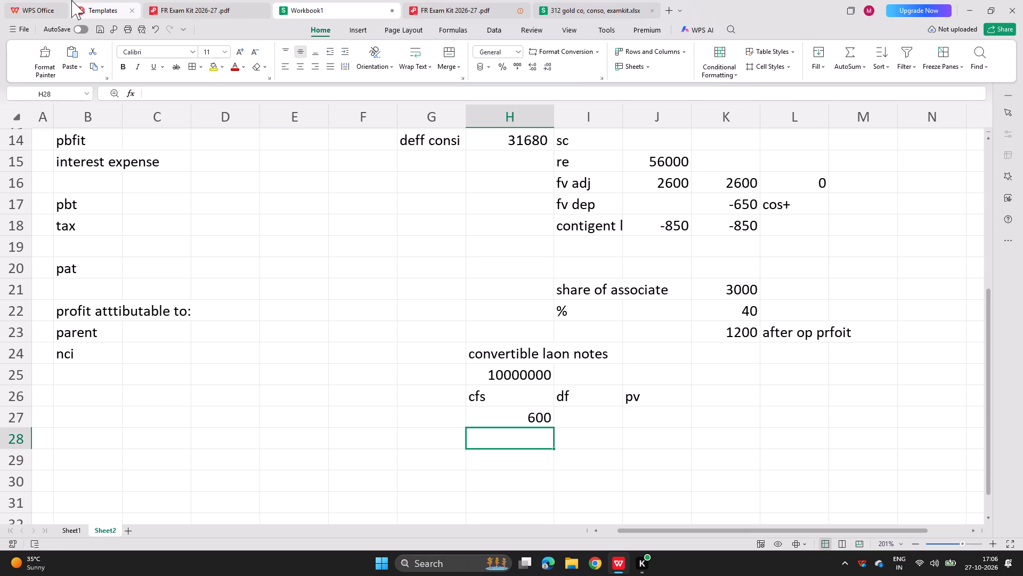
Open the earlier workbook CONSO EXAM KIT SUMS.xlsx from the recent documents list.
click(21, 12)
scroll(229, 291, up, 11)
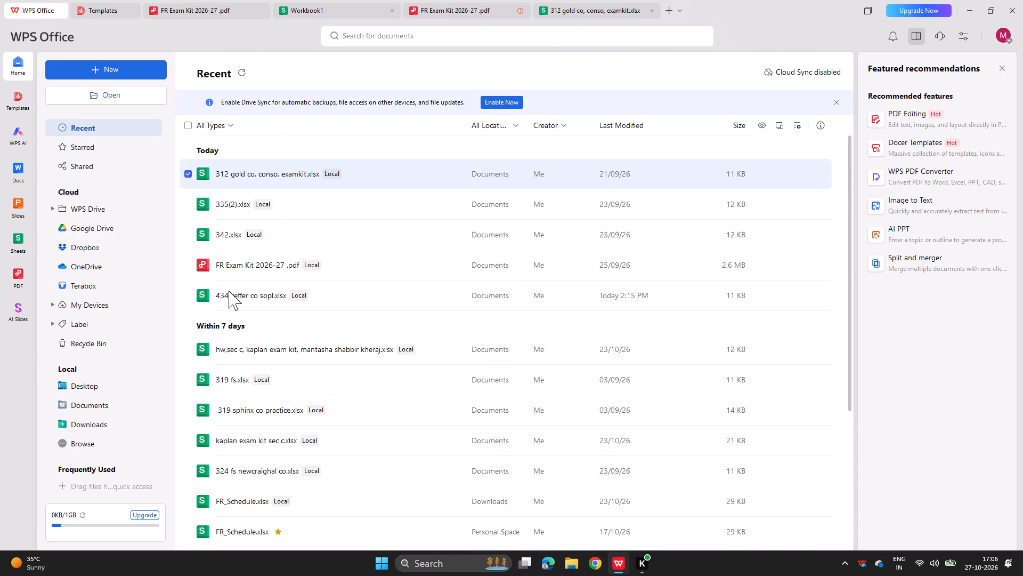
scroll(229, 291, up, 3)
scroll(229, 291, down, 2)
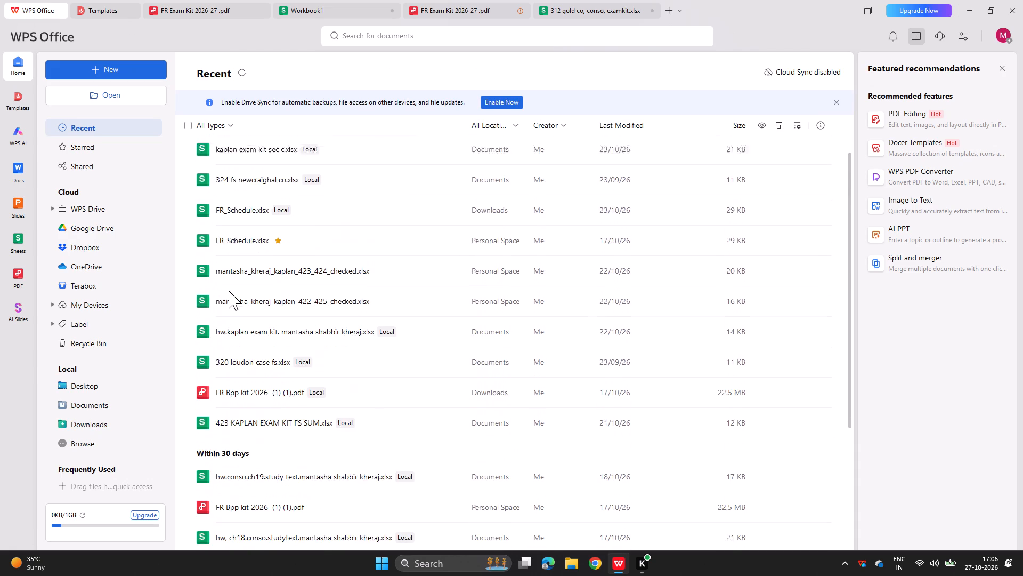
scroll(229, 291, down, 1)
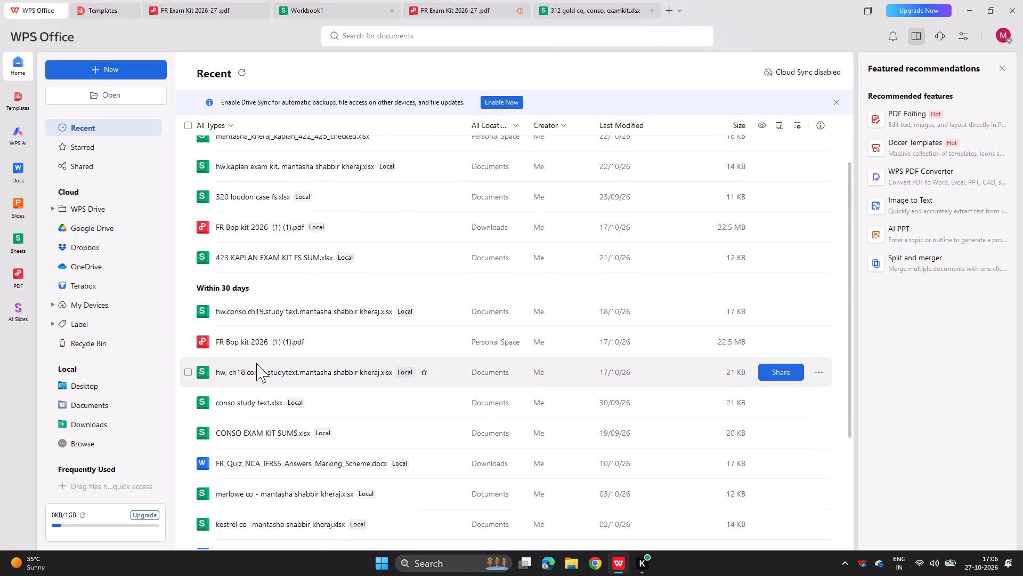
scroll(256, 363, down, 1)
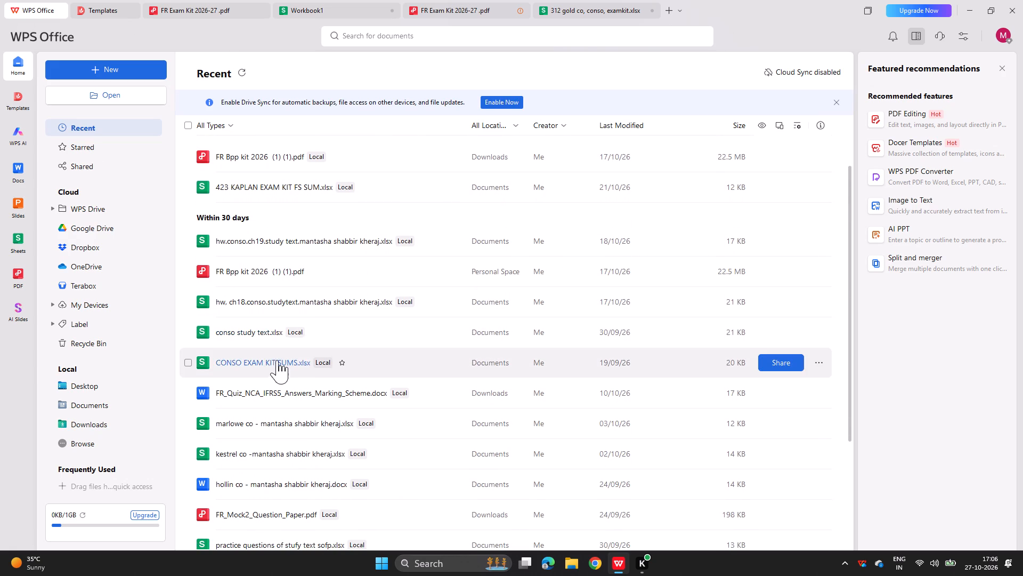
double_click(273, 362)
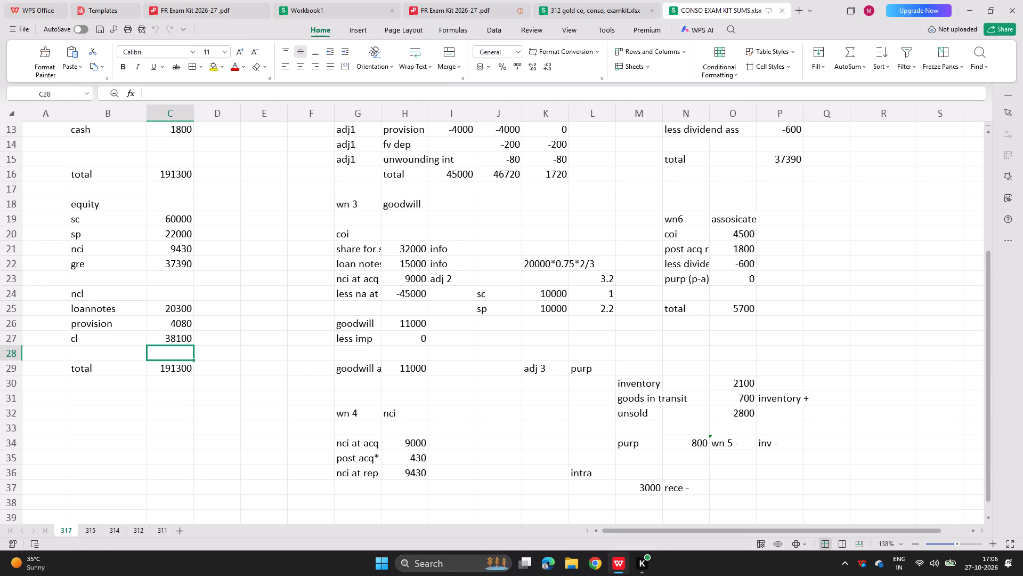
Look through sheets 317, 315, 314 and 312 for the earlier convertible loan notes working with its discount factors.
scroll(199, 283, up, 12)
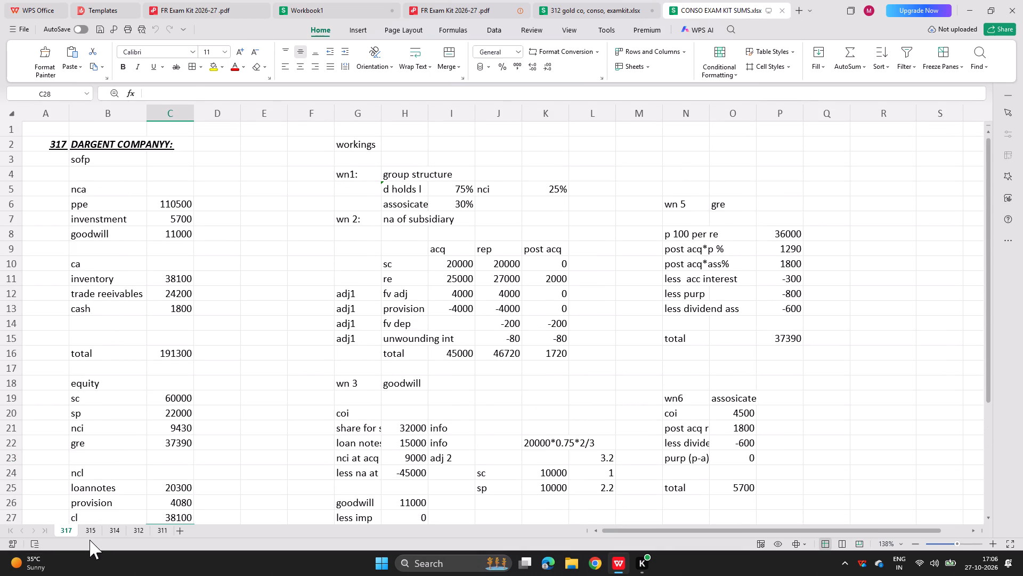
click(91, 535)
scroll(154, 433, up, 13)
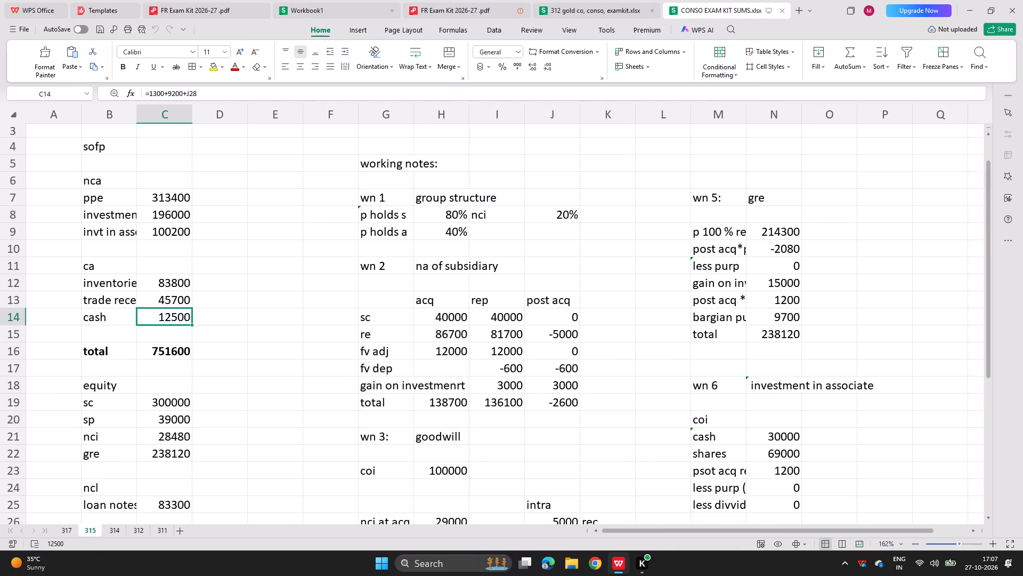
click(117, 529)
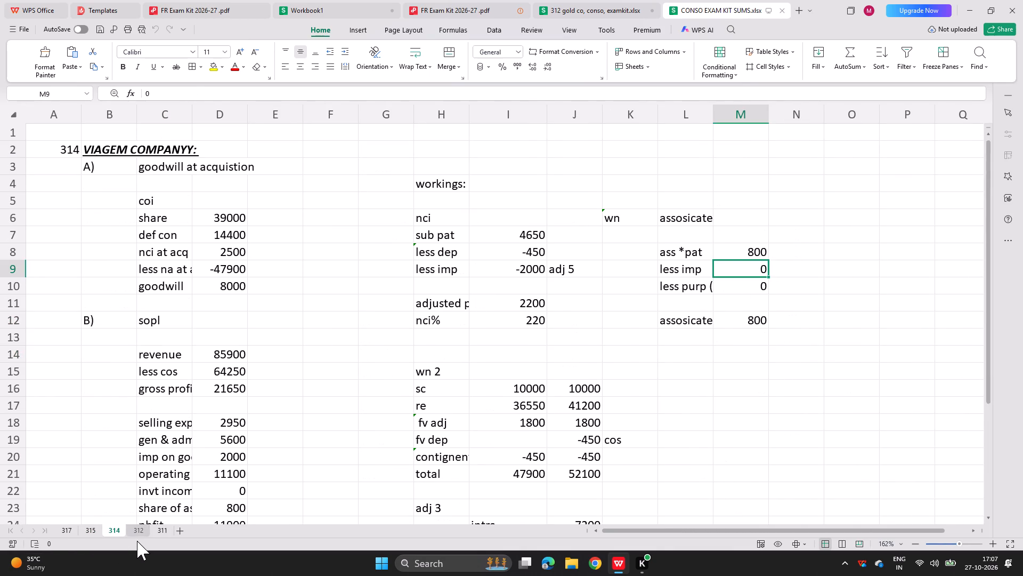
click(137, 539)
click(138, 533)
scroll(214, 359, up, 11)
scroll(308, 290, down, 1)
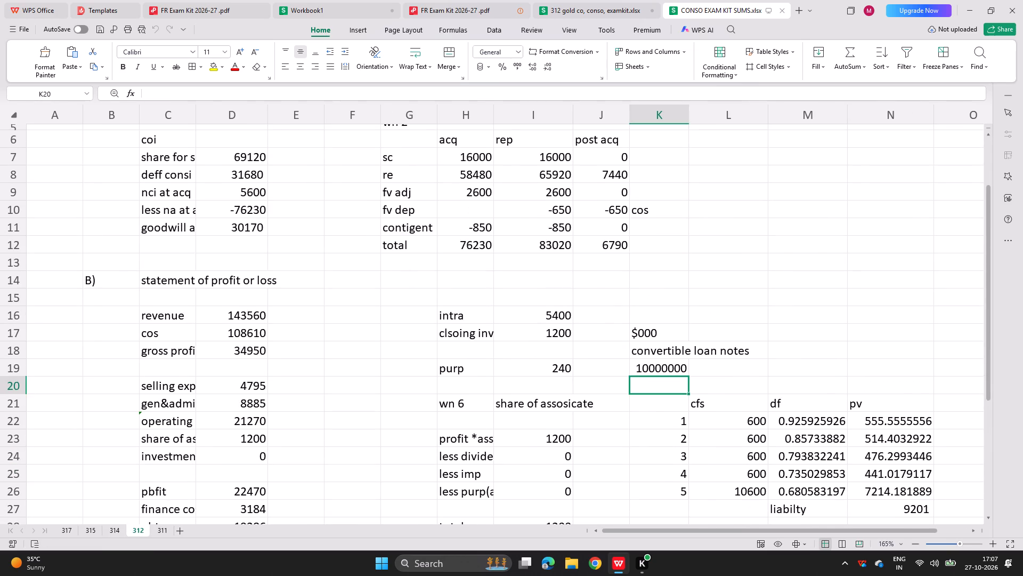
scroll(308, 290, down, 2)
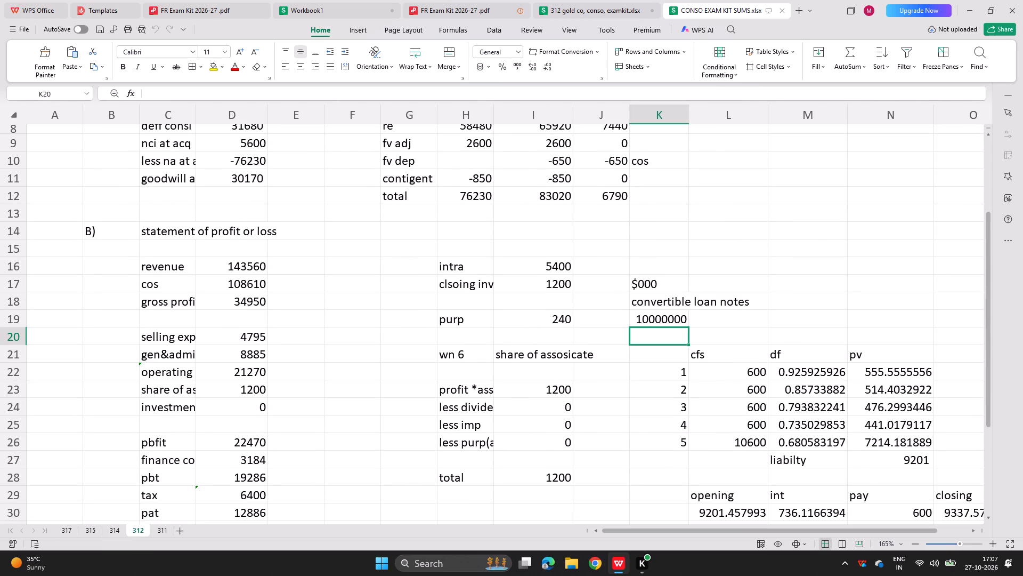
scroll(746, 420, down, 2)
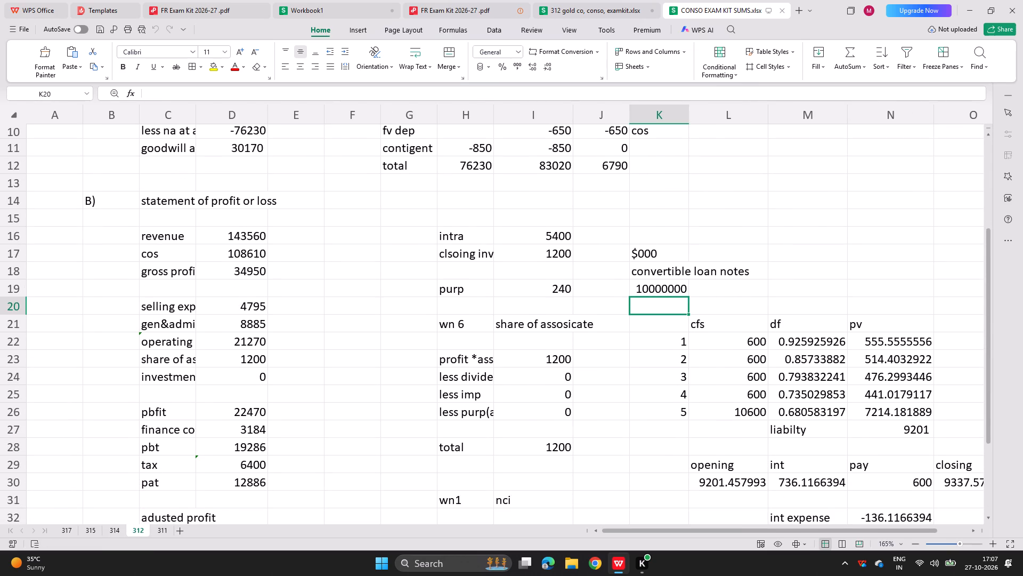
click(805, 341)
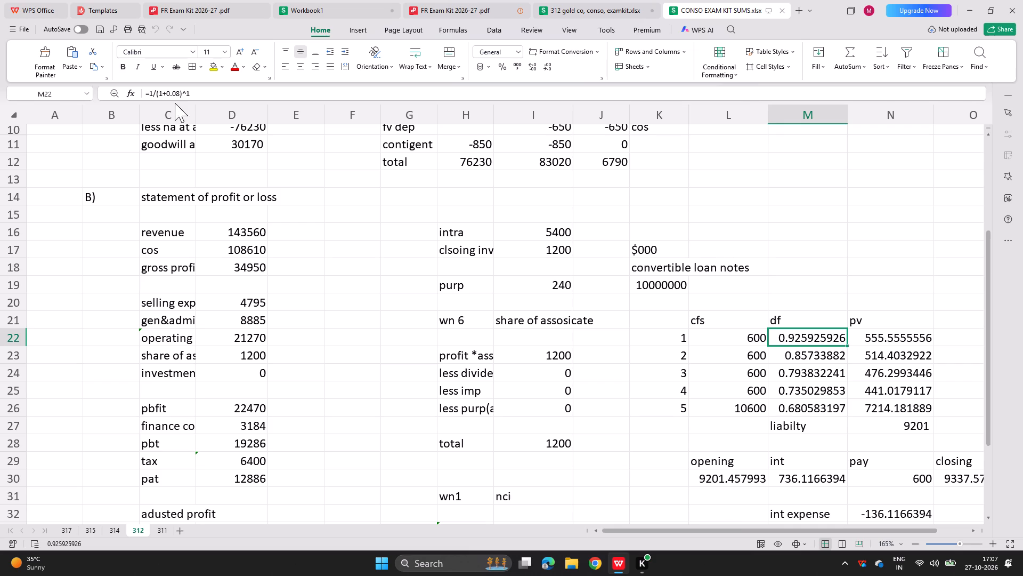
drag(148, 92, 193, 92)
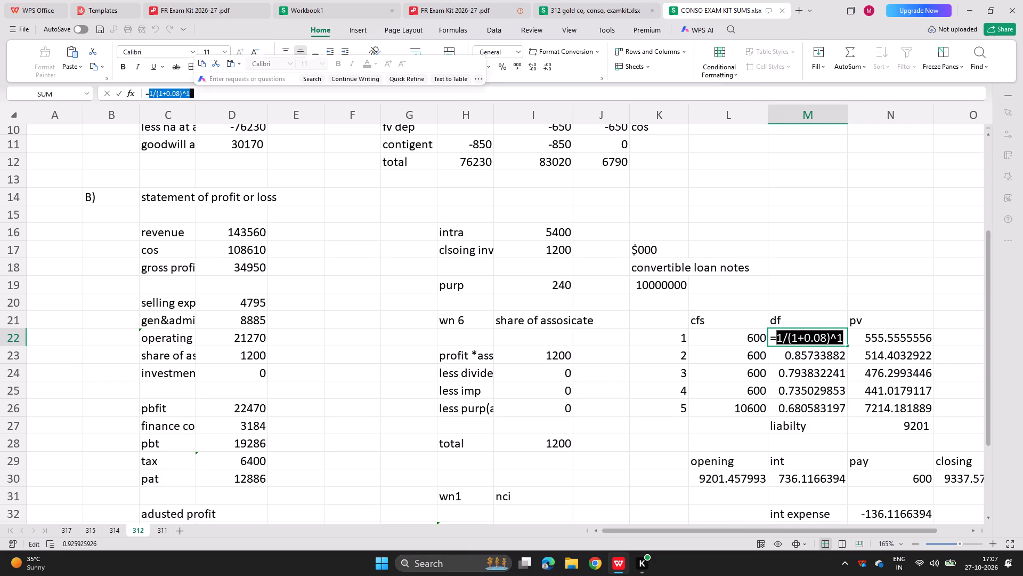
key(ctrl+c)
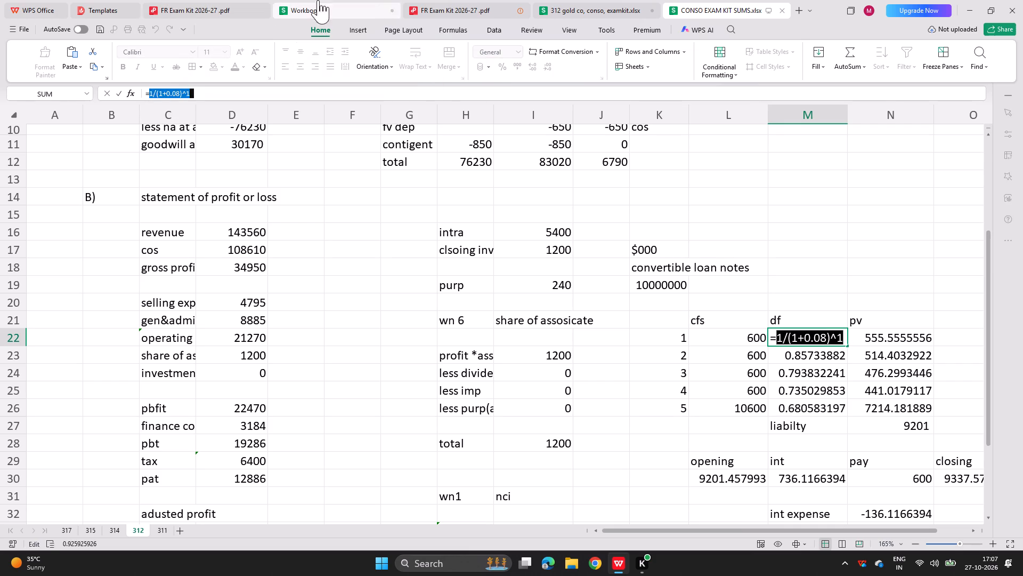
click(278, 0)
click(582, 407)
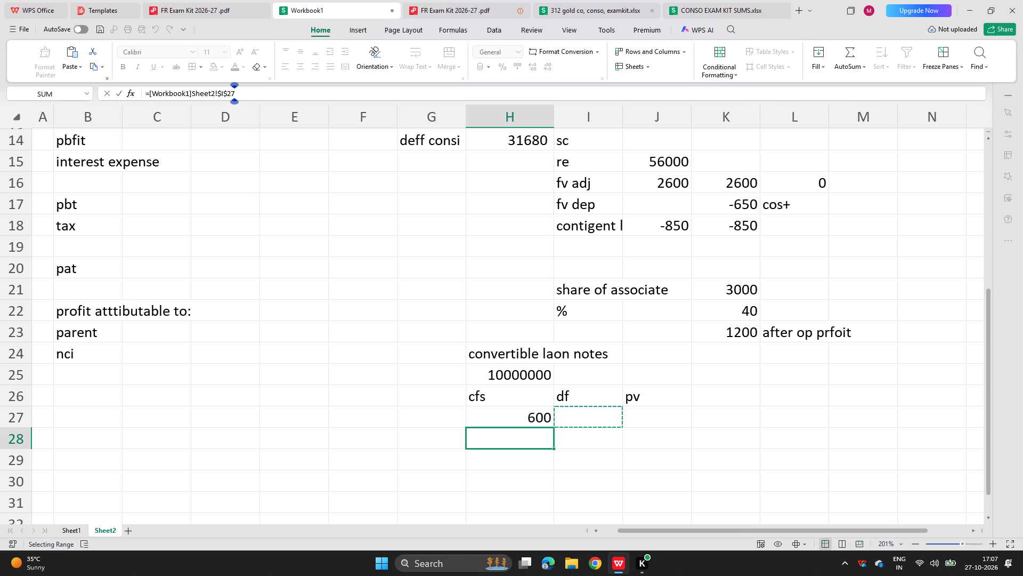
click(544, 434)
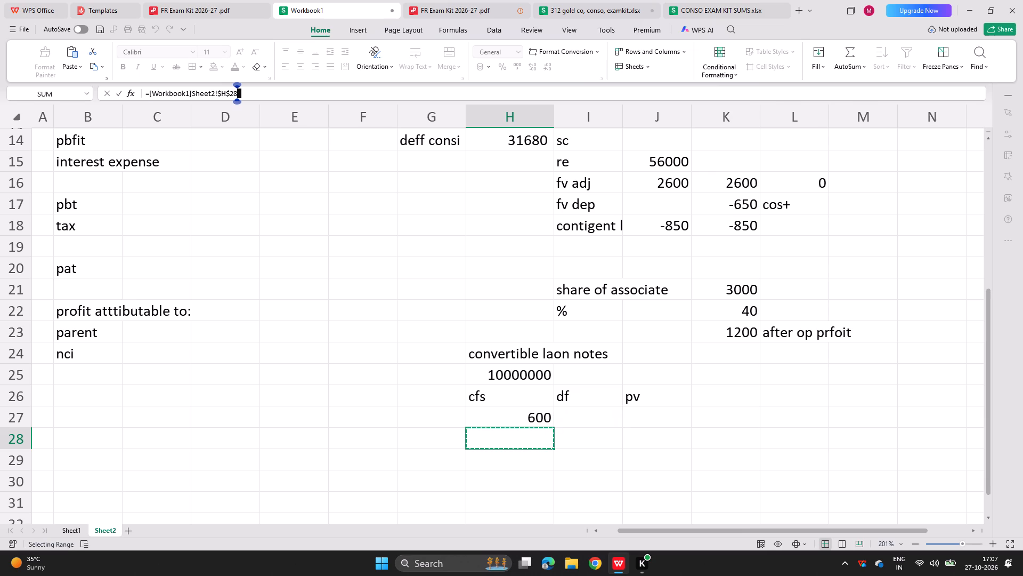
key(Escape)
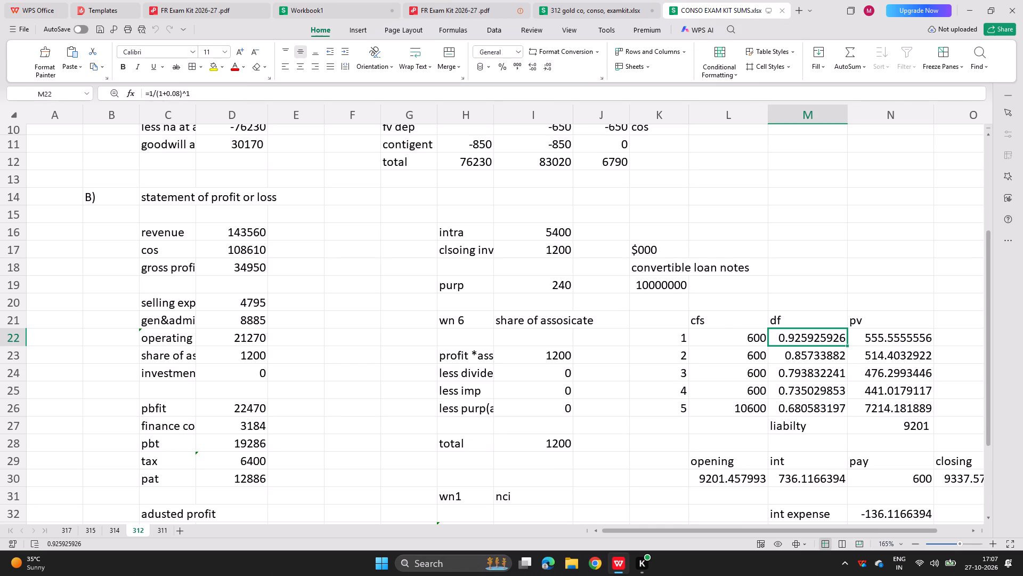
Copy the year 1 discount factor formula 1/(1+0.08)^1 from sheet 312's M22 into I27 of Workbook1 under "df".
drag(149, 90, 216, 88)
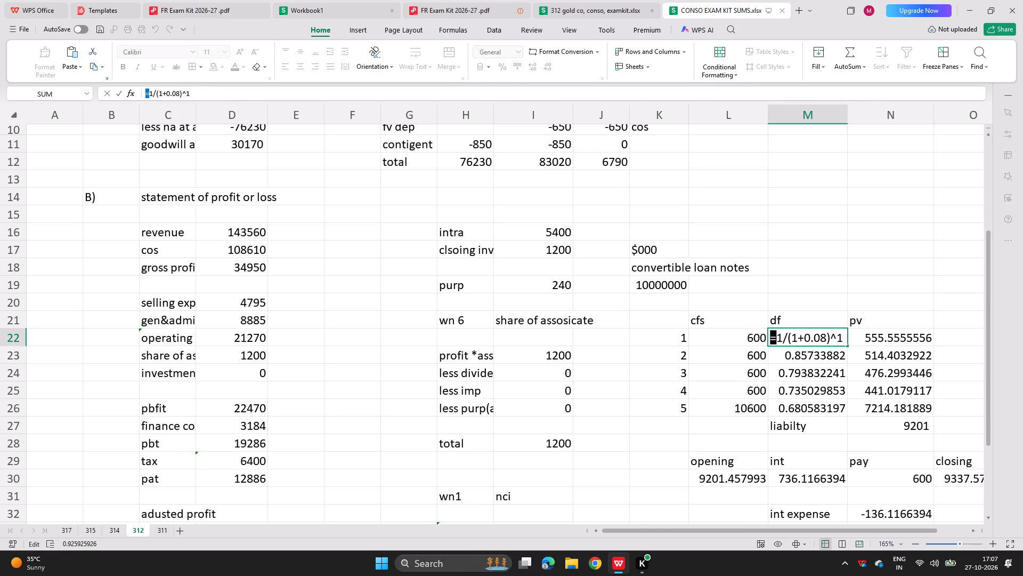
drag(778, 338, 846, 338)
key(ctrl+c)
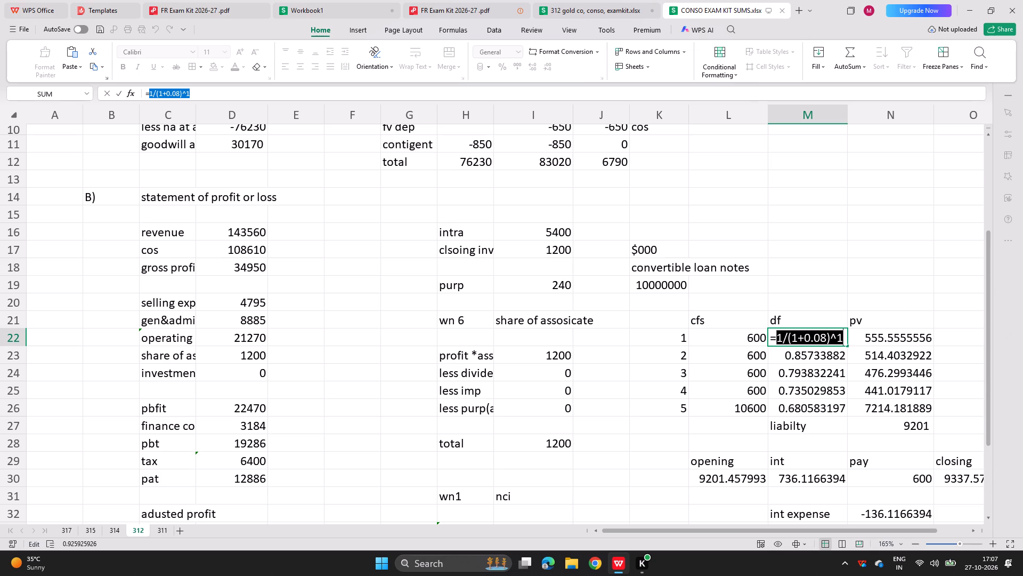
key(Return)
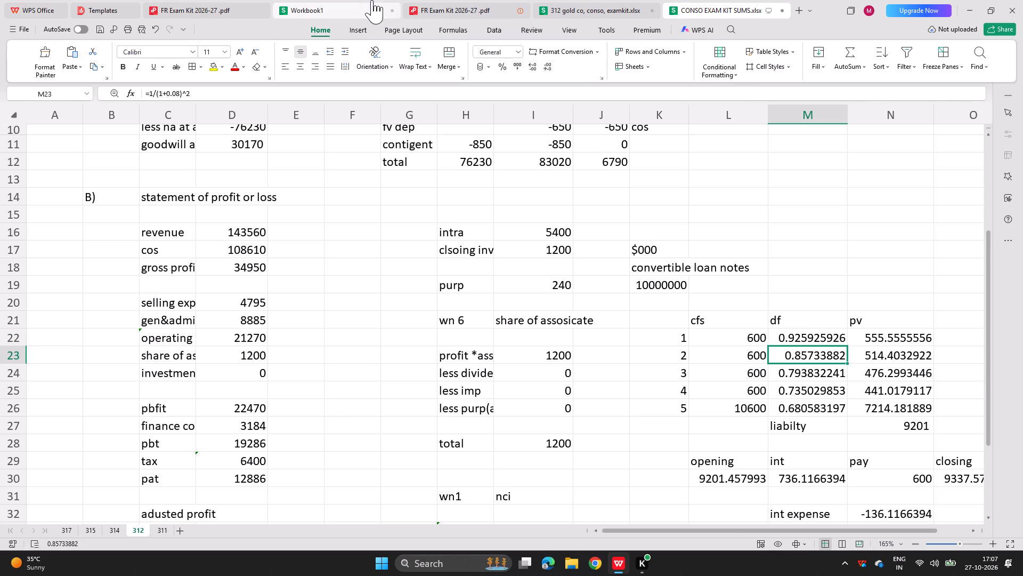
click(364, 0)
click(578, 417)
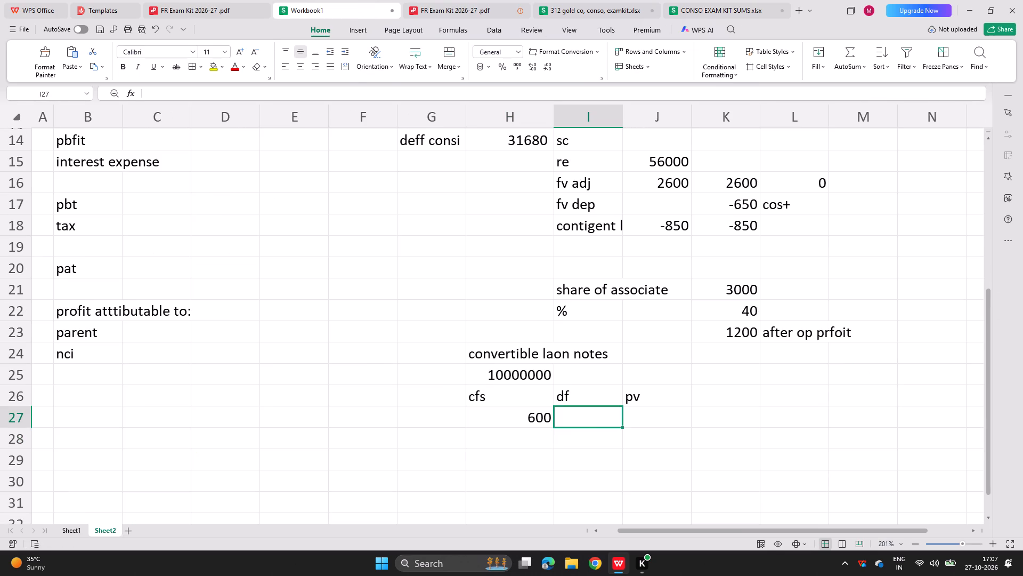
key(equal)
key(ctrl+v)
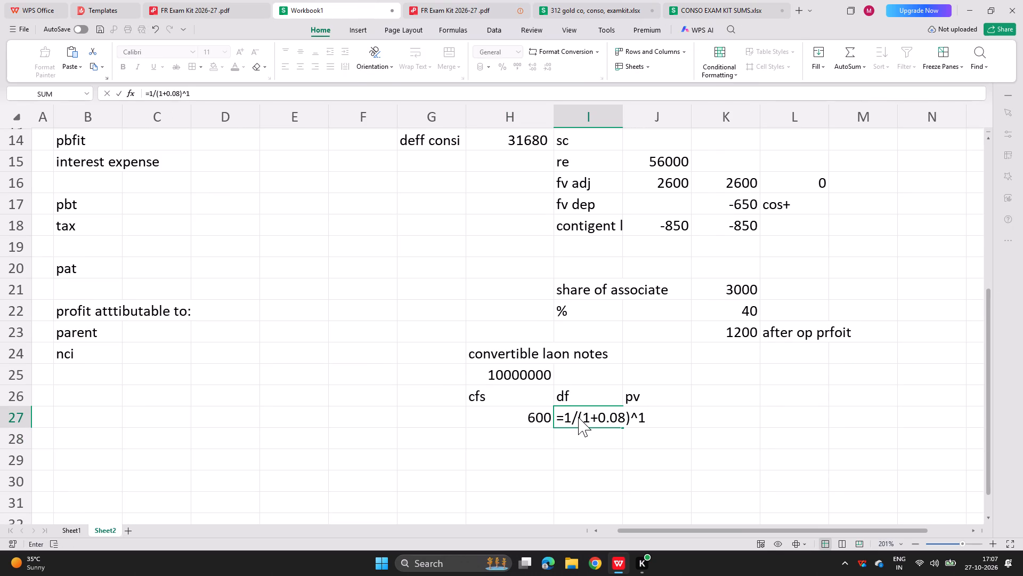
key(Return)
Copy the discount factor formula in I27 down to I28:I31.
click(581, 425)
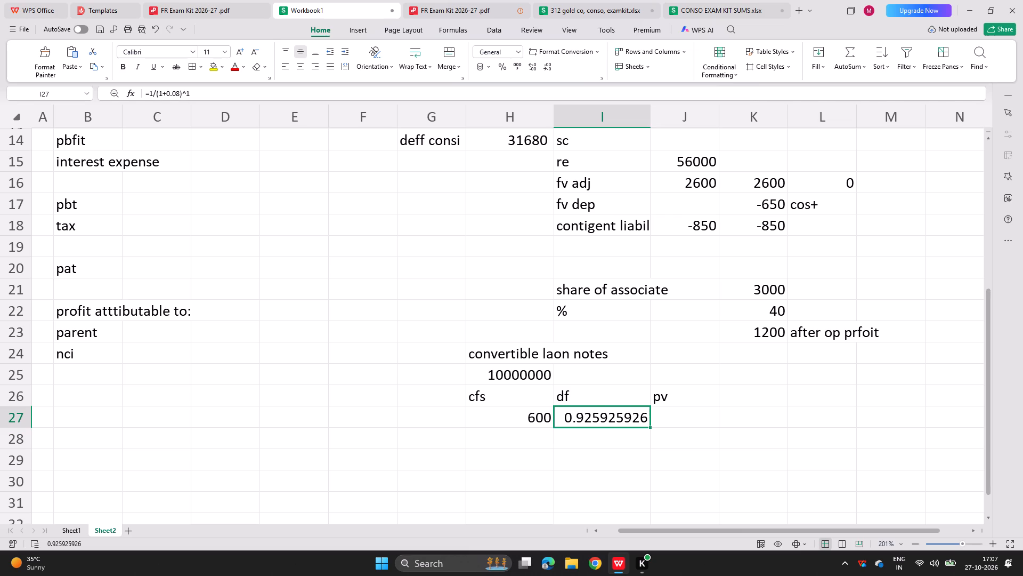
key(ctrl+c)
drag(579, 443, 575, 466)
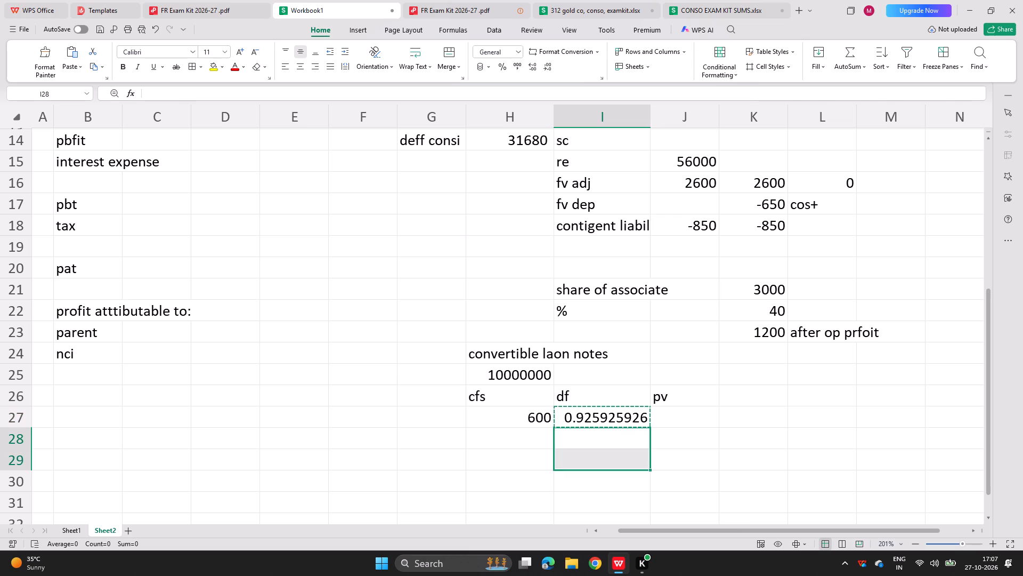
drag(575, 466, 575, 513)
key(ctrl+v)
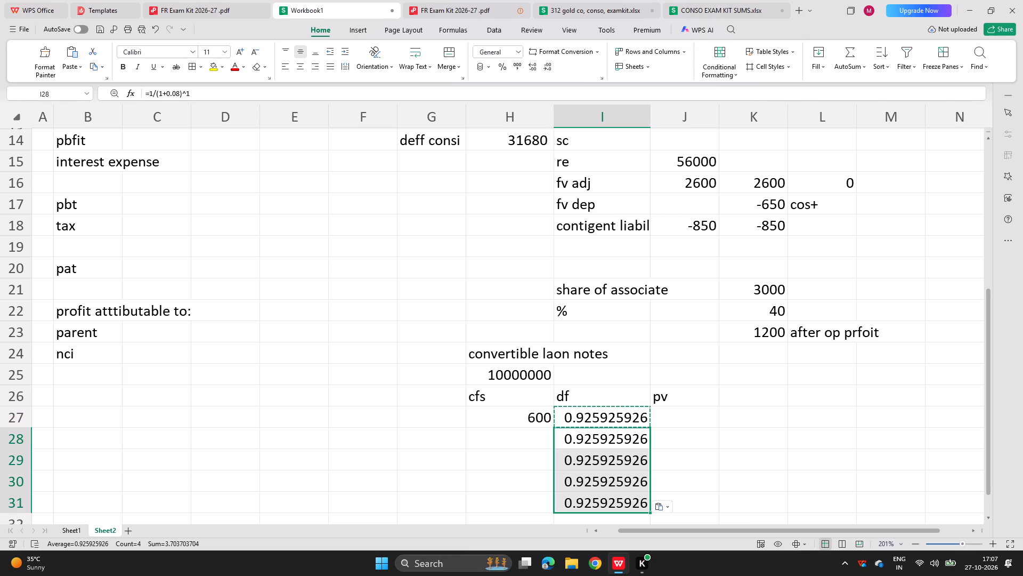
Change the exponents of the discount factor formulas to 2 in I28 and 3 in I29.
click(582, 441)
double_click(582, 441)
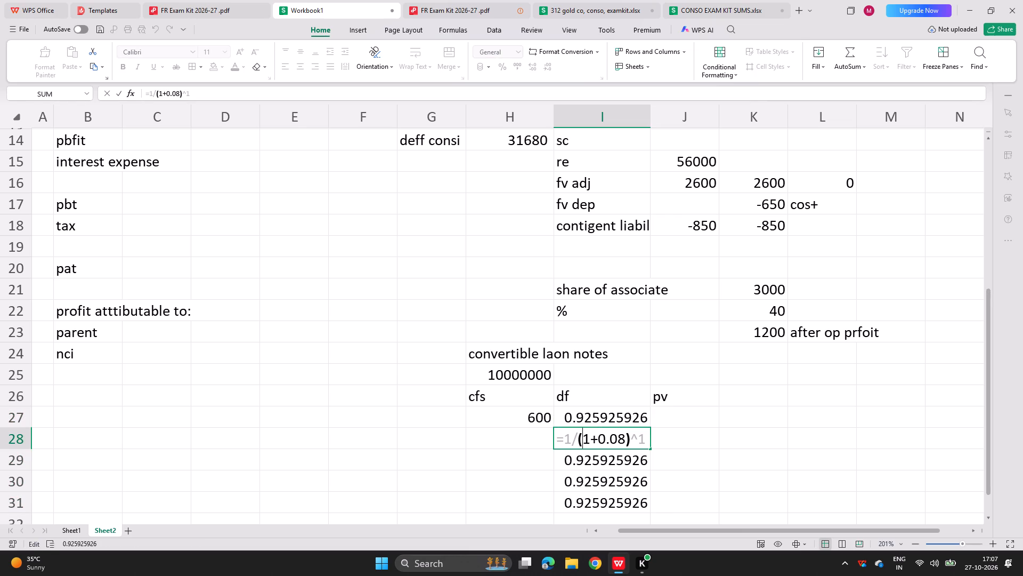
drag(641, 441, 646, 443)
click(646, 443)
key(BackSpace)
key(2)
key(Return)
key(F2)
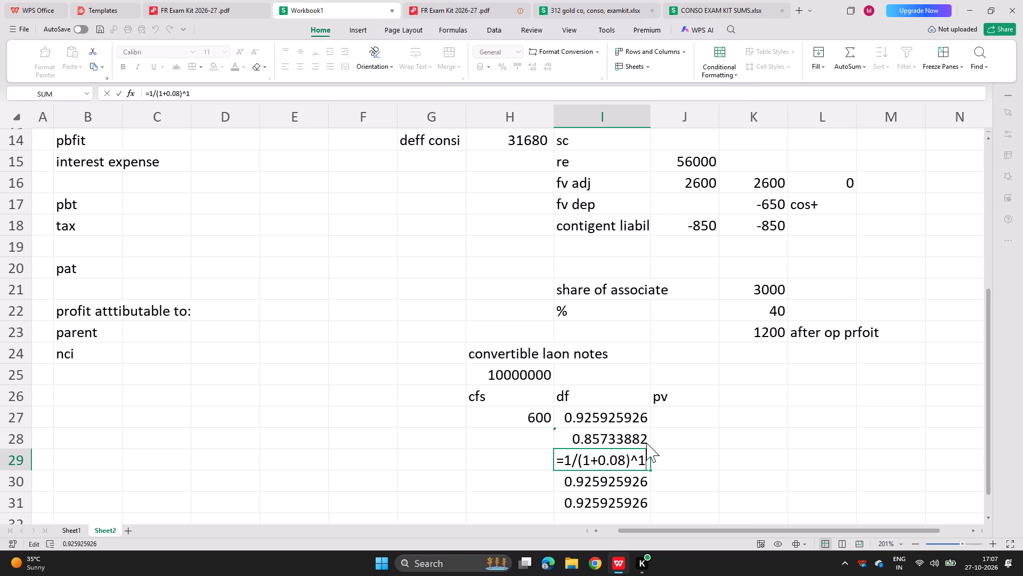
key(BackSpace)
key(3)
key(Return)
Change the exponents of the discount factor formulas to 4 in I30 and 5 in I31.
key(F2)
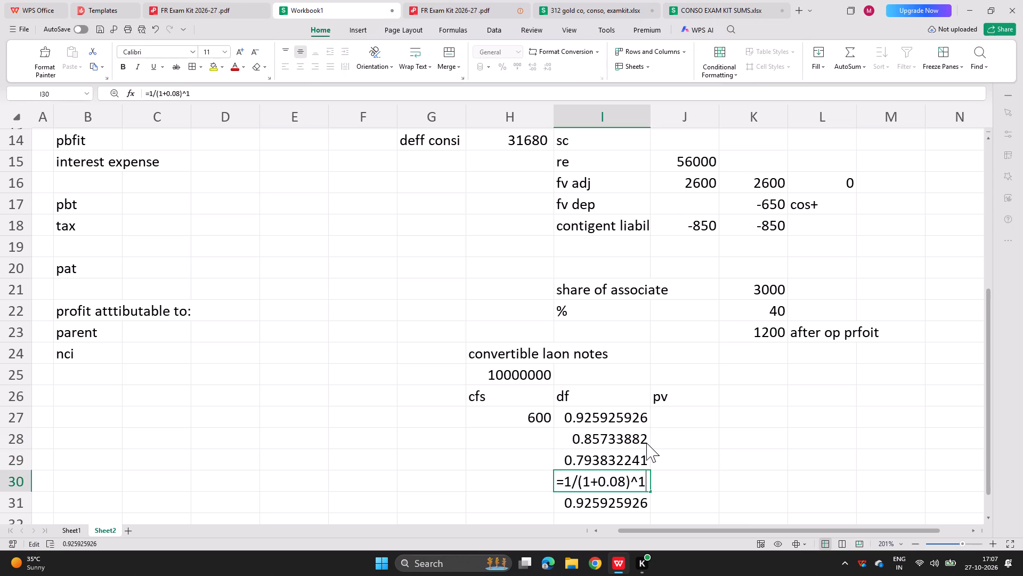
key(BackSpace)
key(4)
key(F2)
key(Return)
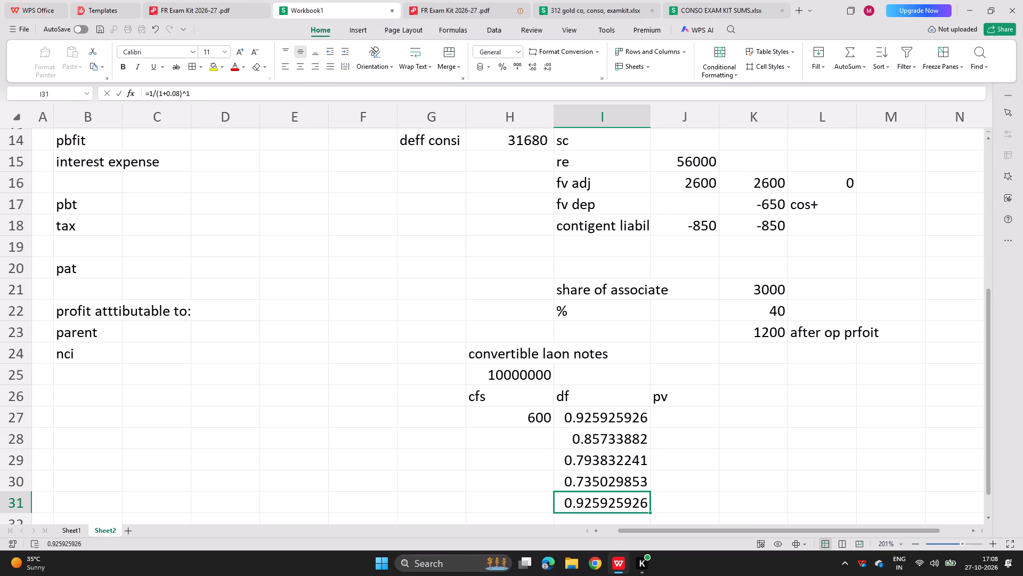
key(F2)
key(BackSpace)
key(5)
key(Return)
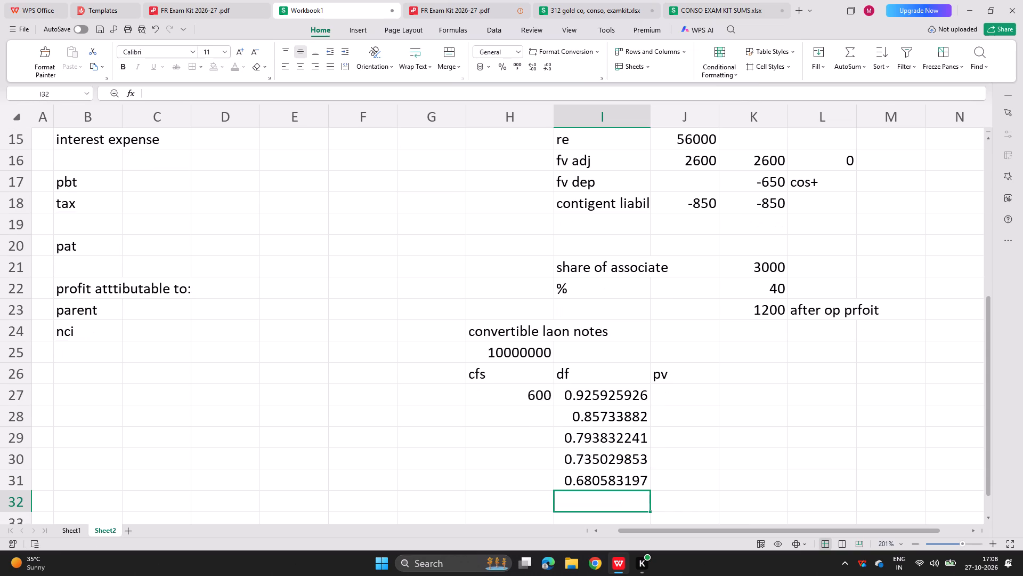
Check the cash flows on sheet 312, and copy the 600 cash flow formula from H27 of Workbook1 to H28:H30.
click(690, 5)
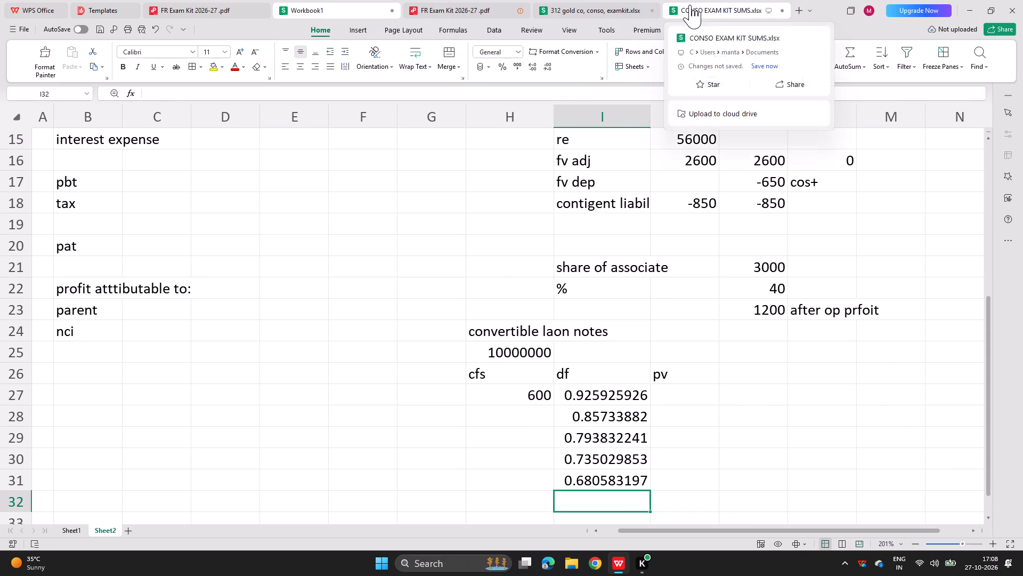
scroll(564, 280, left, 2)
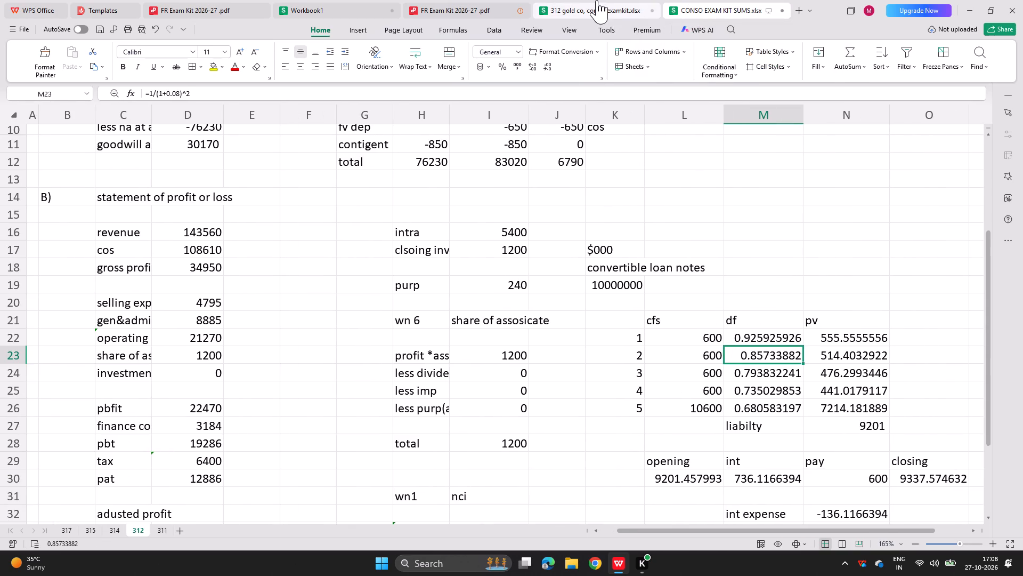
click(306, 0)
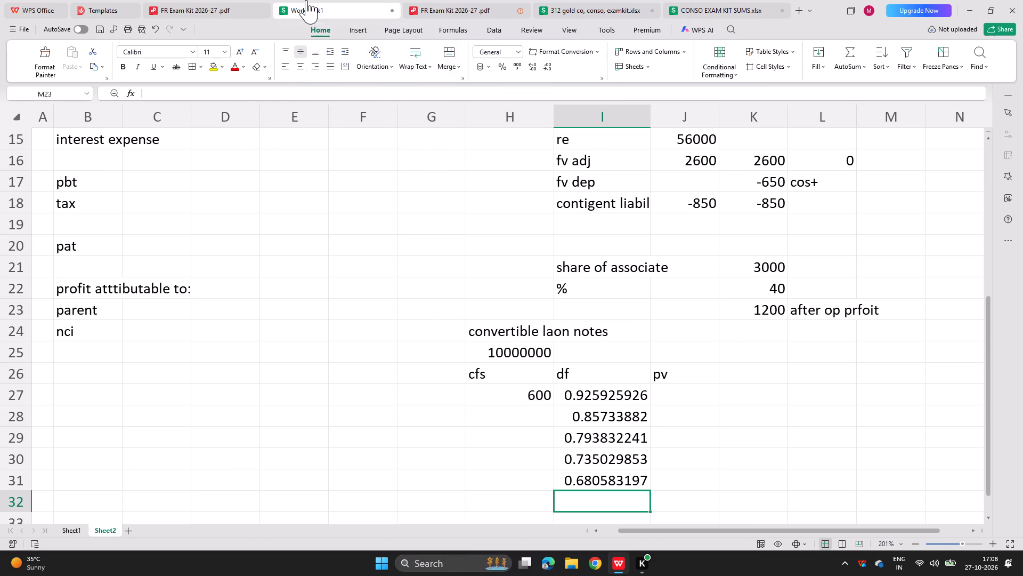
click(499, 389)
key(ctrl+c)
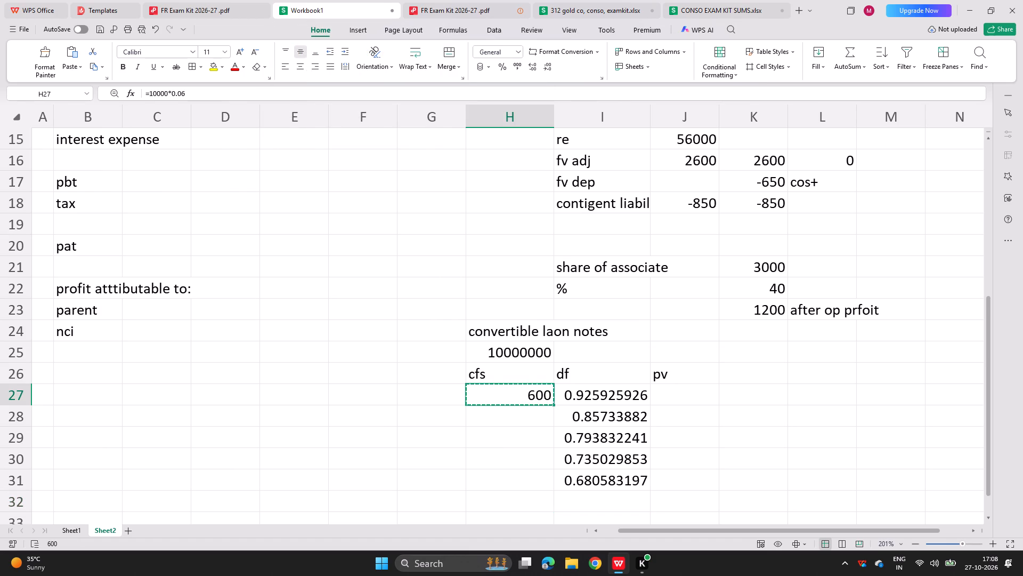
drag(505, 419, 505, 451)
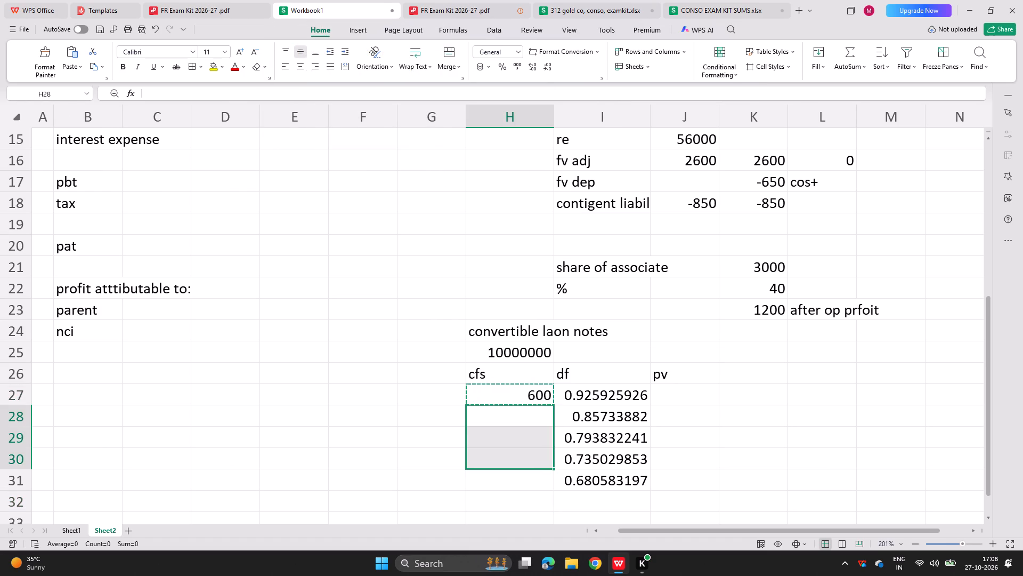
key(ctrl+v)
Enter the year 5 cash flow in H31 as 10000 plus the interest in H30.
click(511, 482)
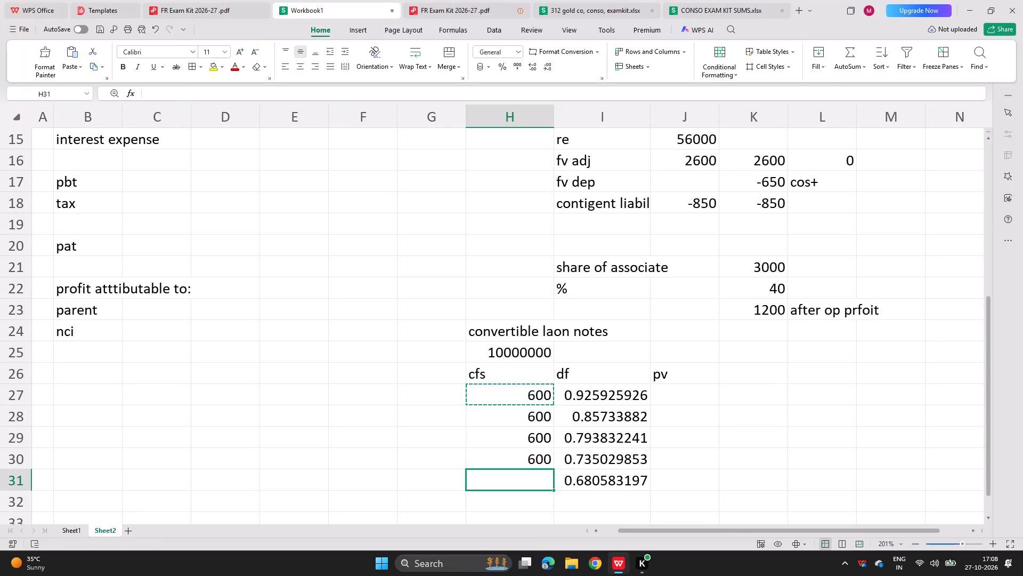
key(Escape)
key(equal)
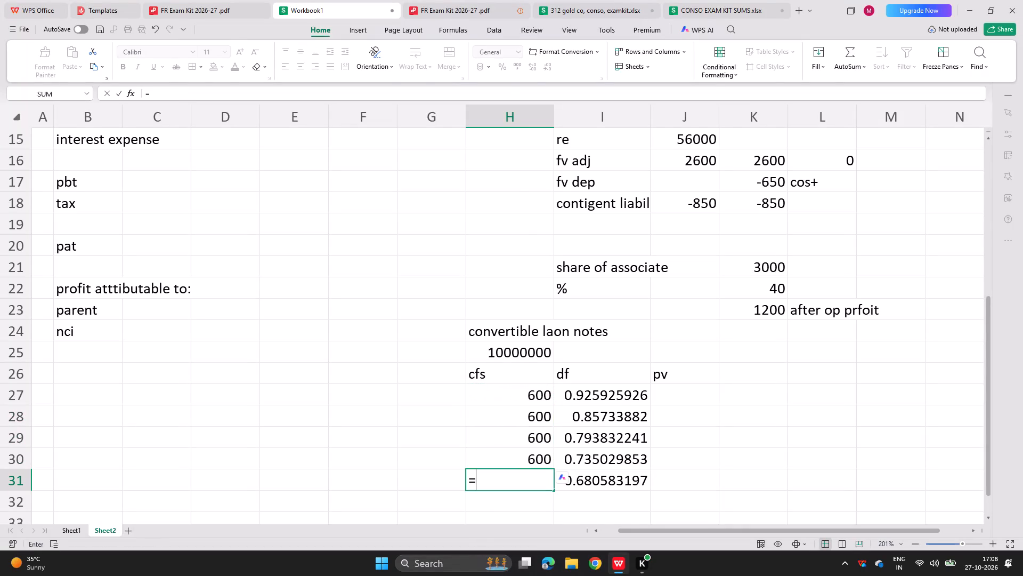
text(10000+)
key(Up)
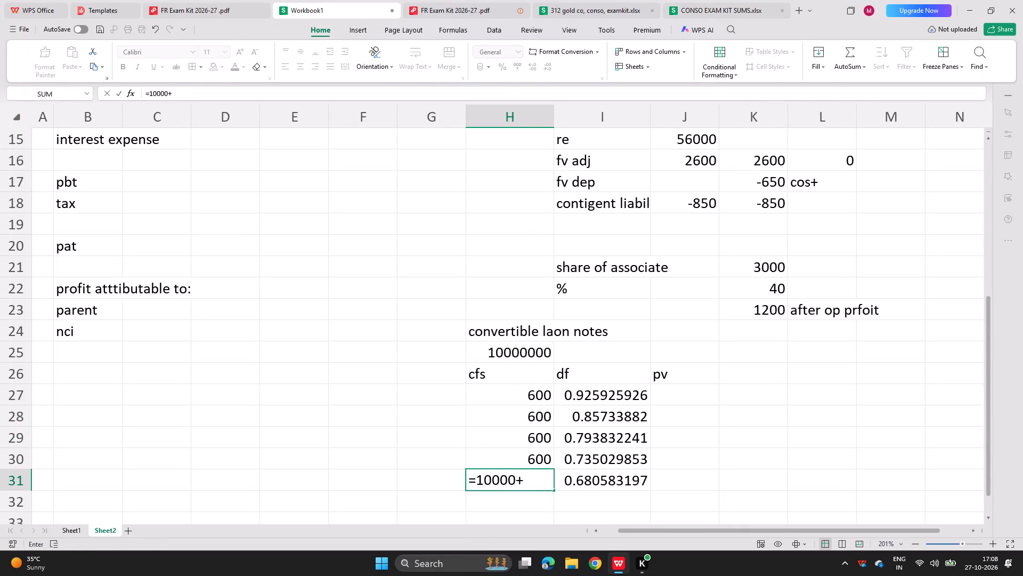
key(Return)
Calculate the year 1 present value in J27 under "pv" with the formula =H27*I27.
key(Right)
key(Up)
key(Up)
key(Up)
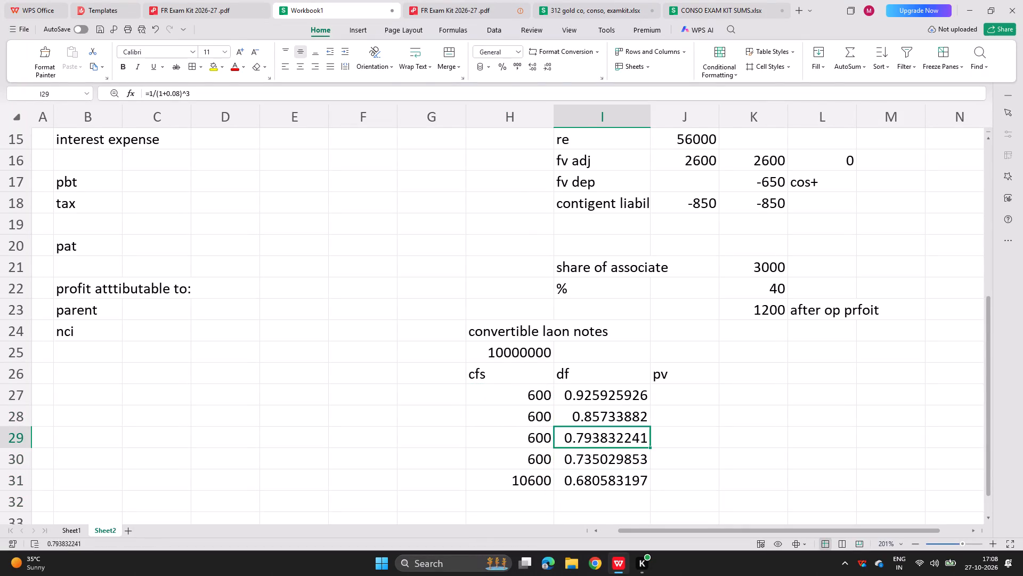
key(Right)
key(Up)
key(Up)
text(=0)
key(Left)
key(Left)
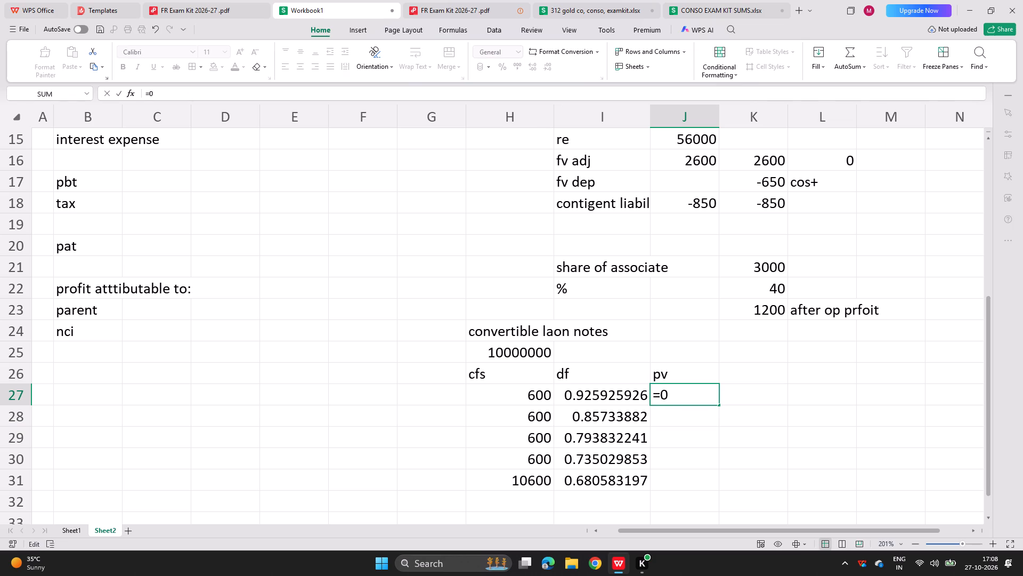
key(Left)
key(Right)
key(Right)
key(BackSpace)
key(Left)
key(Right)
click(524, 401)
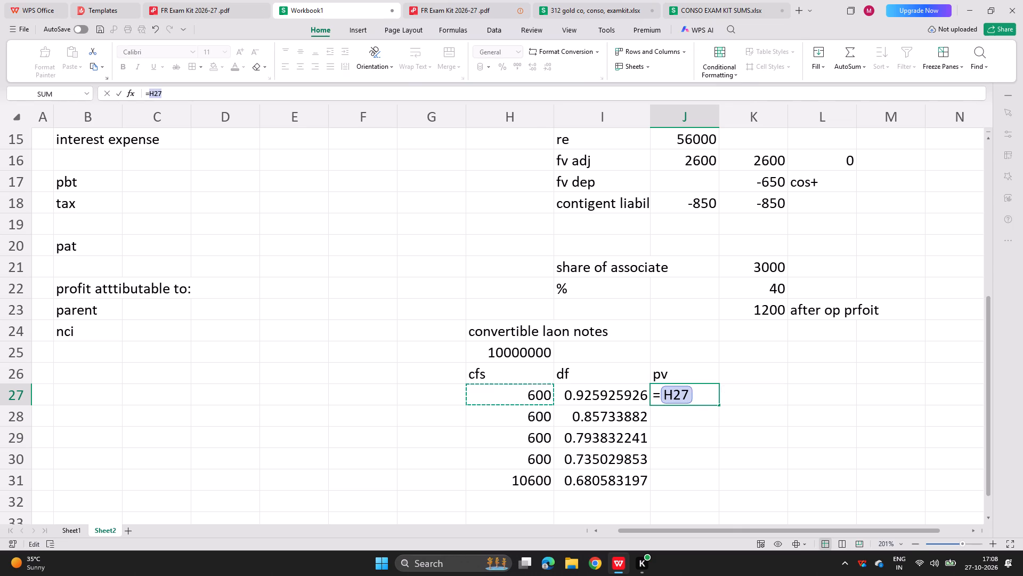
key(minus)
key(BackSpace)
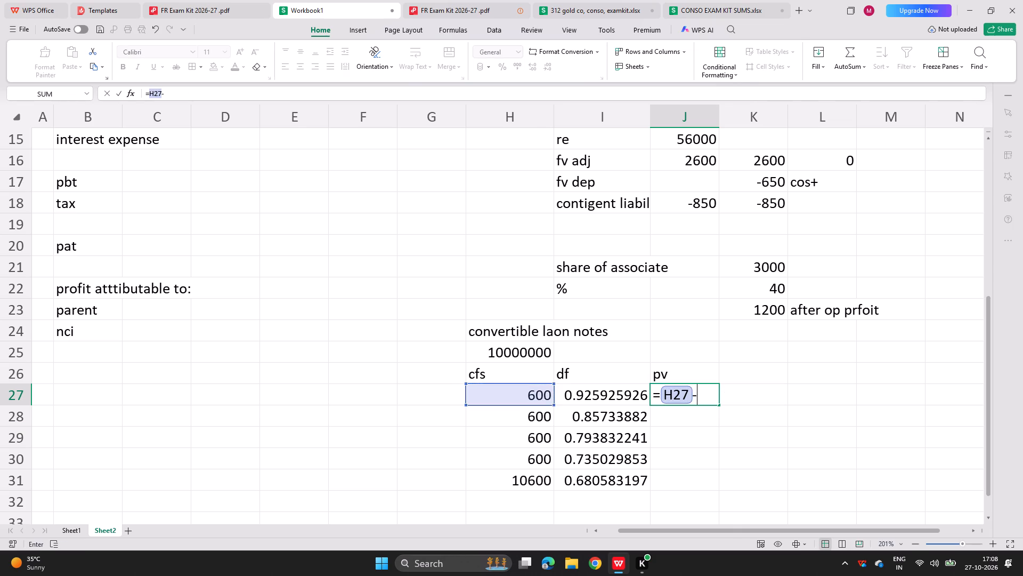
key(asterisk)
key(Left)
key(Return)
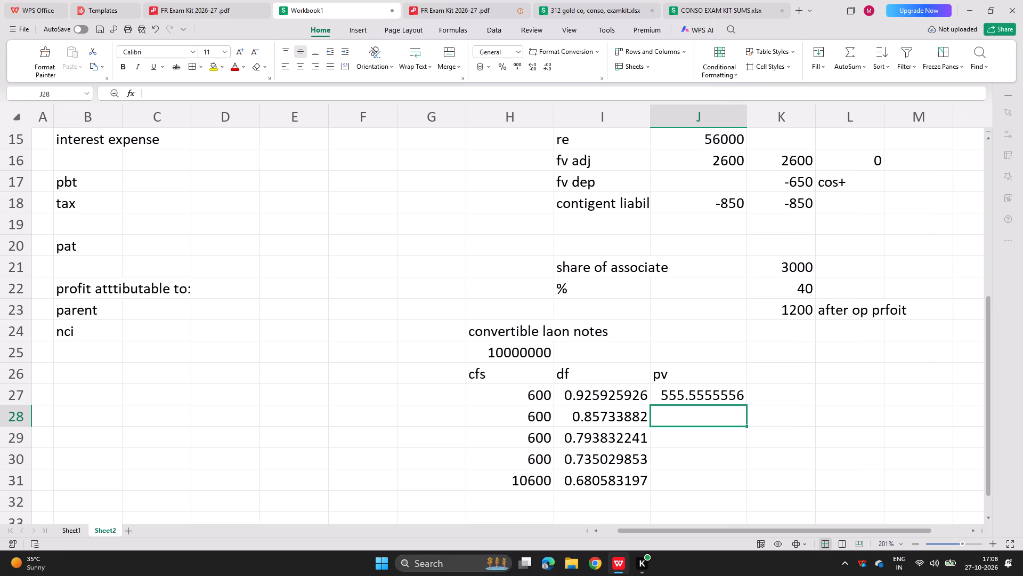
Copy the present value formula in J27 down to J28:J31.
click(711, 399)
click(703, 0)
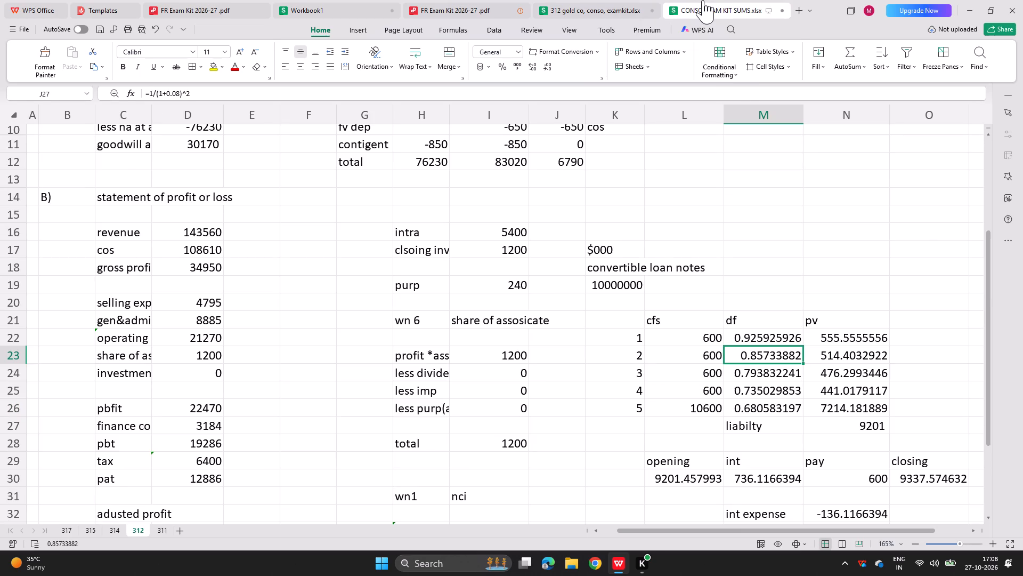
click(353, 0)
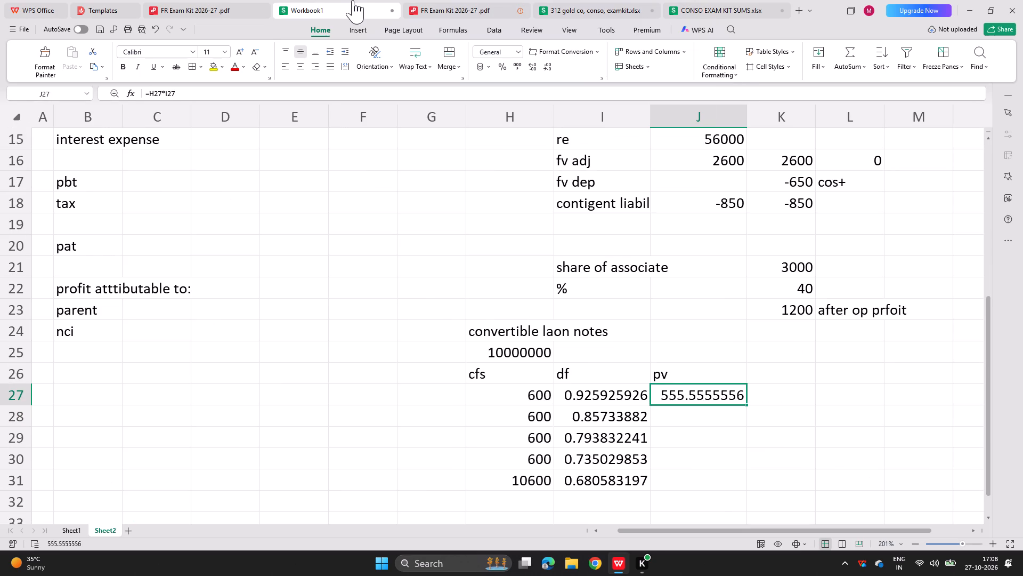
key(ctrl+c)
drag(678, 414, 674, 473)
key(ctrl+v)
ctrl+click(674, 473)
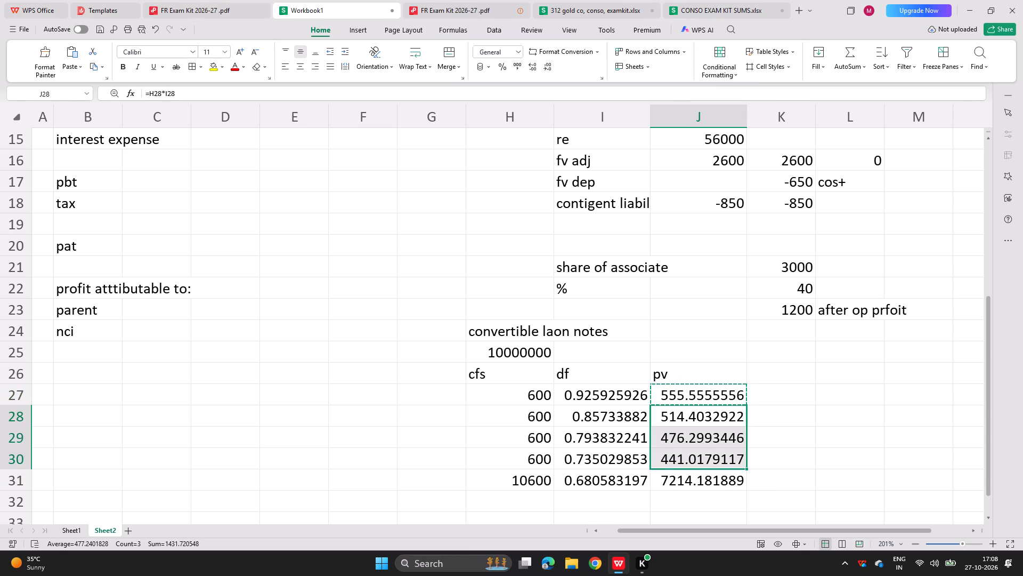
Total the present values J27:J31 in J32 with a SUM formula.
click(577, 498)
click(681, 501)
text(=s)
text(um()
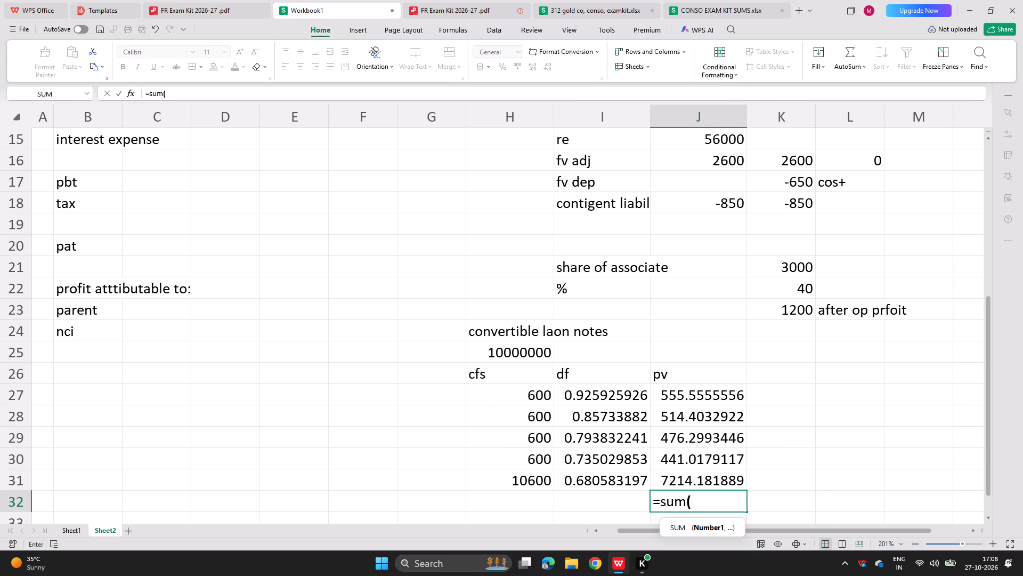
drag(669, 485, 667, 401)
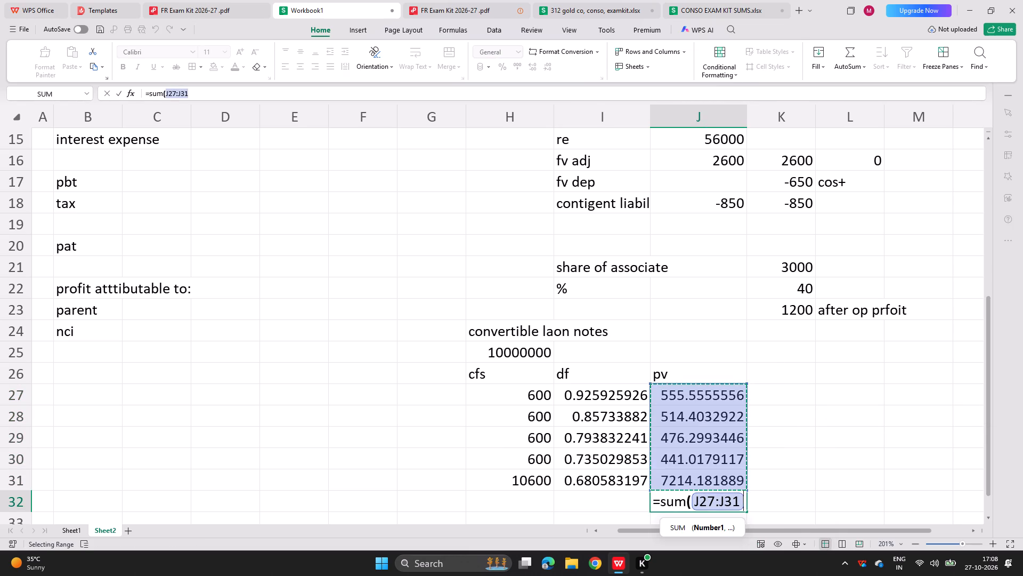
key(Return)
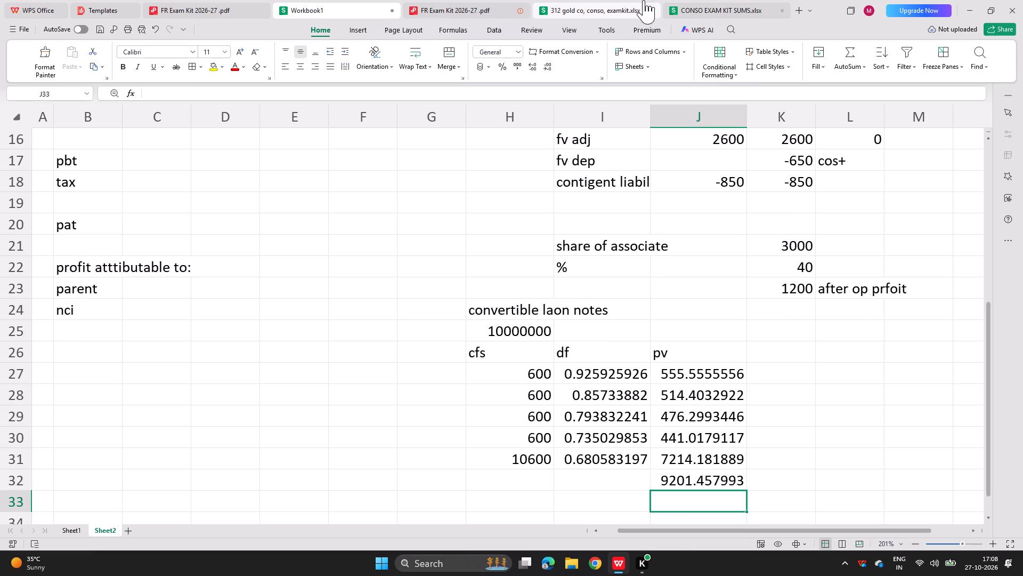
Compare with the liability on sheet 312, and format the present value total in J32 of Workbook1 to zero decimal places.
click(707, 0)
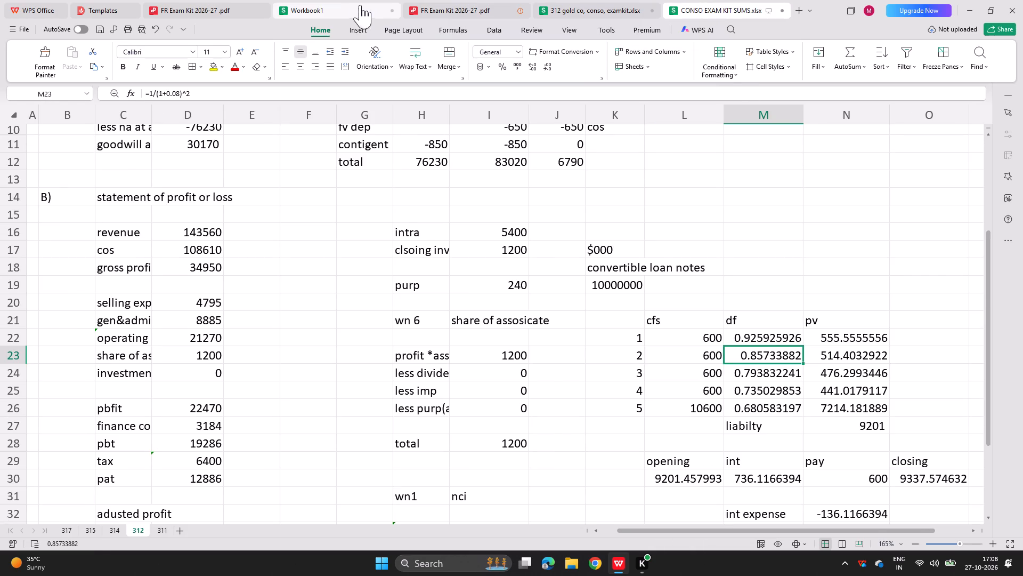
click(338, 5)
click(686, 481)
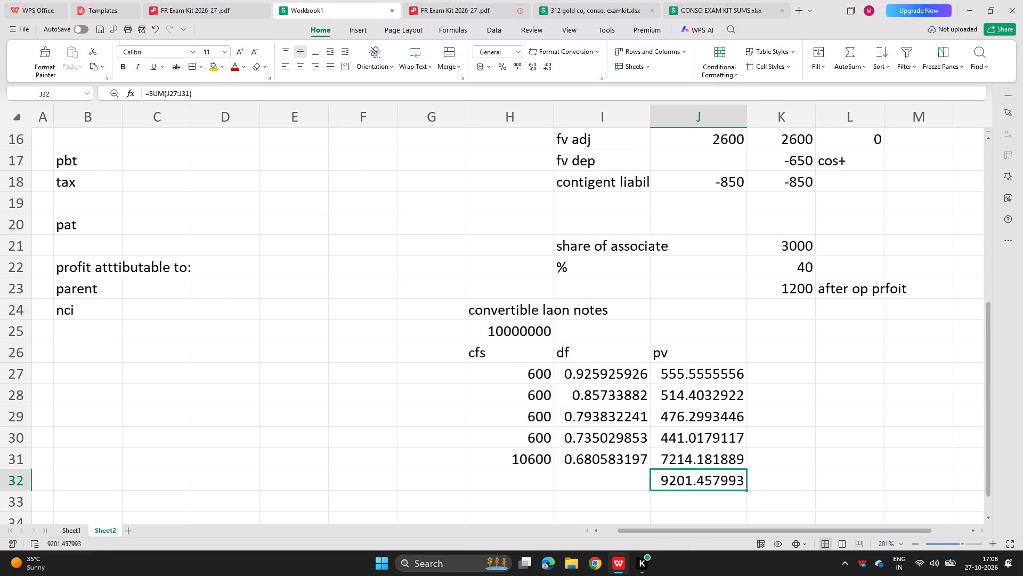
triple_click(548, 64)
triple_click(548, 64)
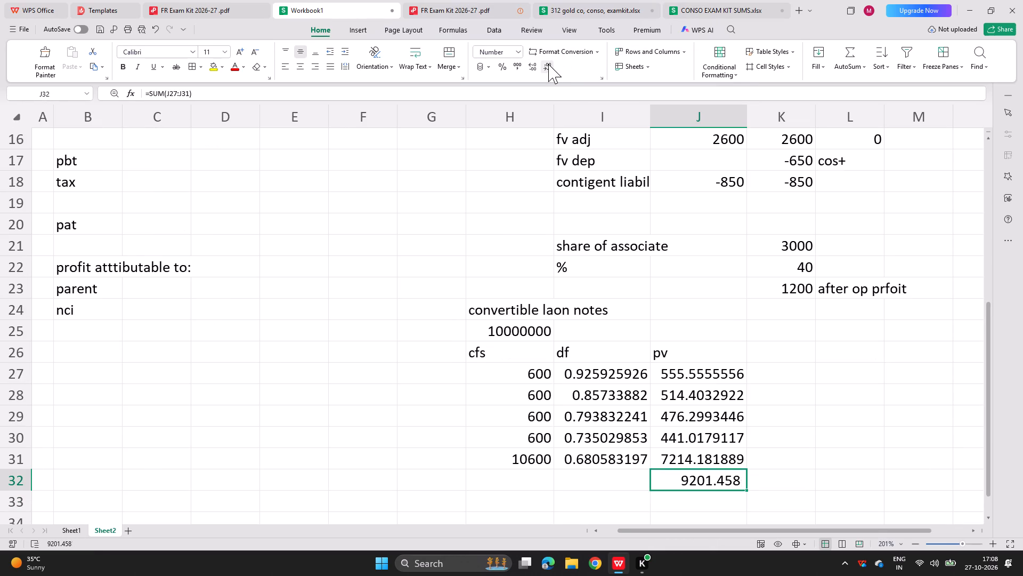
click(548, 64)
Enter the row labels "liabilty", "equity" and "nominal value" in I32, I33 and I34.
click(587, 482)
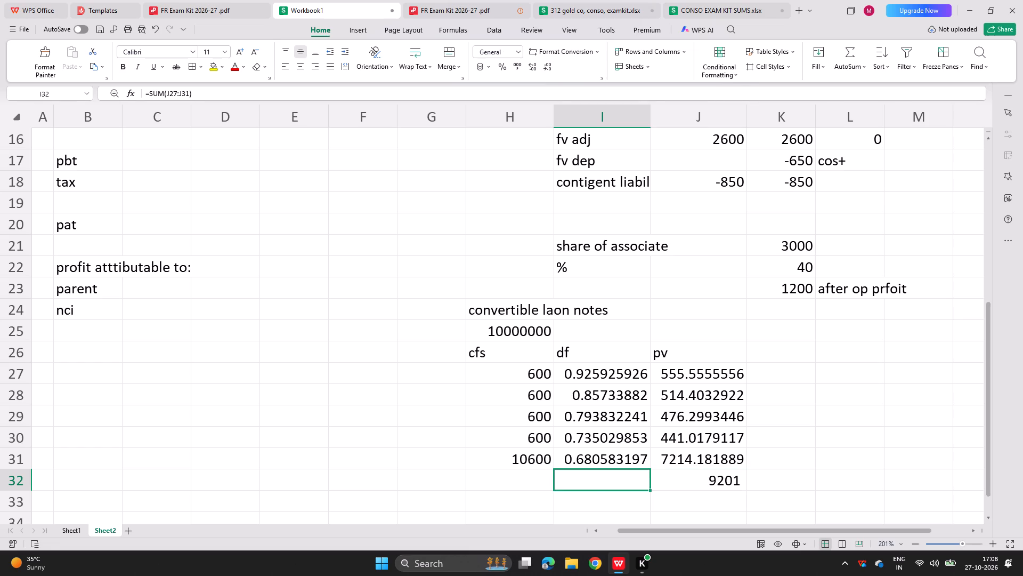
text(lai iloty)
key(BackSpace)
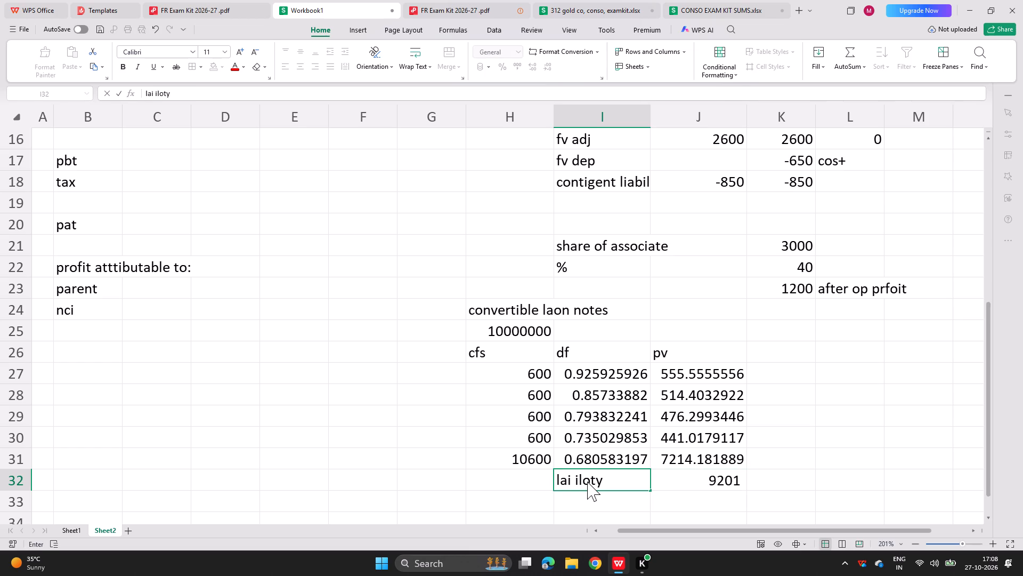
key(BackSpace)
key(BackSpace)
key(BackSpace)
key(BackSpace)
key(BackSpace)
key(BackSpace)
key(BackSpace)
text(iabilty)
key(Return)
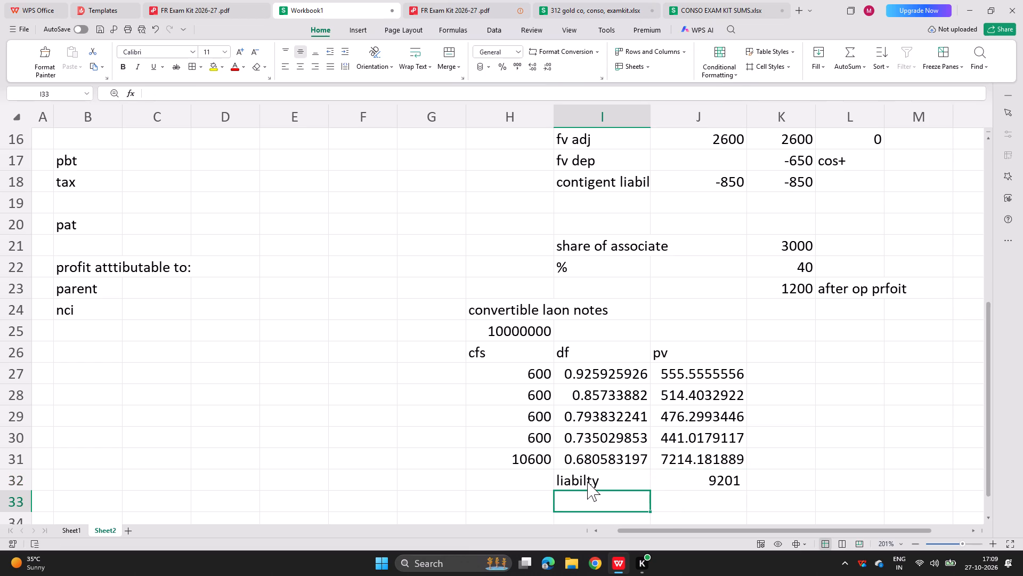
text(equity)
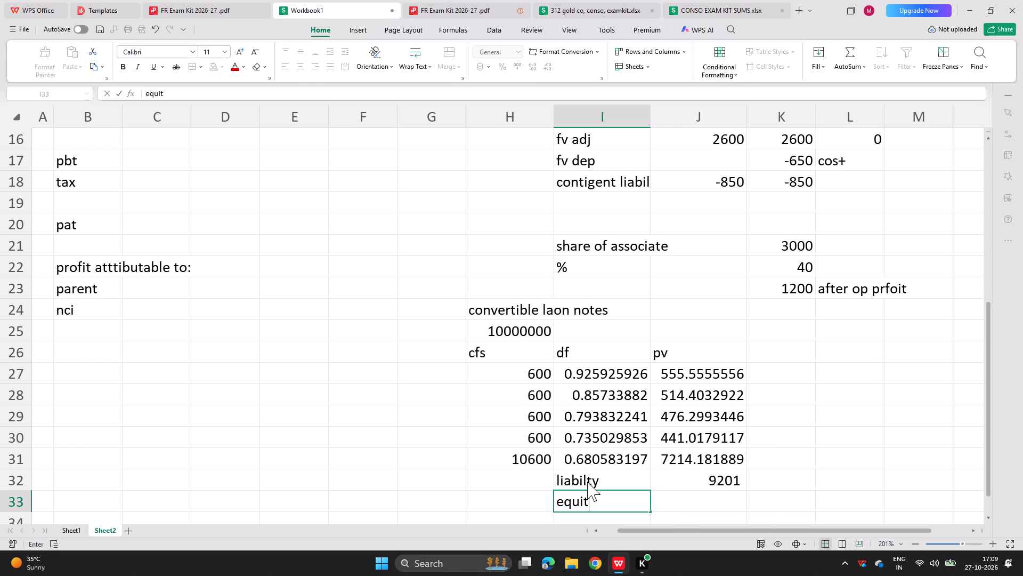
key(Return)
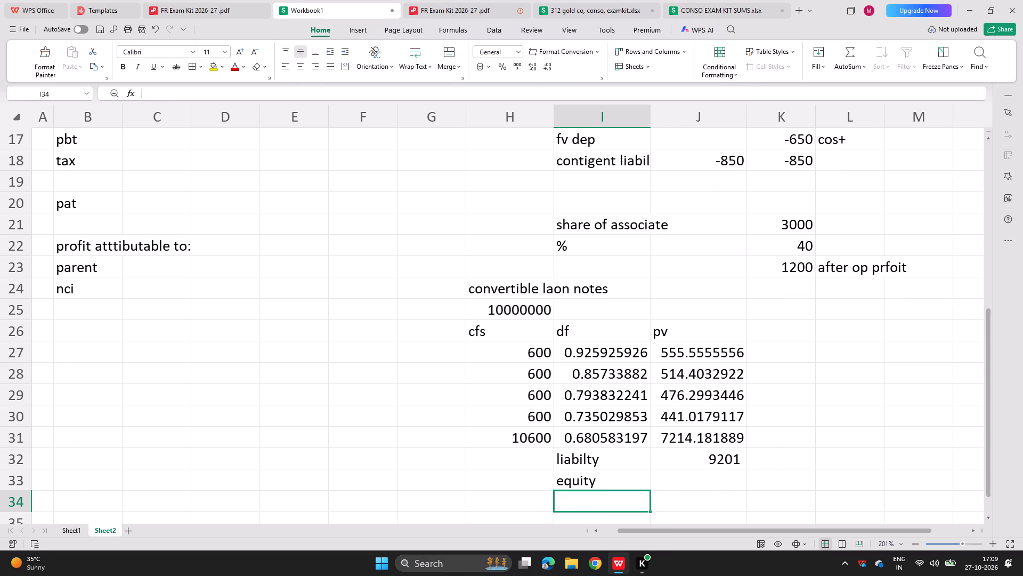
text(nominal value)
key(Return)
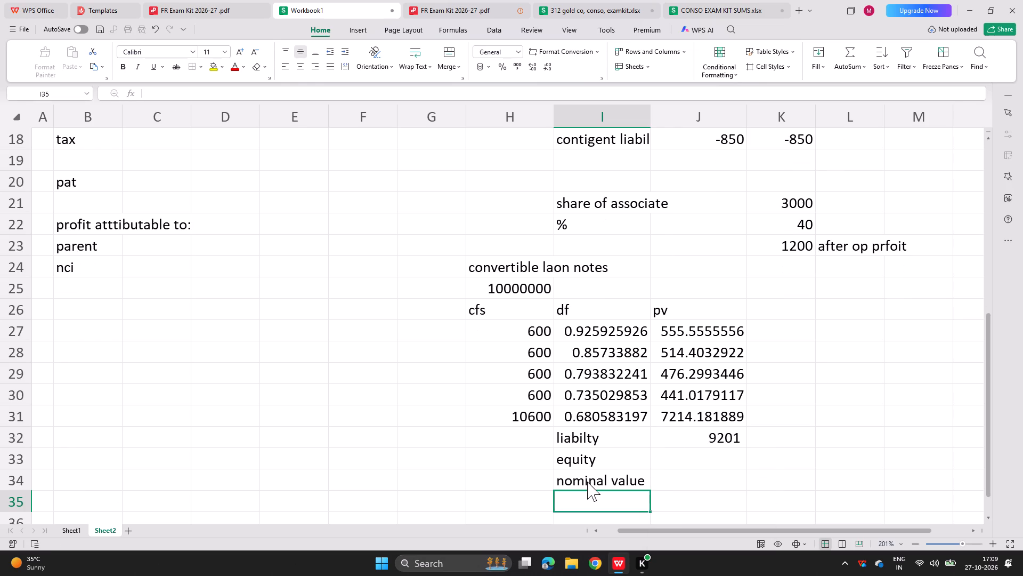
Enter 10000 in J34 as the nominal value.
key(Right)
key(Right)
key(Up)
key(Up)
key(Left)
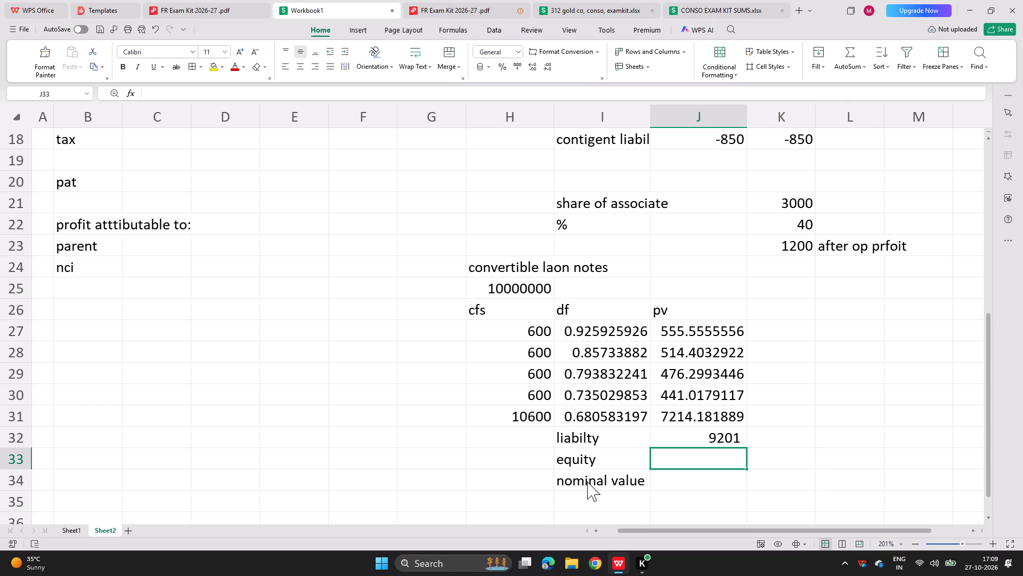
key(Down)
text(10000)
key(Return)
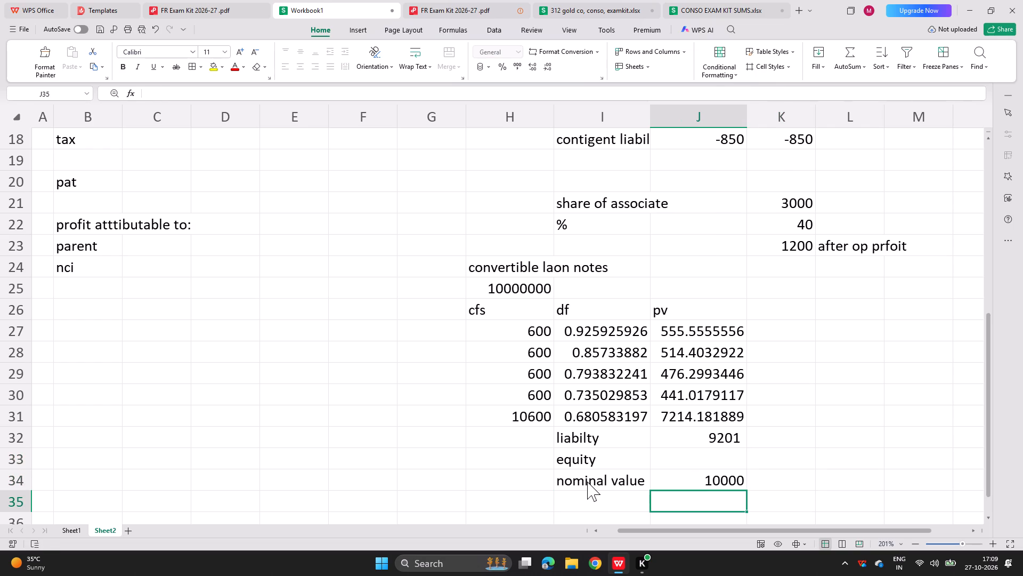
Calculate the equity component in J33 as nominal value less liability with the formula =J34-J32.
key(Down)
key(Up)
key(Up)
key(Up)
key(equal)
key(Down)
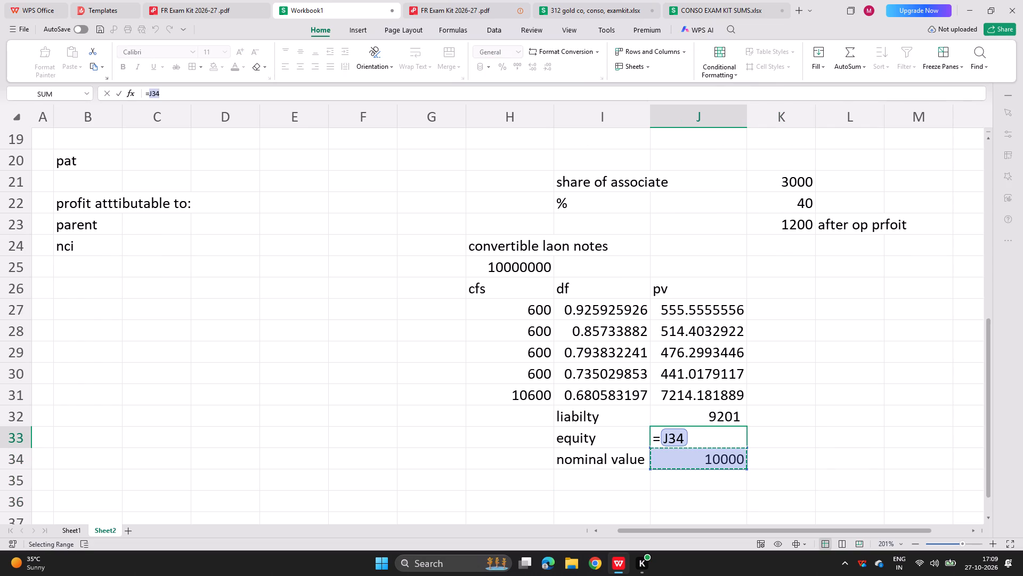
key(minus)
key(Up)
key(Return)
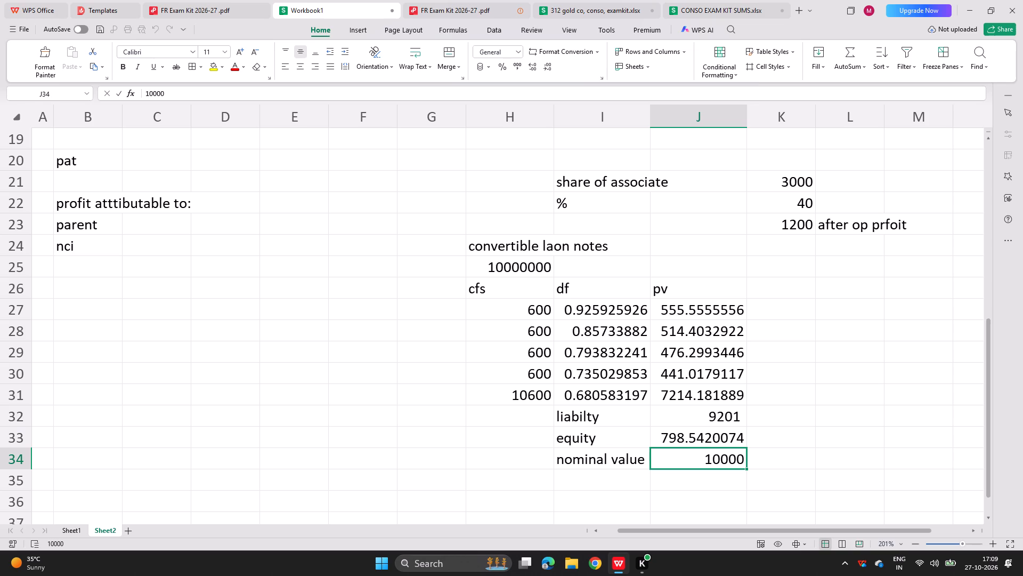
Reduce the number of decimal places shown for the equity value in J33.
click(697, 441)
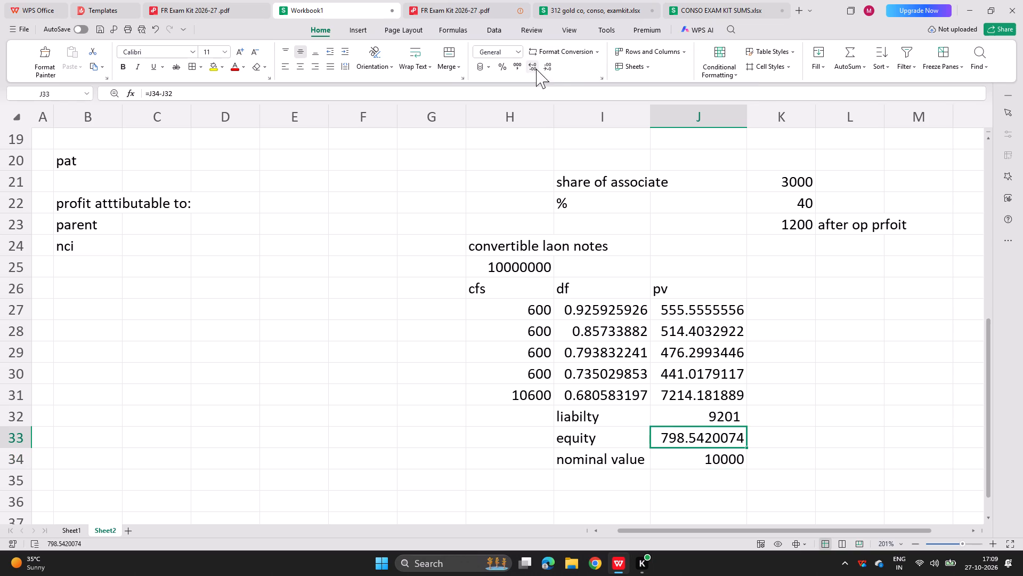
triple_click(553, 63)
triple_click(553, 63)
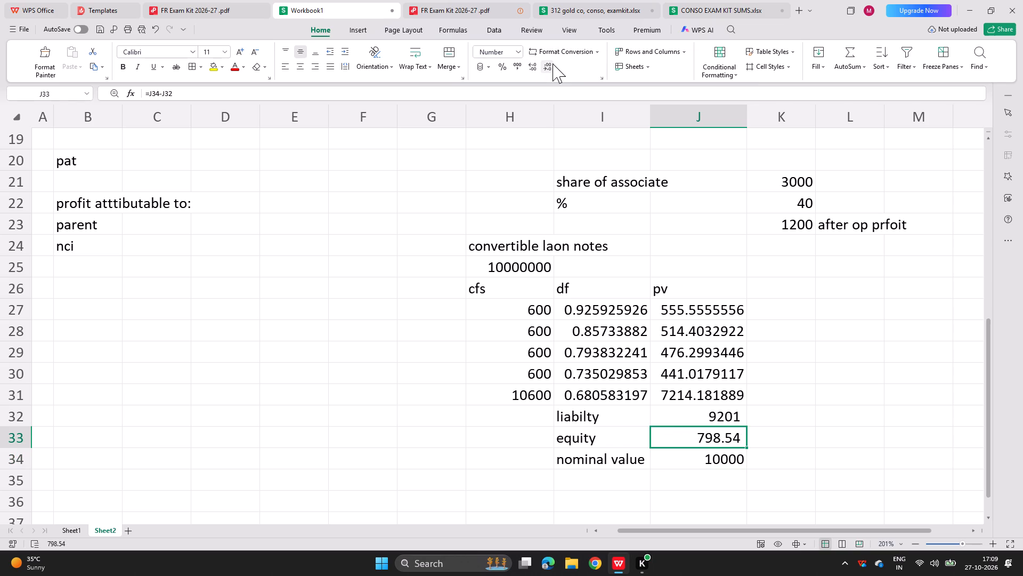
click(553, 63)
Check the loan note working on sheet 312, and delete the equity and nominal value entries in I33:J34 of Workbook1.
click(703, 0)
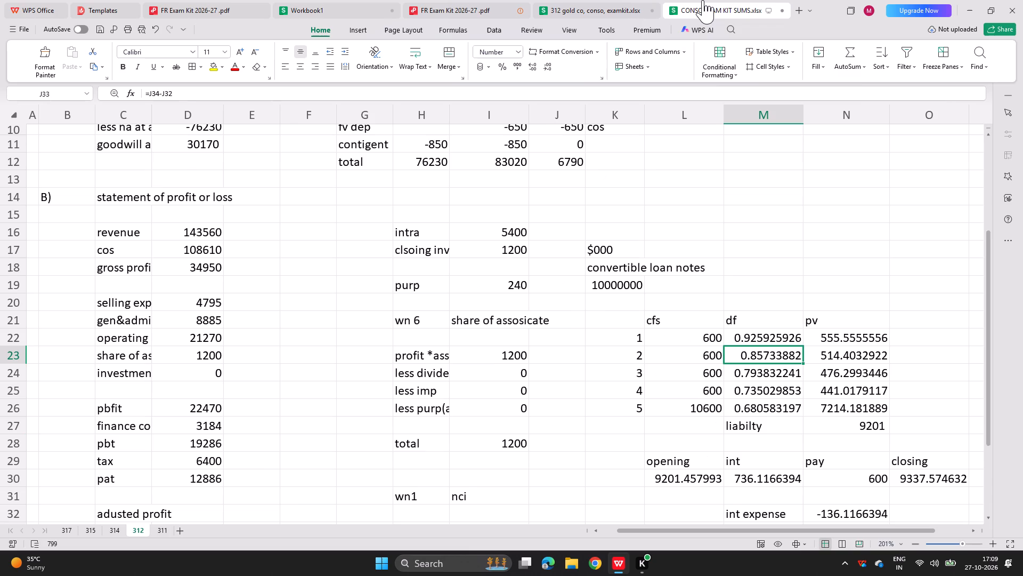
click(583, 0)
click(295, 5)
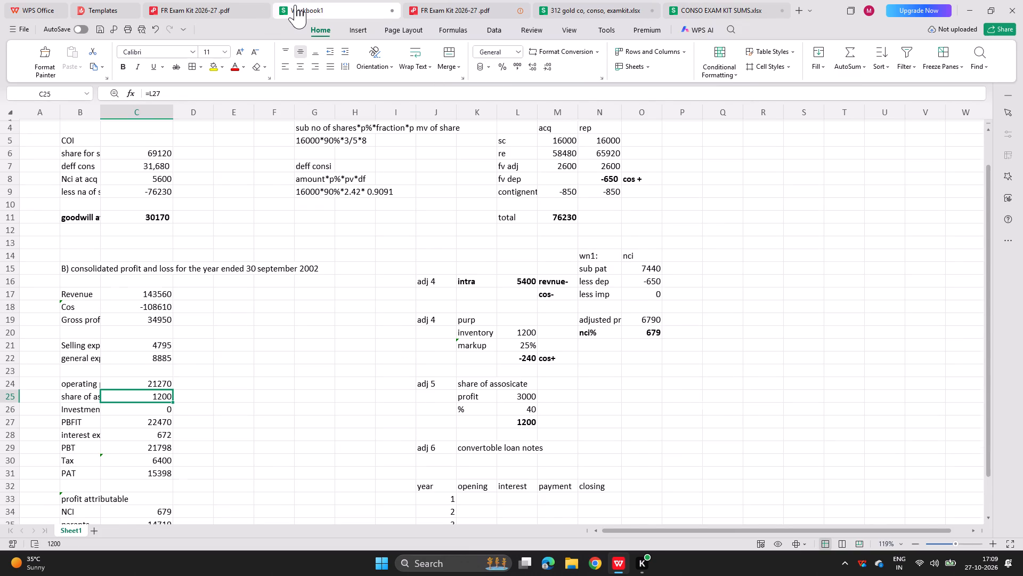
drag(570, 437, 730, 465)
key(Delete)
click(605, 460)
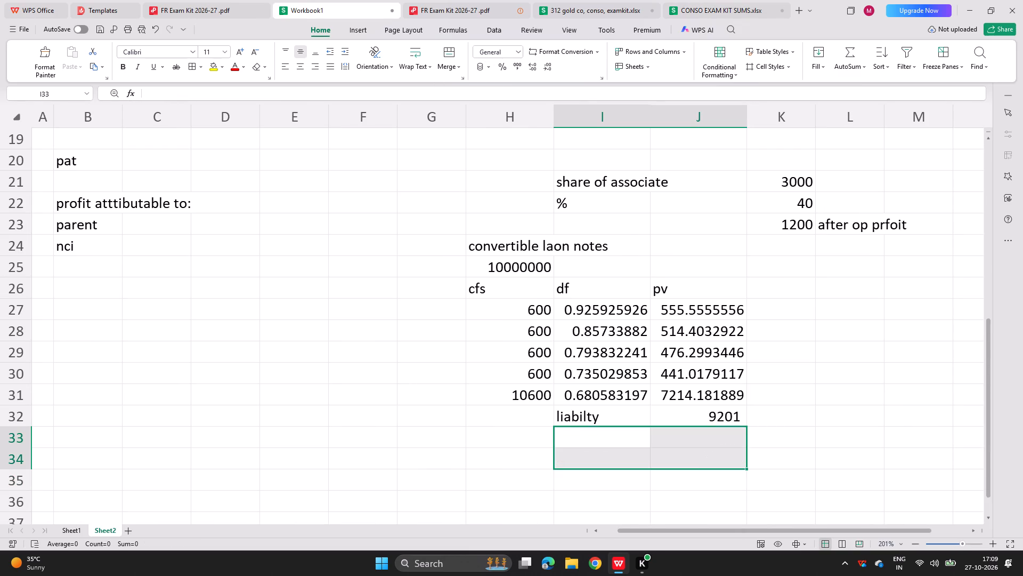
Examine the loan note interest table and the unwinding interest formula on sheet 312 of CONSO EXAM KIT SUMS.
click(698, 0)
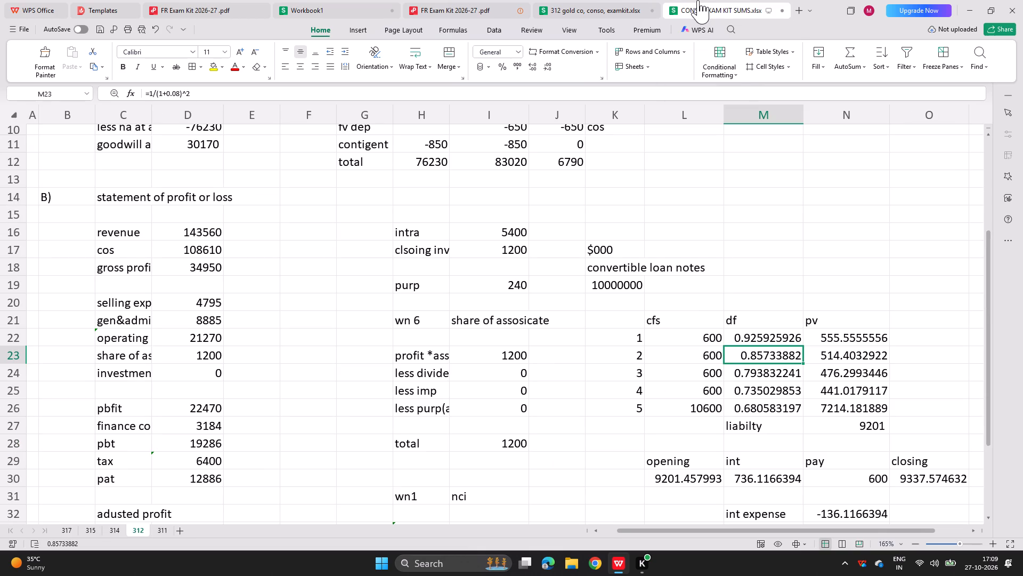
scroll(632, 200, down, 1)
scroll(632, 200, left, 1)
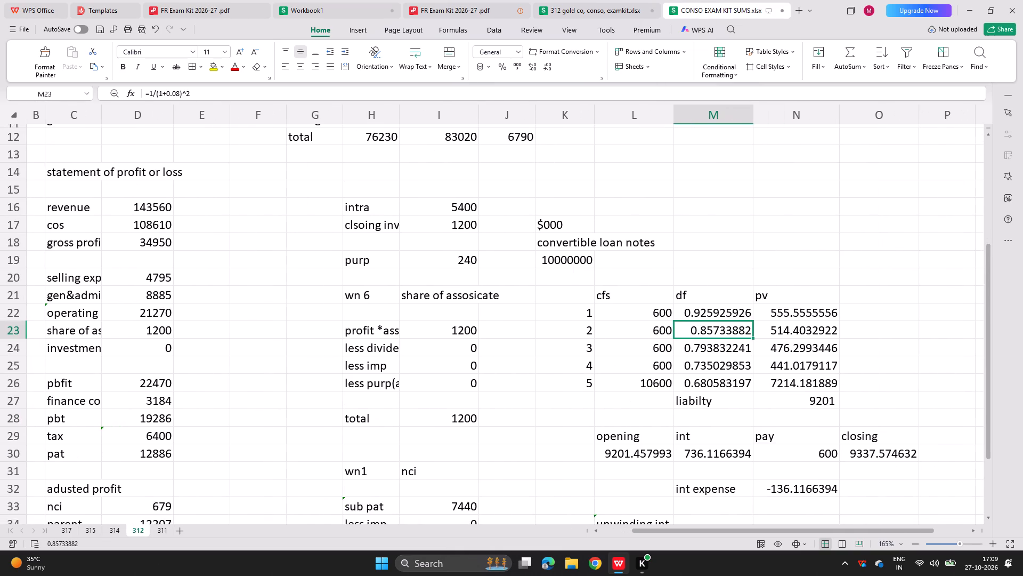
scroll(632, 200, left, 1)
scroll(632, 200, down, 2)
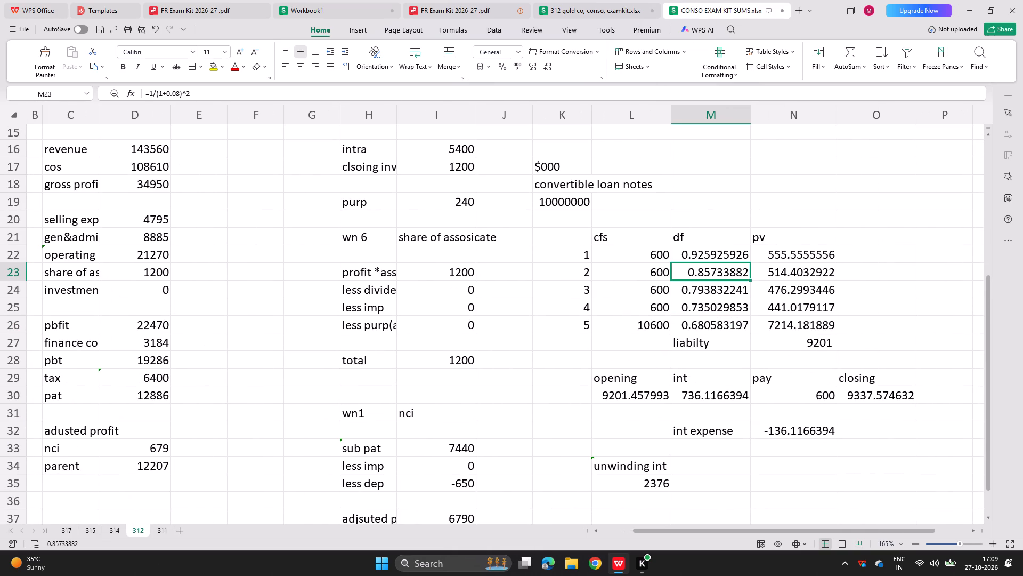
double_click(656, 491)
double_click(632, 485)
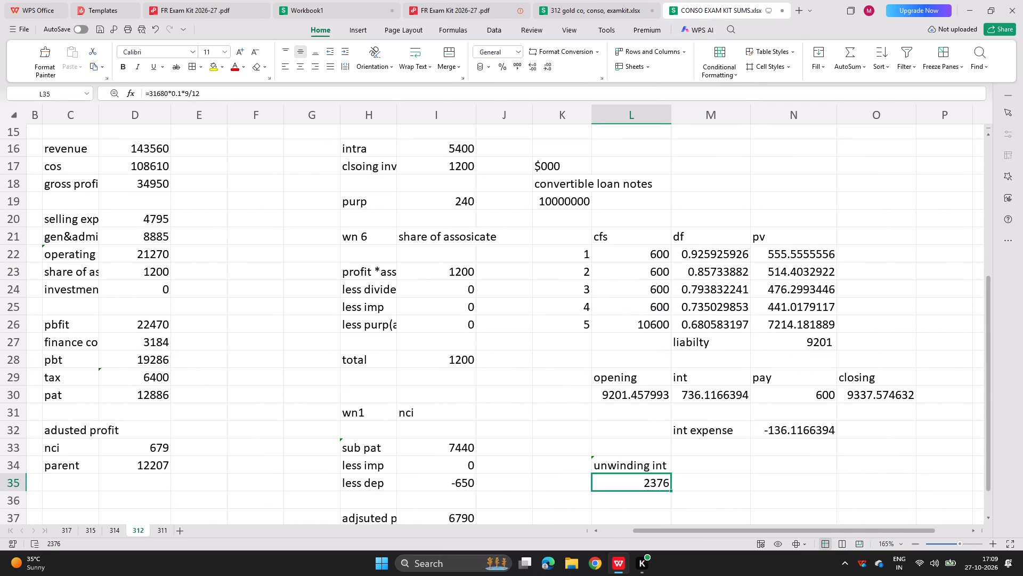
key(Return)
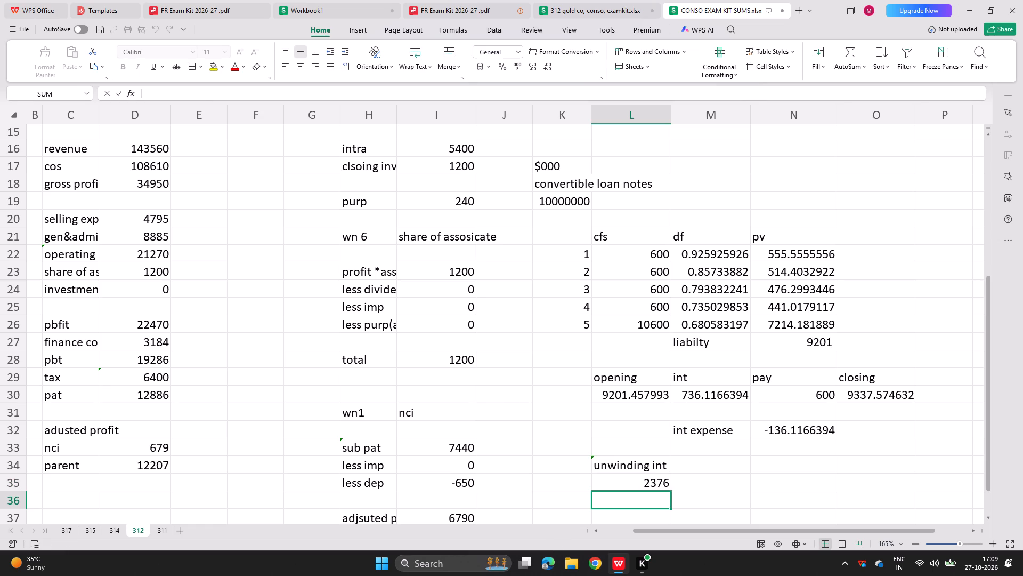
In Workbook1, enter the loan note table headings "op", "int", "pay" and "cl" across H33:K33.
click(291, 0)
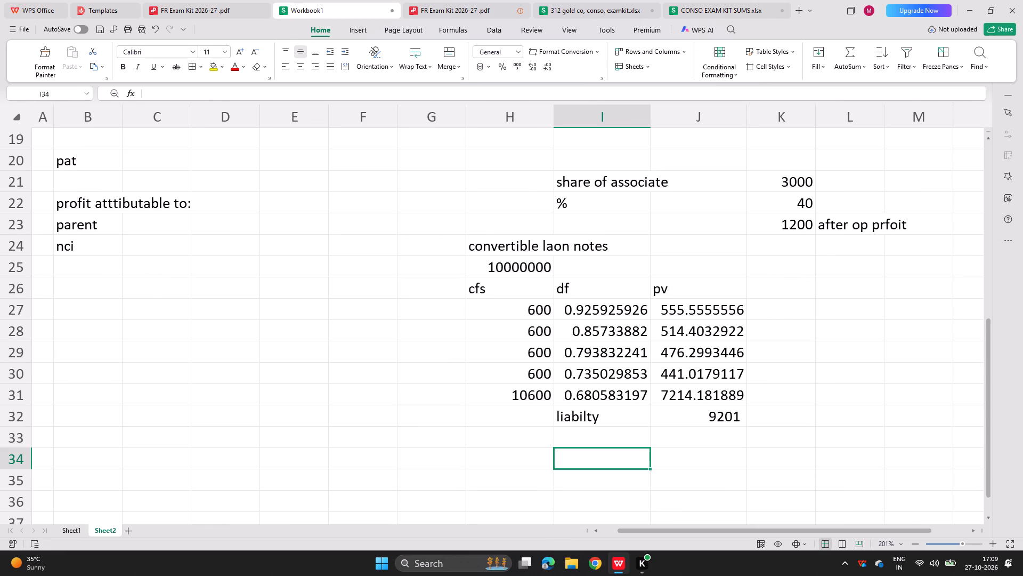
click(506, 444)
text(op)
key(Right)
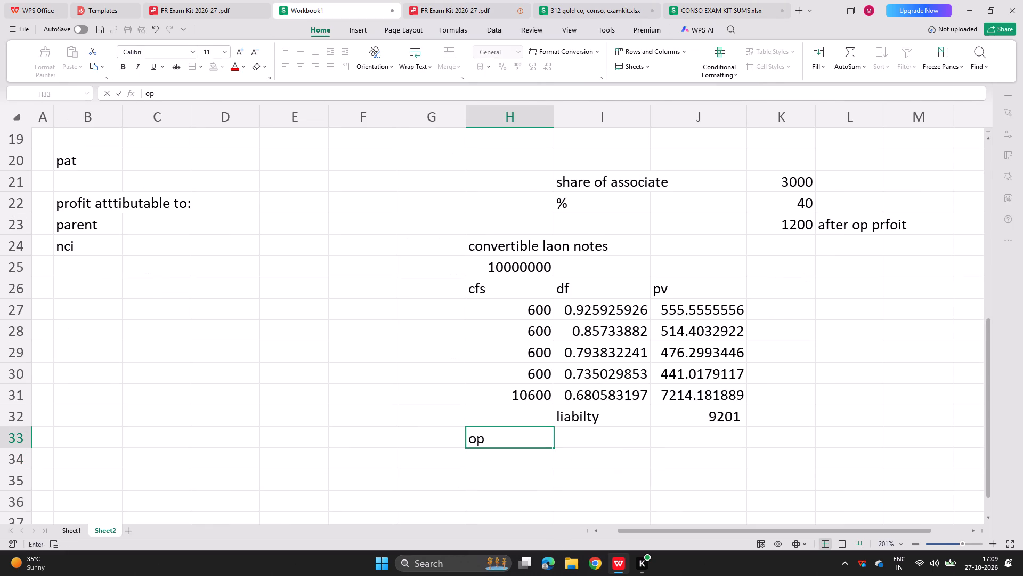
text(int)
key(Right)
key(Left)
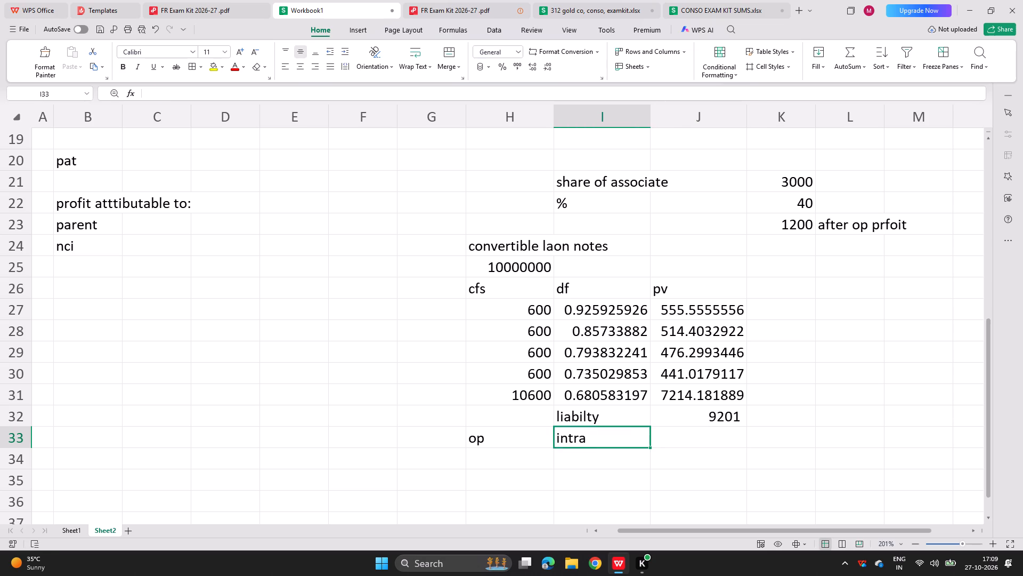
key(BackSpace)
text(int)
key(BackSpace)
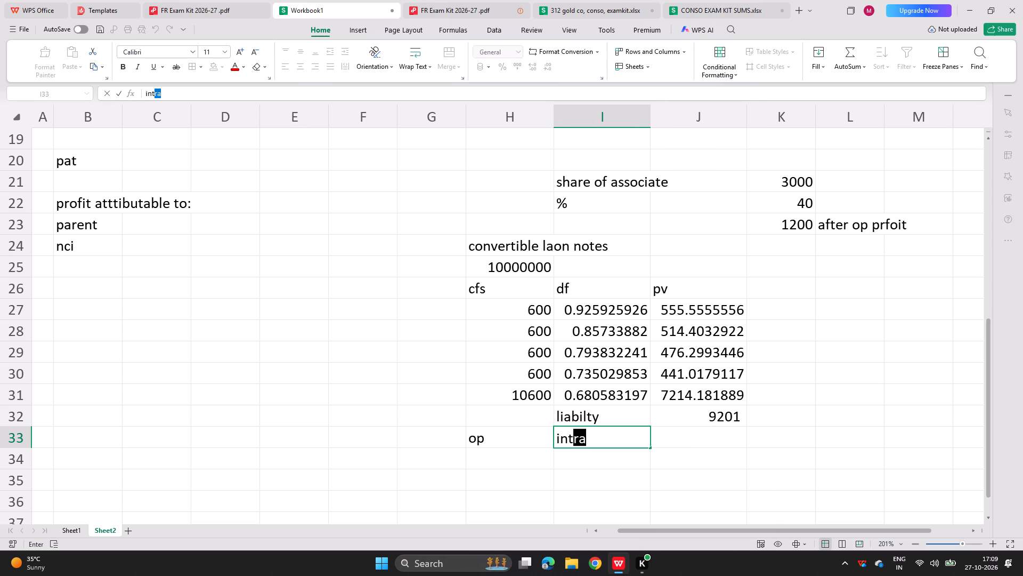
key(Right)
text(pau)
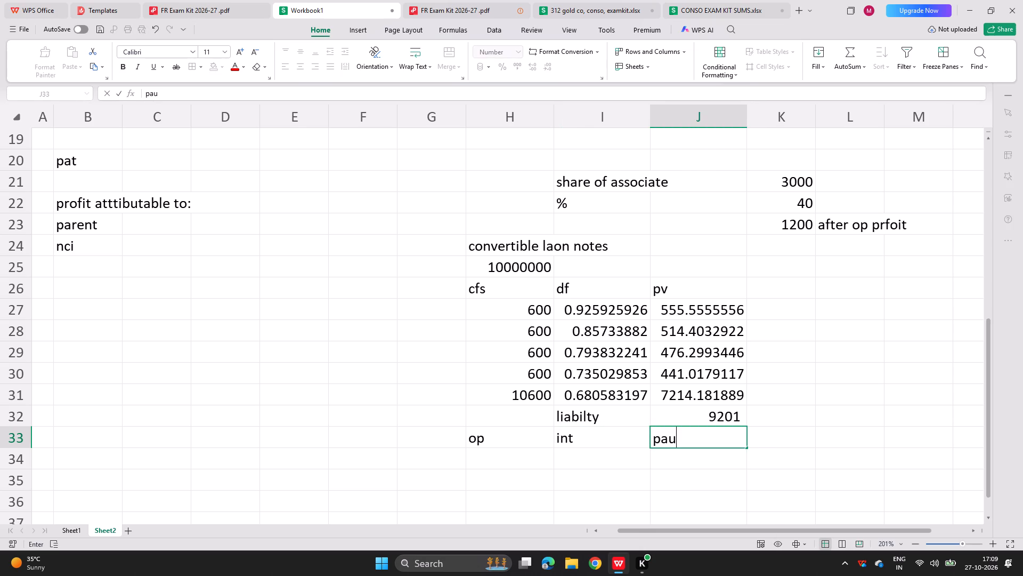
key(BackSpace)
key(y)
key(Right)
text(cl)
key(Return)
Enter the opening liability in H34 as =9201.
key(Left)
key(Left)
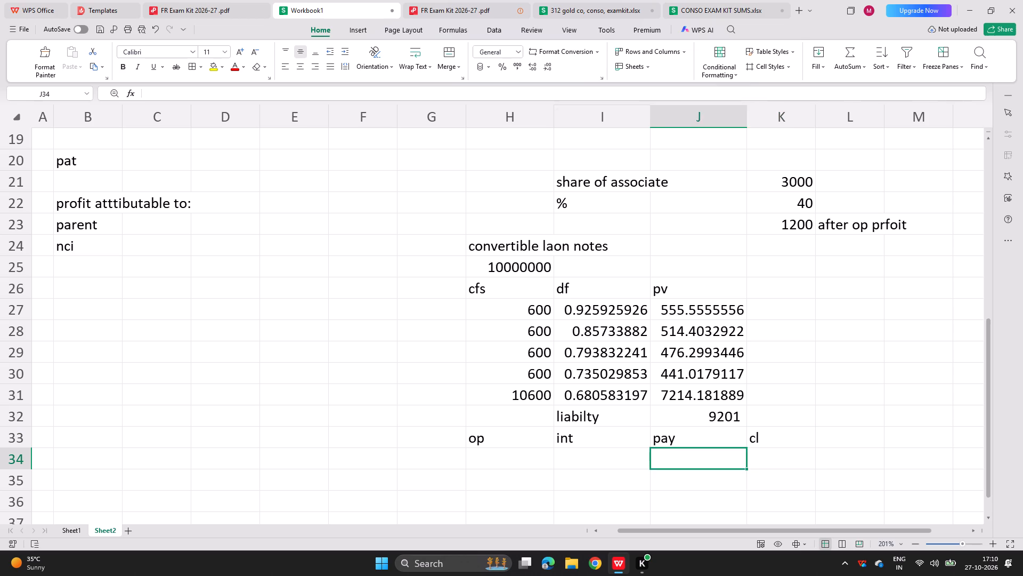
key(Left)
key(equal)
key(Up)
key(Up)
key(Right)
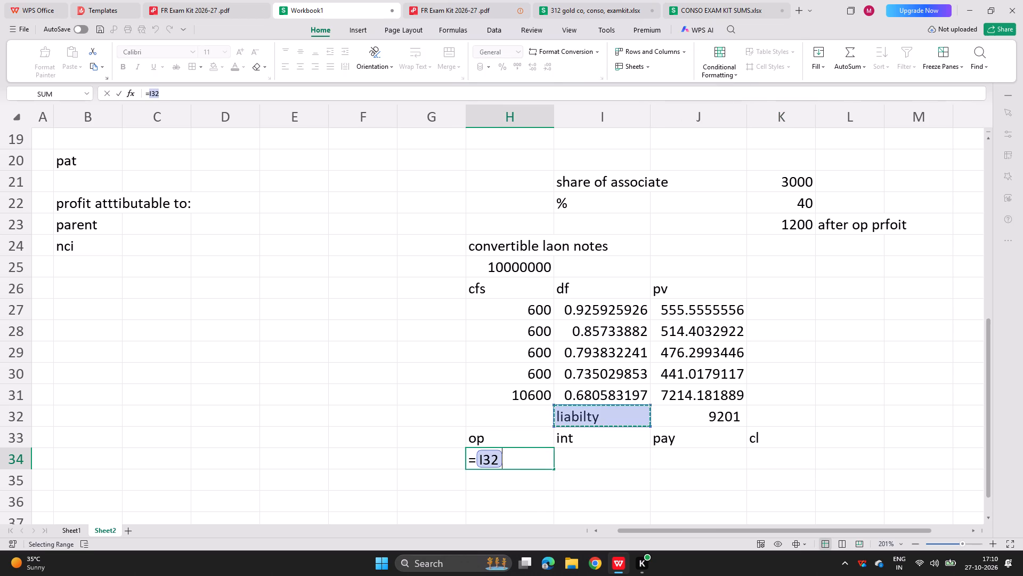
key(Right)
key(BackSpace)
key(BackSpace)
key(BackSpace)
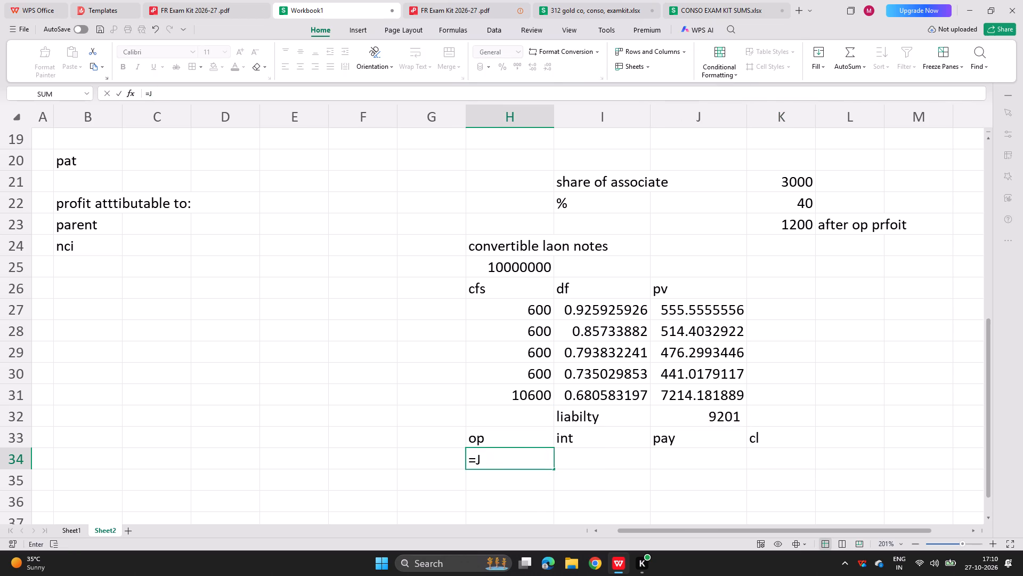
text(9201)
key(shift+Return)
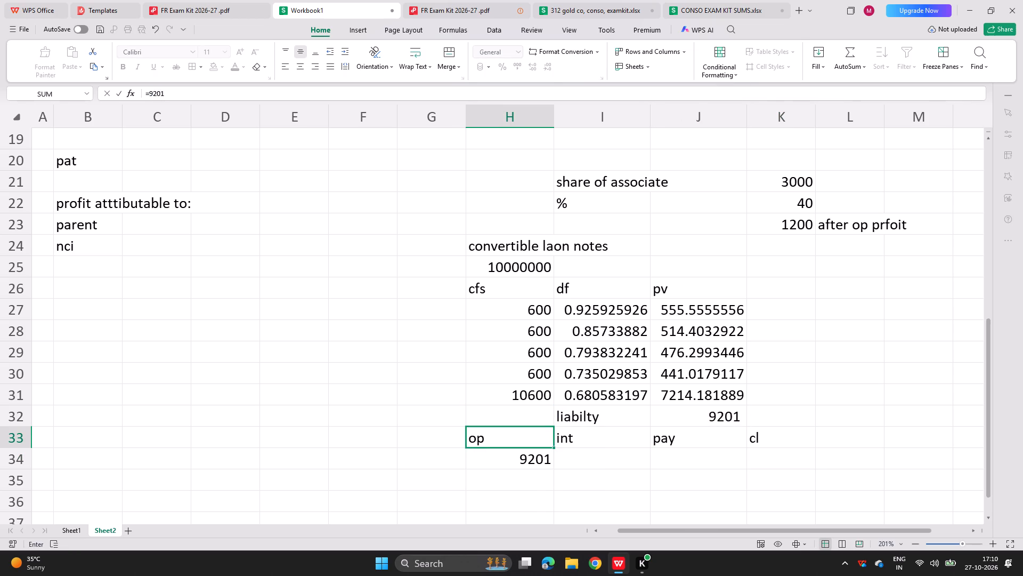
Calculate the interest in I34 at the 8% rate from note 6 with the formula =H34*0.08.
key(Right)
key(Down)
key(equal)
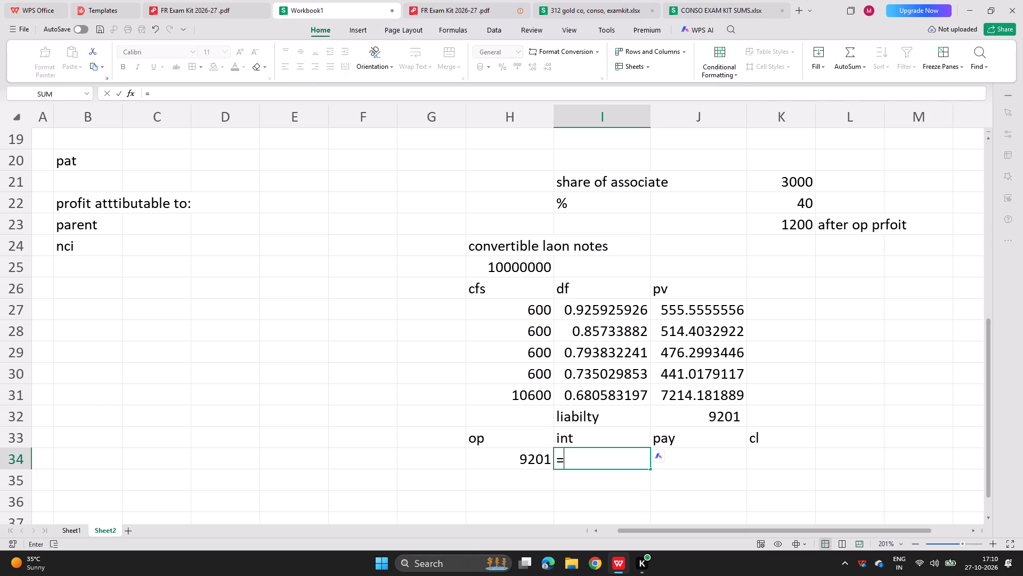
key(Left)
key(asterisk)
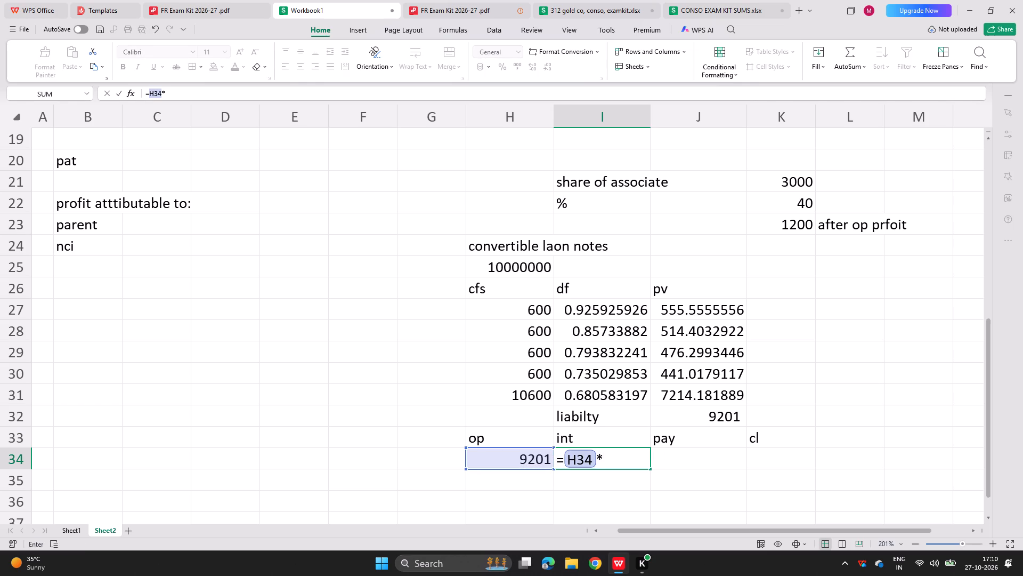
click(226, 0)
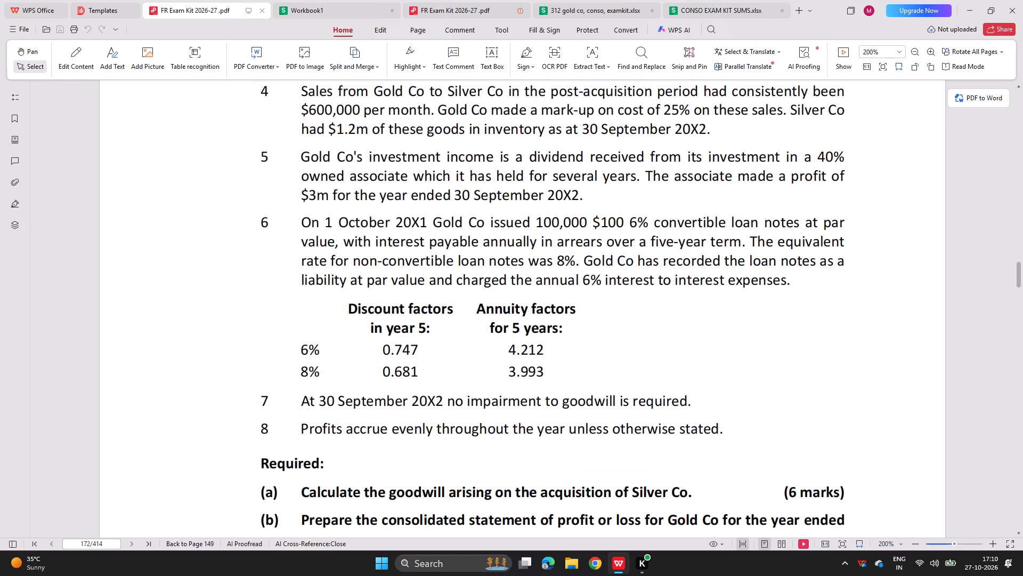
click(344, 2)
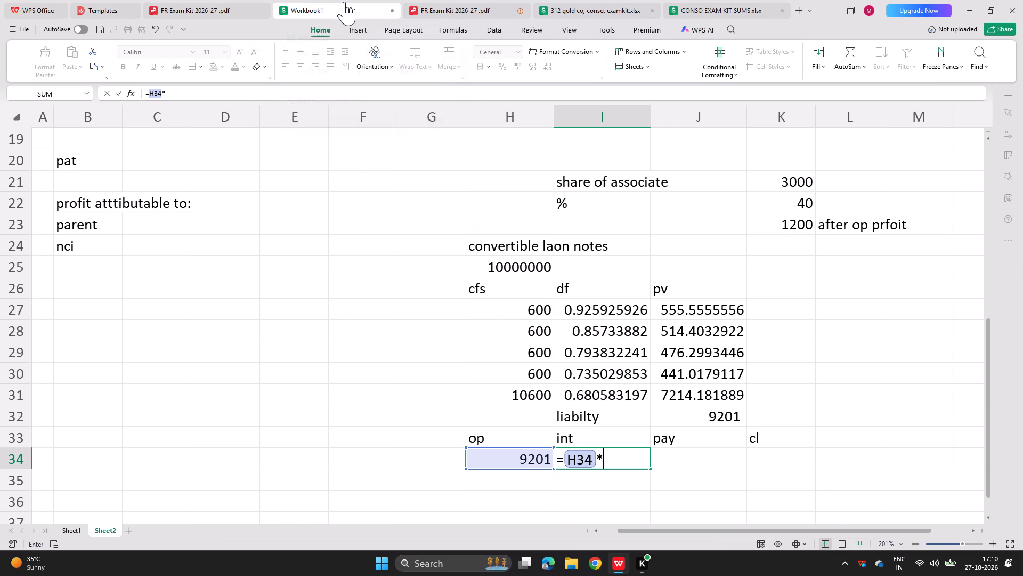
text(0.)
text(08)
key(Return)
Link the payment in J34 to the first annual cash flow of 600 in H27.
key(Right)
key(Up)
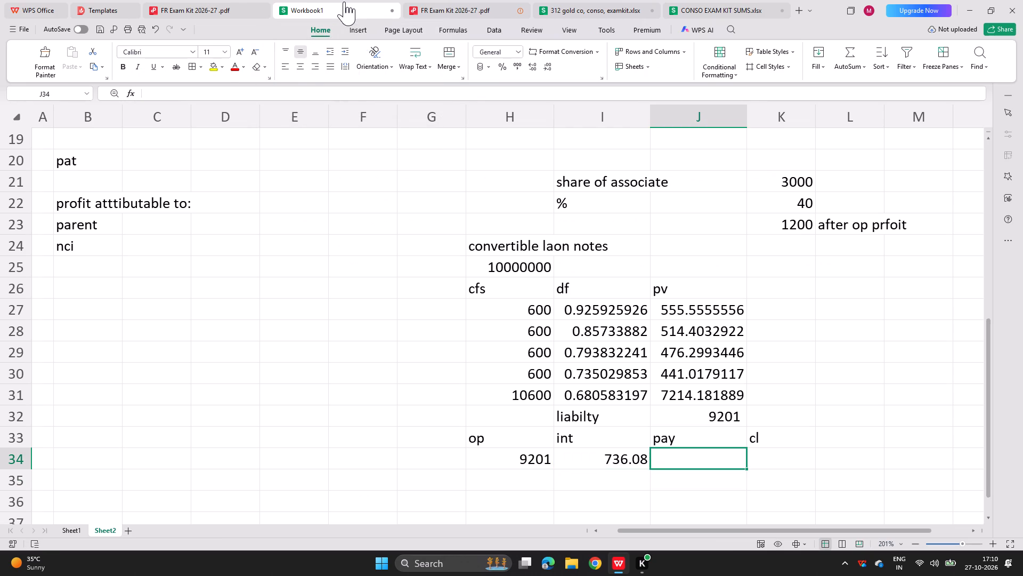
key(equal)
key(Up)
key(Up)
key(Left)
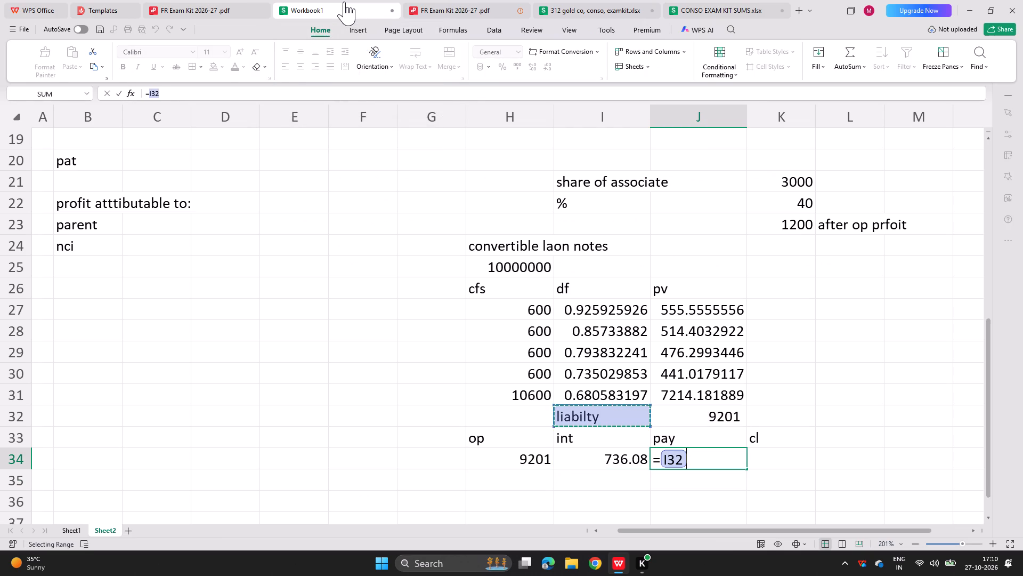
key(Left)
key(Up)
key(Up)
key(Up)
key(Up)
key(Up)
key(Return)
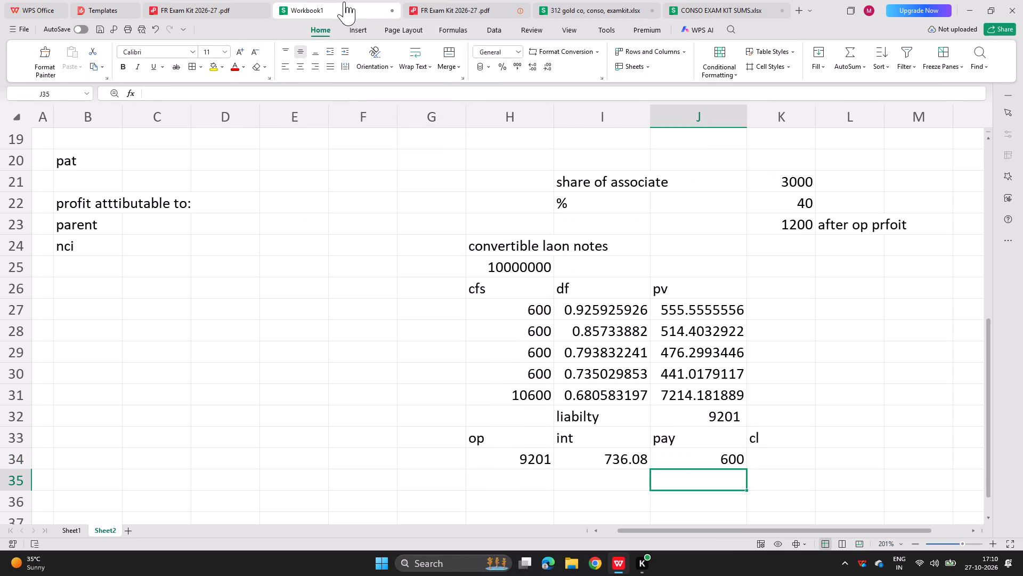
Calculate the closing liability in K34 with the formula =H34+I34-J34.
key(Right)
key(Right)
key(Up)
key(Left)
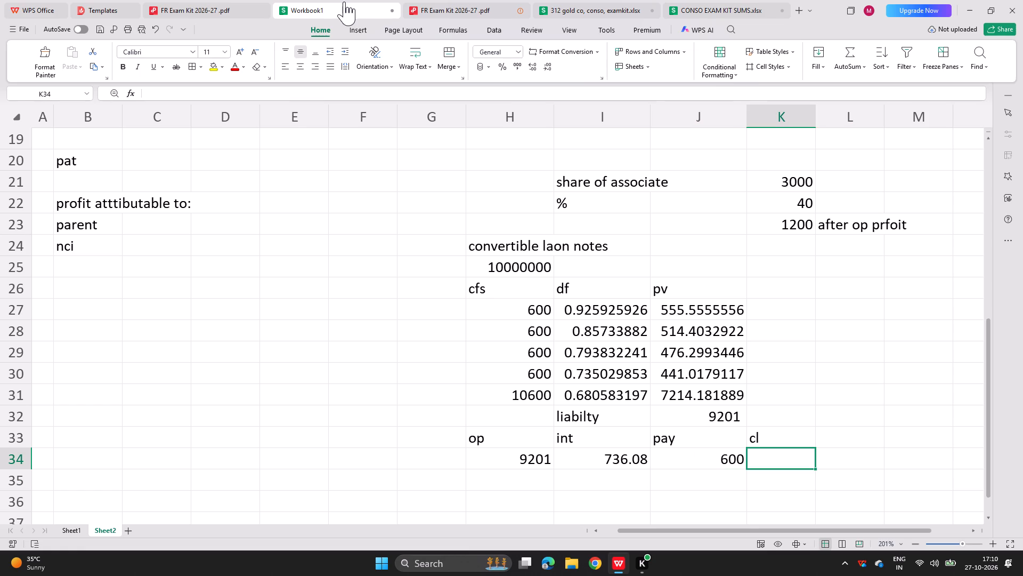
key(equal)
key(Left)
key(Left)
key(Left)
key(plus)
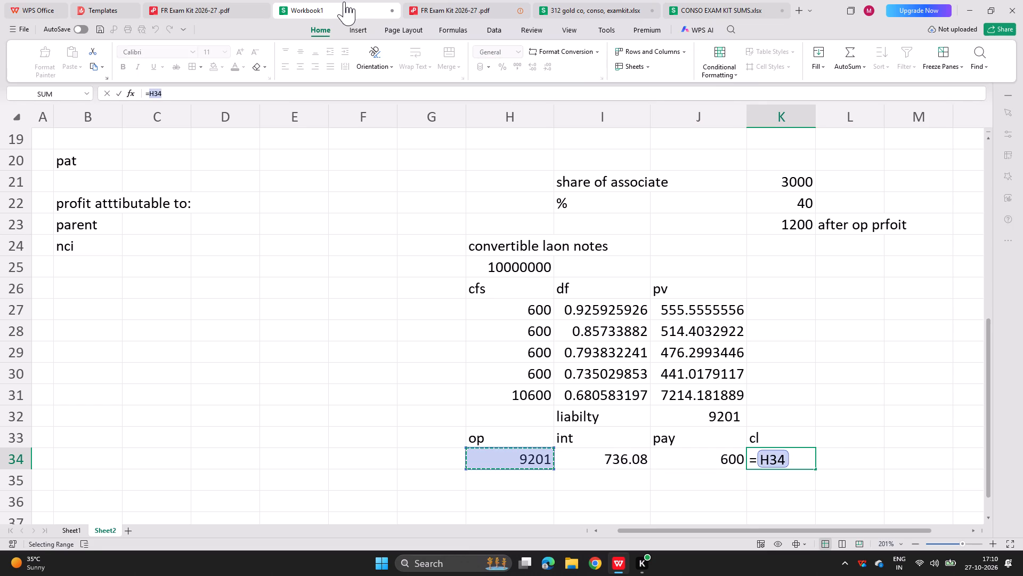
key(Left)
key(Left)
key(minus)
key(Left)
key(Return)
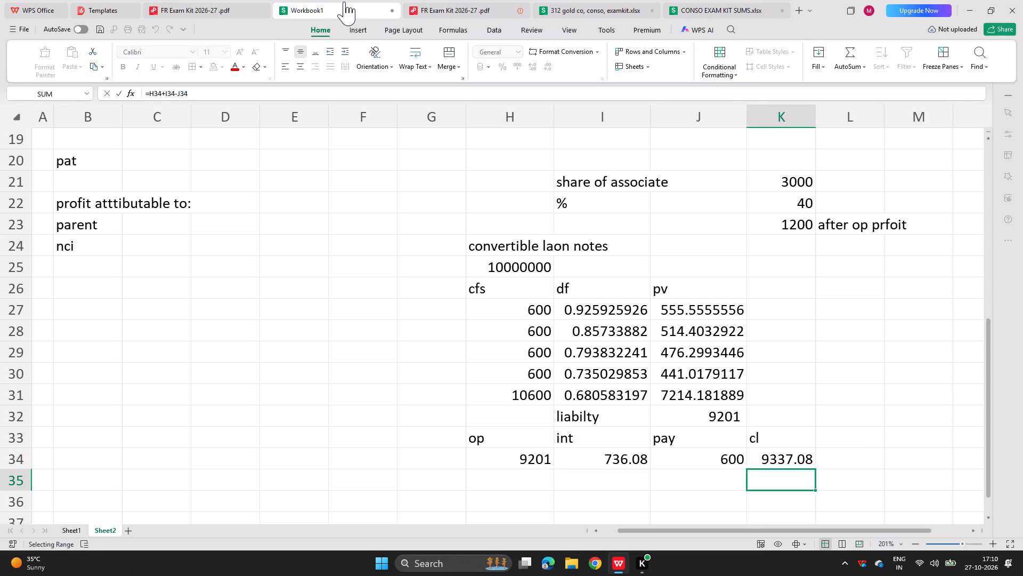
Calculate the extra interest expense in I36 as interest less payment with the formula =I34-J34.
key(Left)
key(Left)
key(Down)
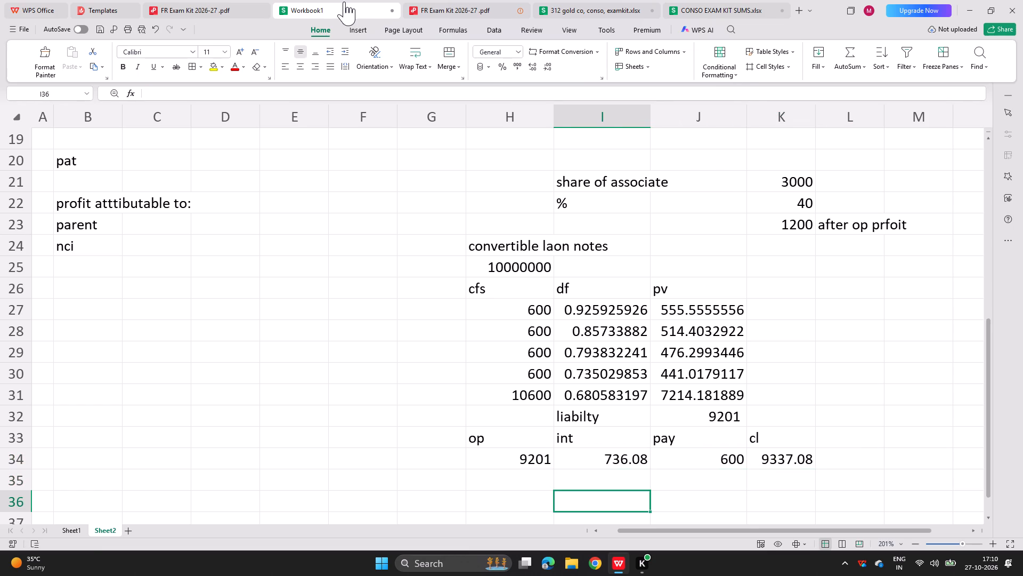
key(equal)
key(Up)
key(Up)
key(minus)
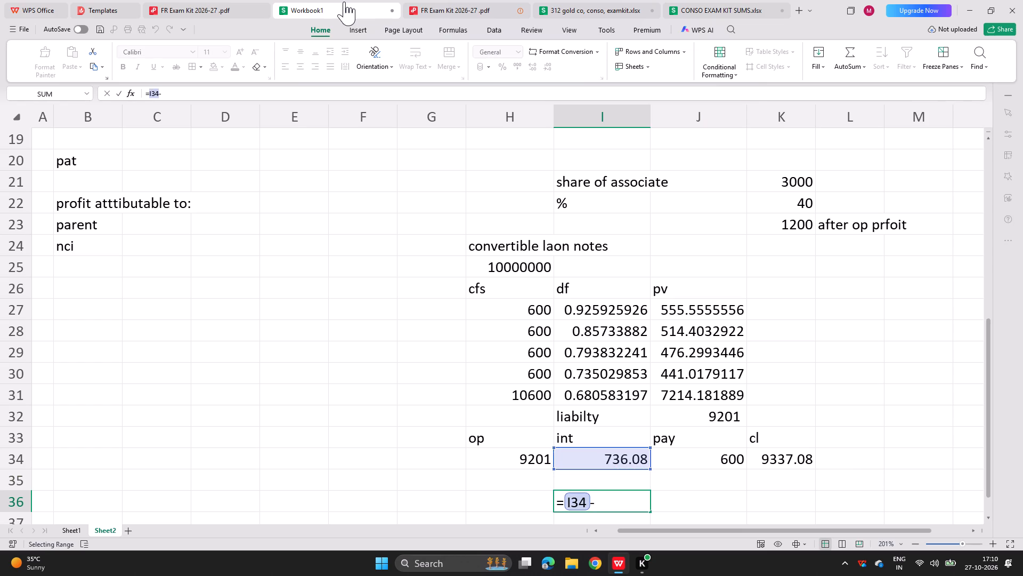
key(Right)
key(Up)
key(Up)
key(Return)
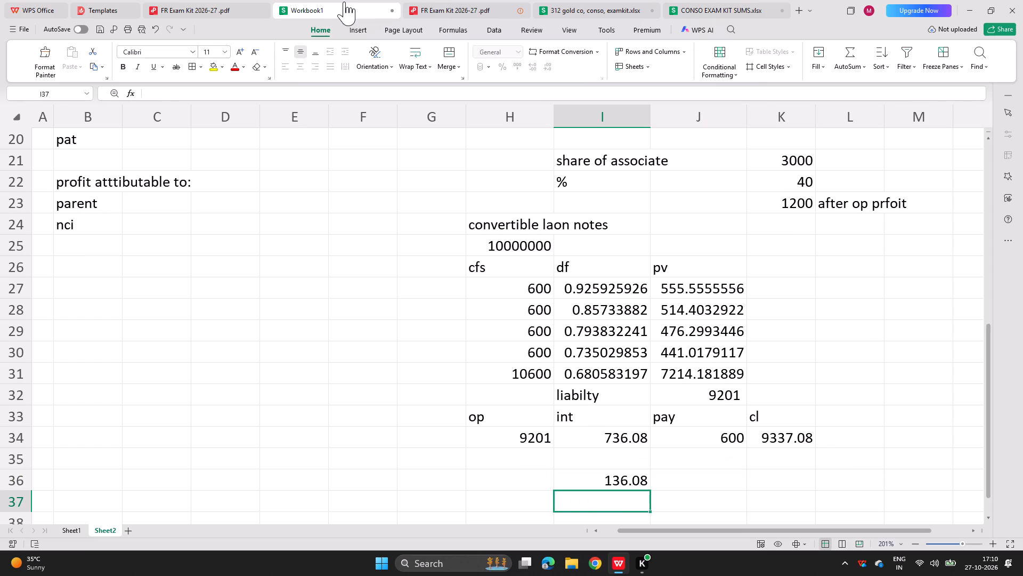
Check the int expense formula in N32 on sheet 312 and return to Workbook1.
click(675, 0)
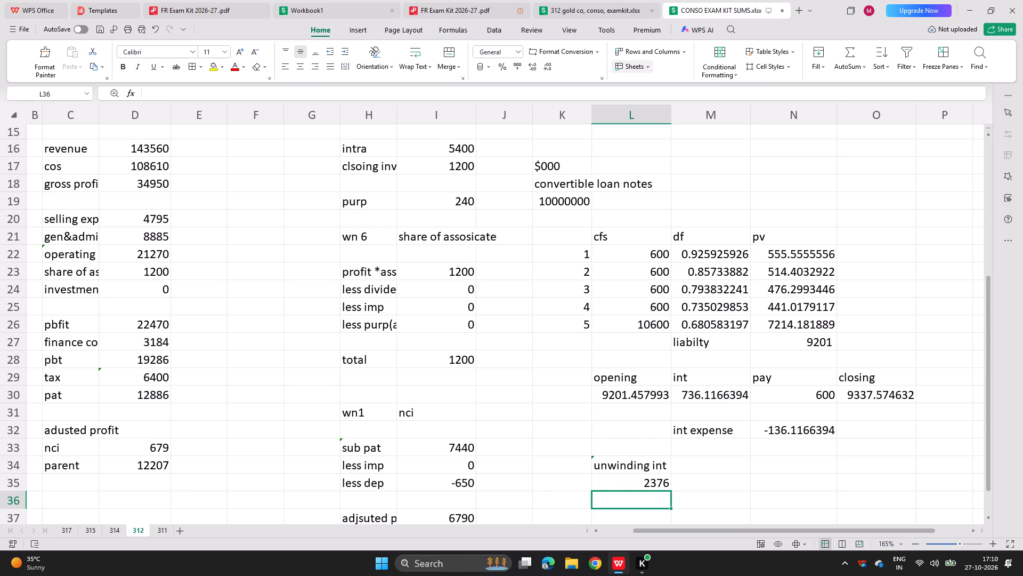
double_click(767, 427)
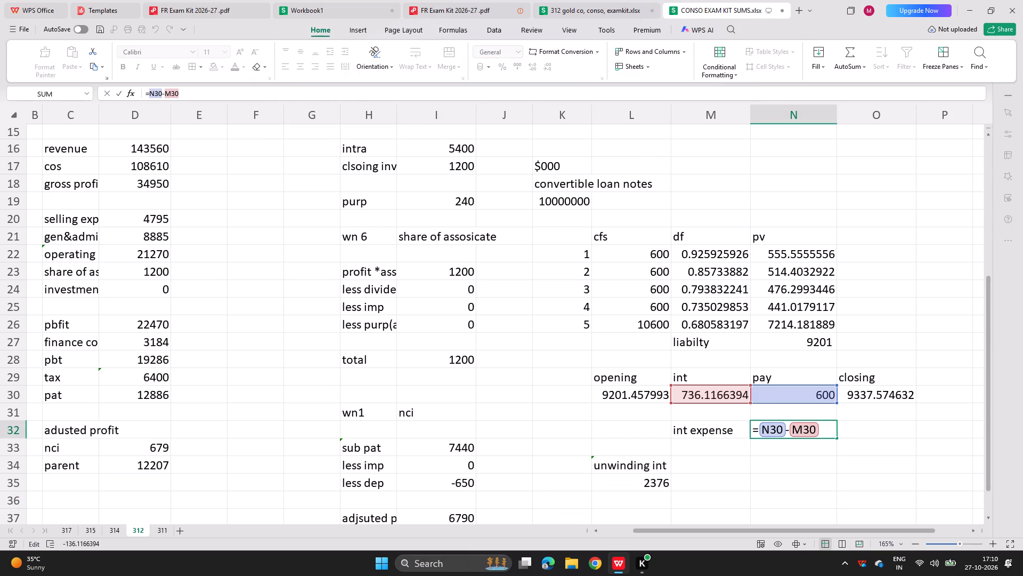
key(Return)
click(331, 0)
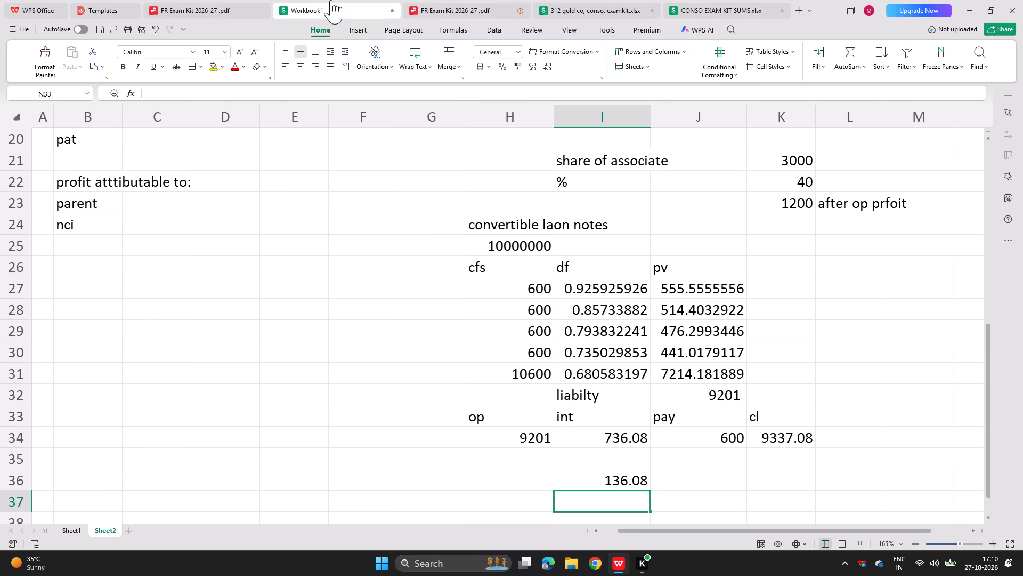
Replace the interest expense formula in I36 with payment less interest, =J34-I34.
click(611, 491)
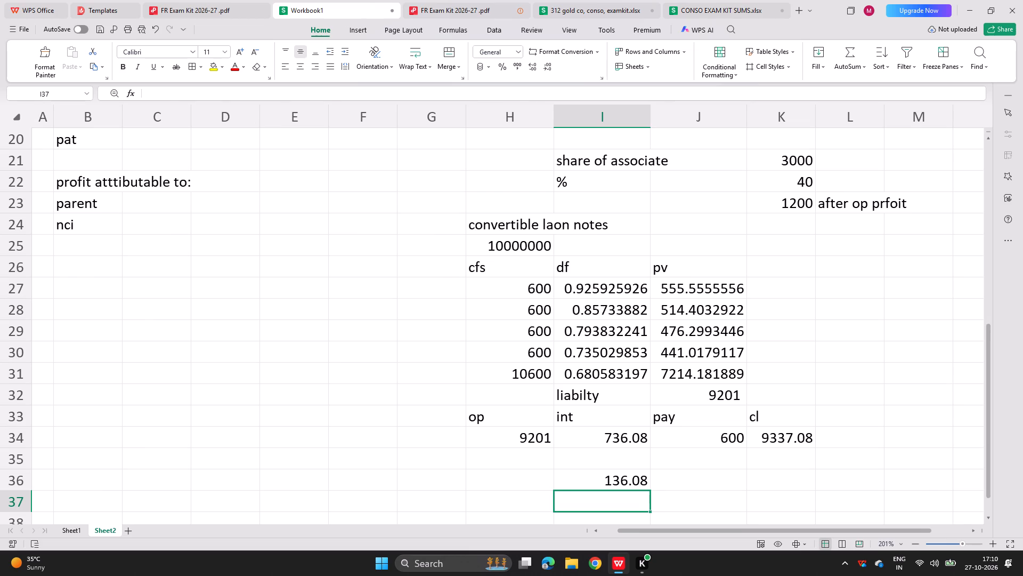
click(618, 481)
key(Delete)
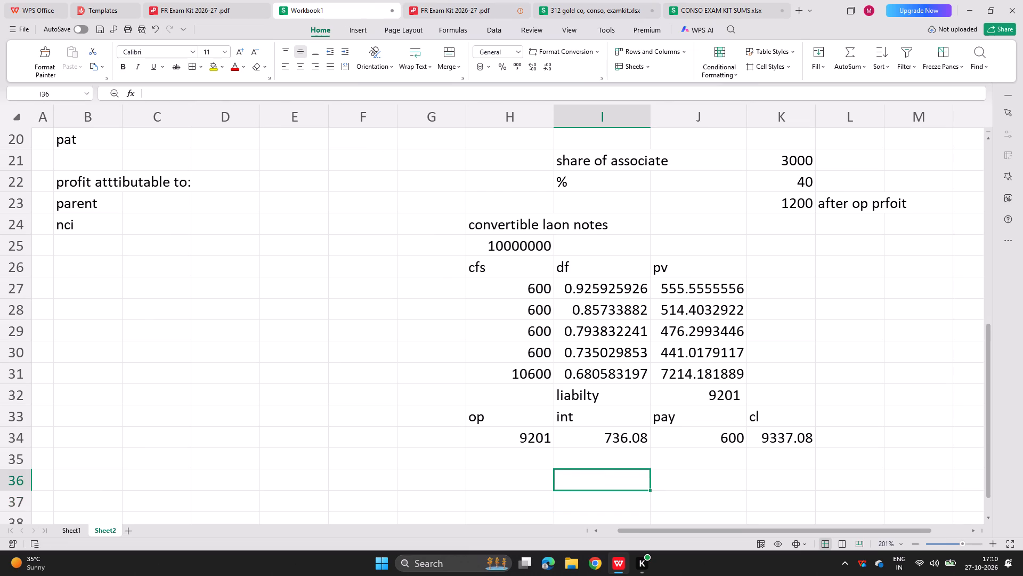
key(equal)
key(Right)
key(Right)
key(Up)
key(Up)
key(Left)
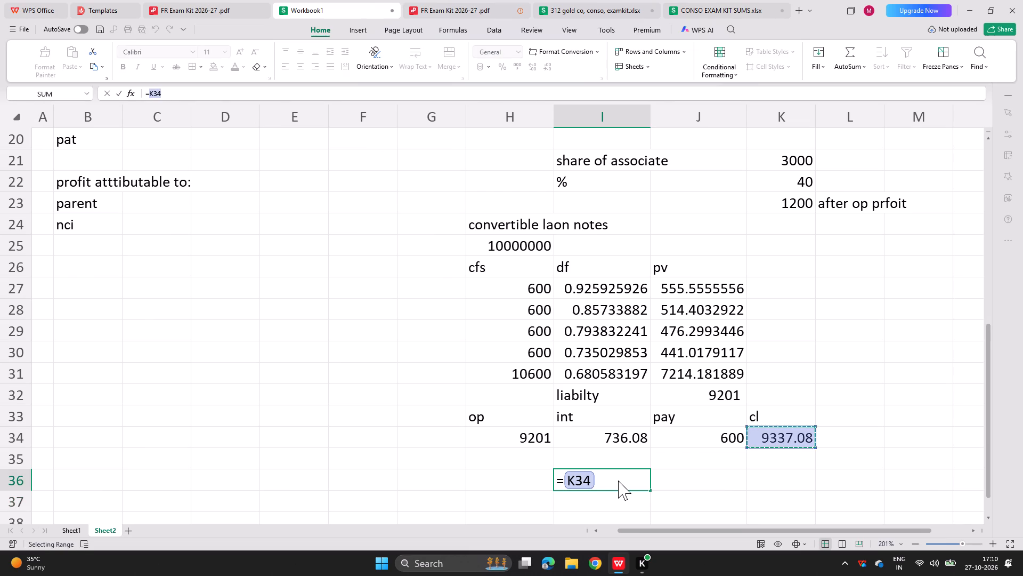
key(minus)
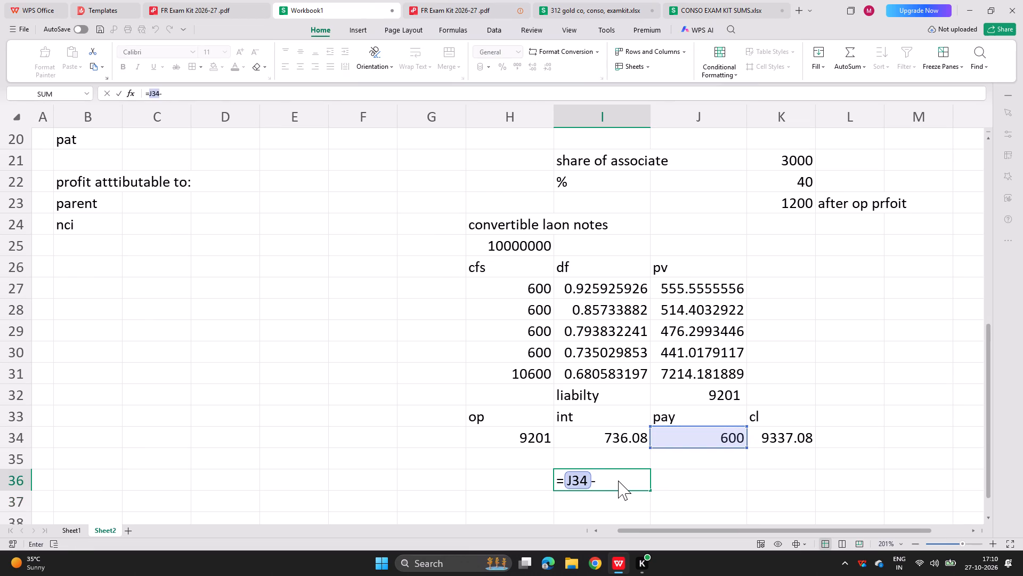
key(Left)
key(Up)
key(Up)
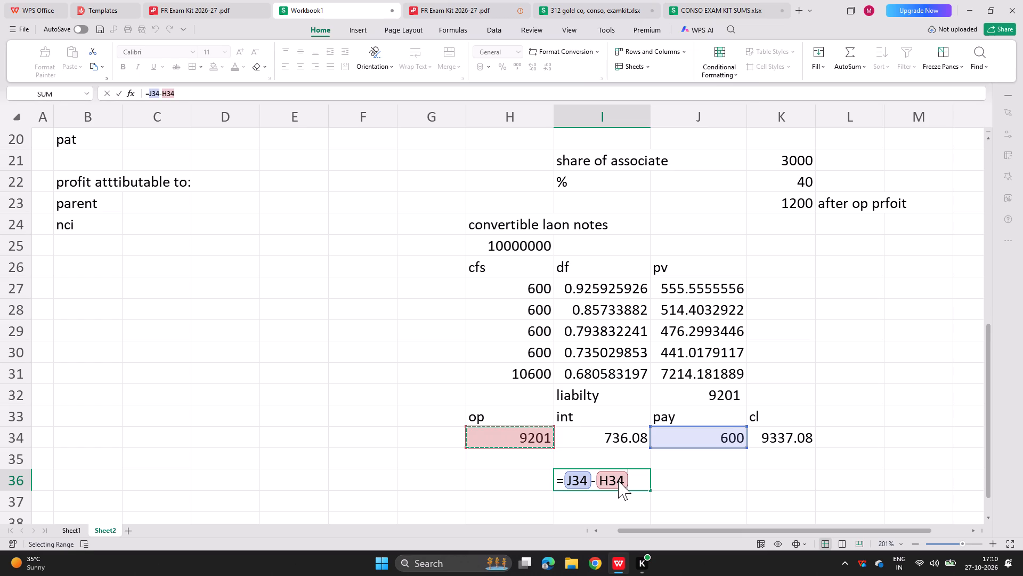
key(Right)
key(Return)
Label the I36 result as "interest exp" in J36.
key(Right)
key(Up)
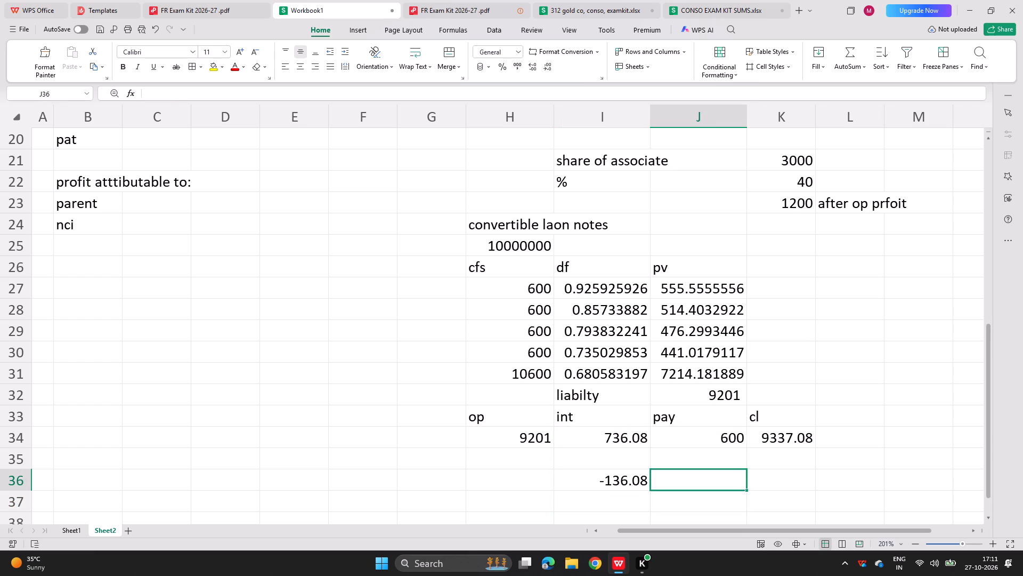
text(interest ecp)
key(BackSpace)
key(BackSpace)
key(c)
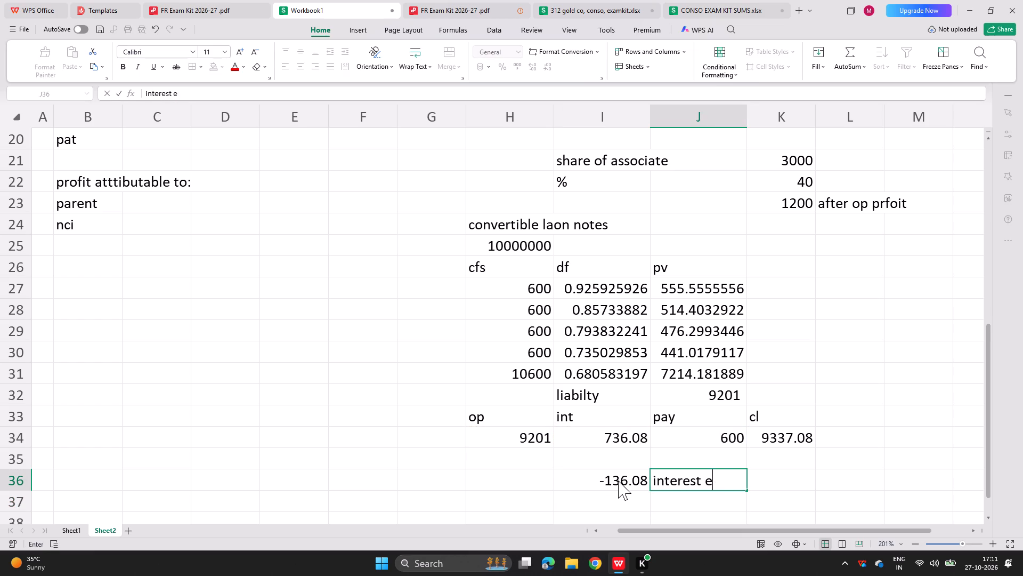
key(BackSpace)
text(xp)
key(Return)
scroll(559, 364, left, 1)
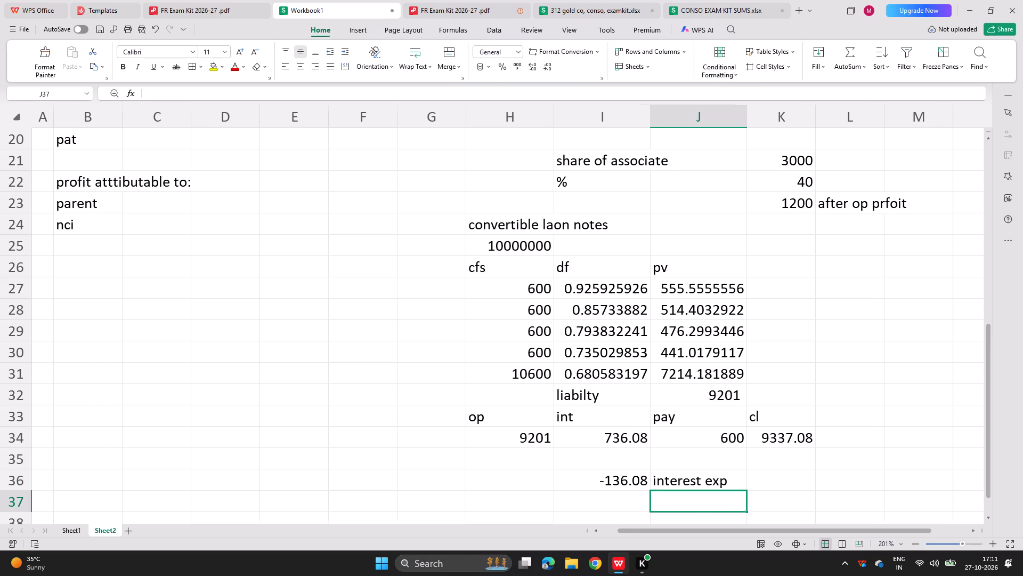
scroll(559, 364, left, 1)
scroll(581, 353, right, 3)
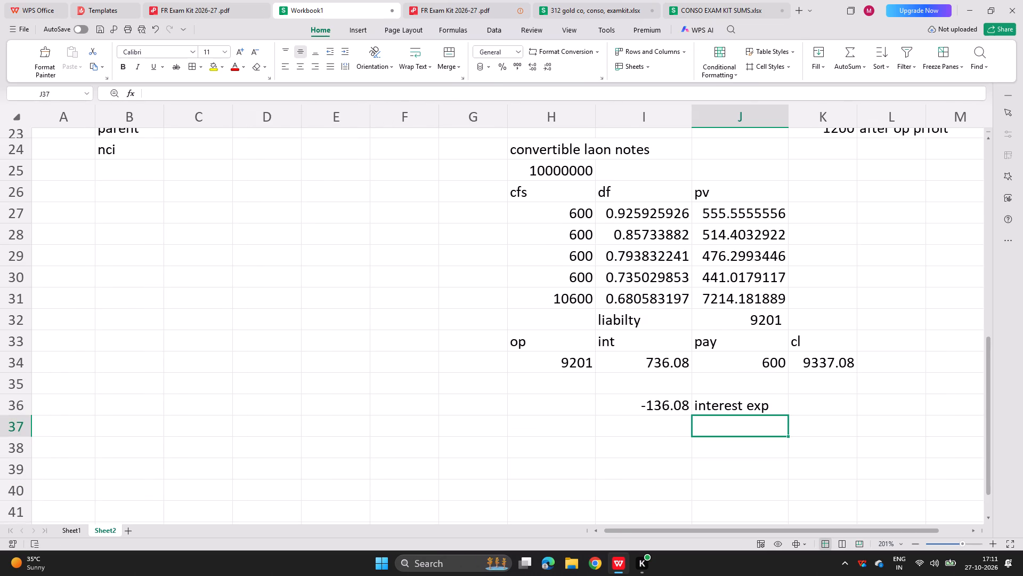
Add the heading "unwinding int" in H37 below the convertible loan notes working.
click(531, 428)
text(unwinf=ding int)
key(BackSpace)
key(BackSpace)
key(BackSpace)
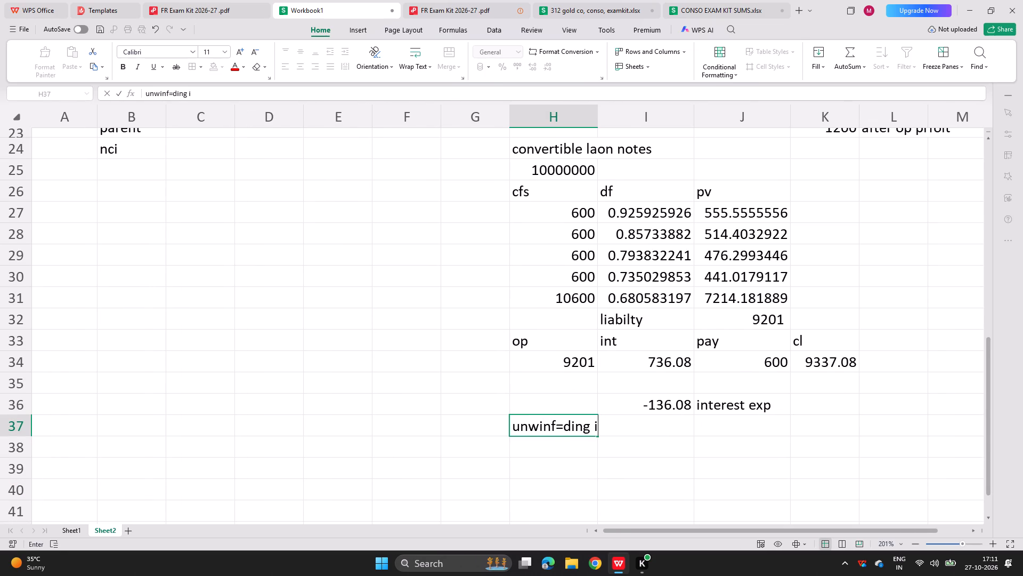
key(BackSpace)
key(BackSpace)
key(BackSpace)
key(BackSpace)
key(BackSpace)
key(BackSpace)
key(BackSpace)
text(ding int)
key(Return)
Calculate the unwinding interest in H38 as =31680*0.10*9/12, consulting the exam kit PDF and L35 on sheet 312 of CONSO EXAM KIT SUMS.
text(=31620)
key(asterisk)
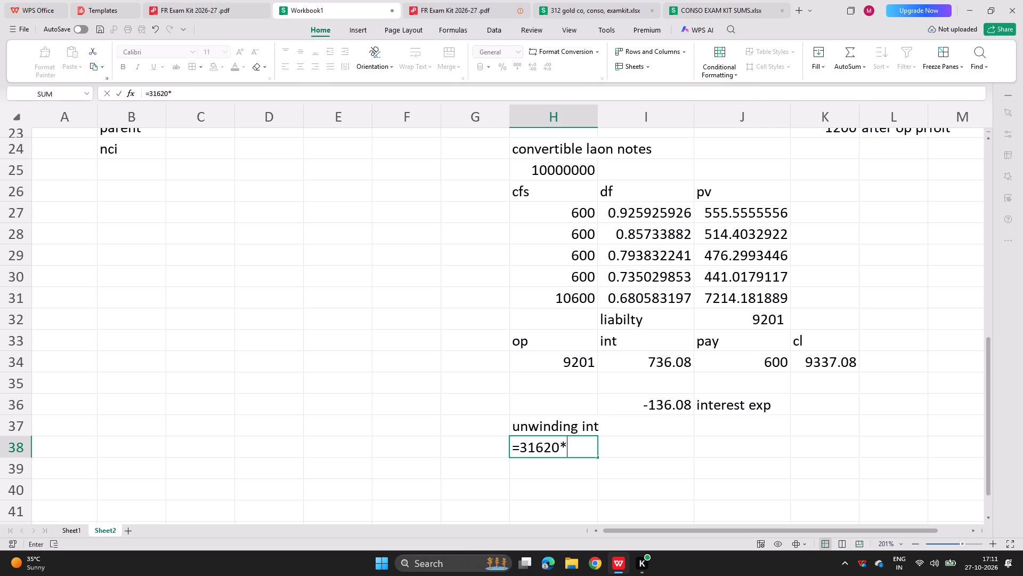
text(0.)
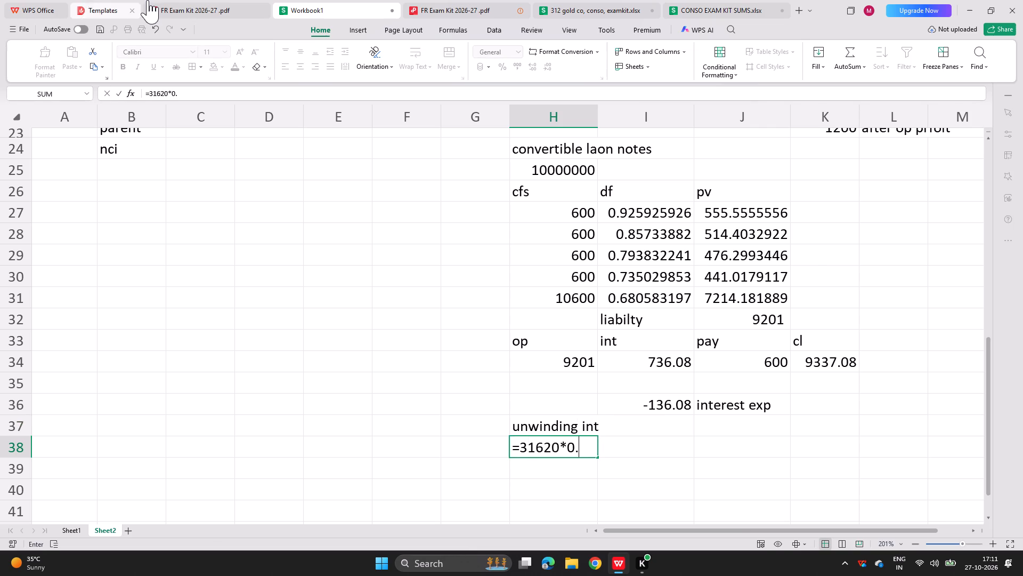
click(155, 6)
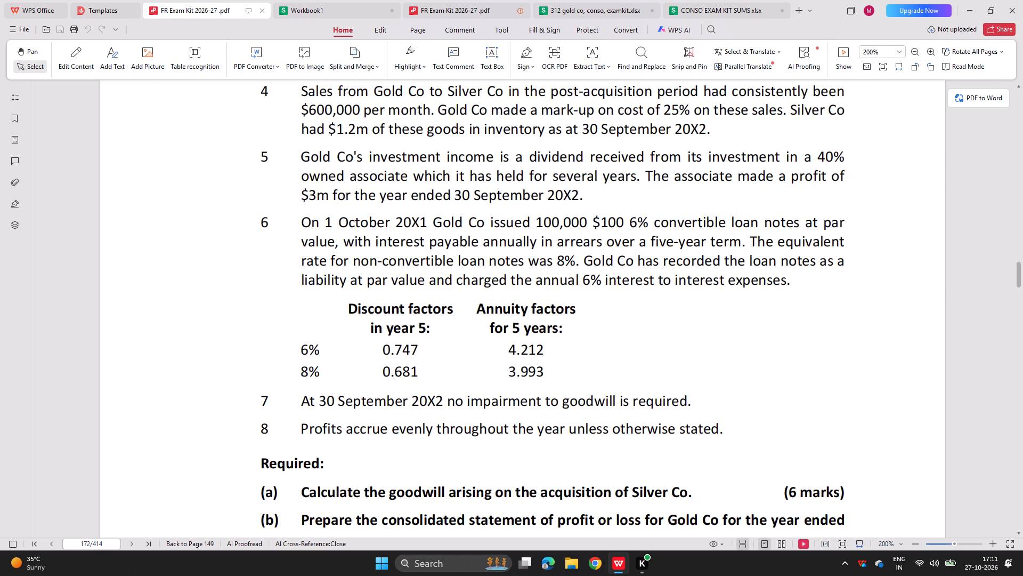
scroll(394, 338, up, 1)
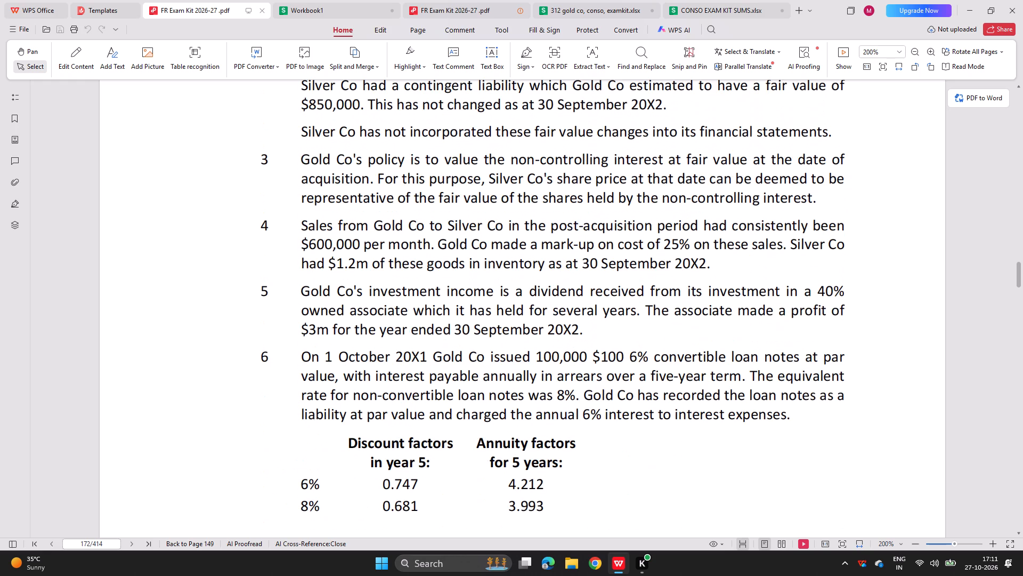
click(695, 2)
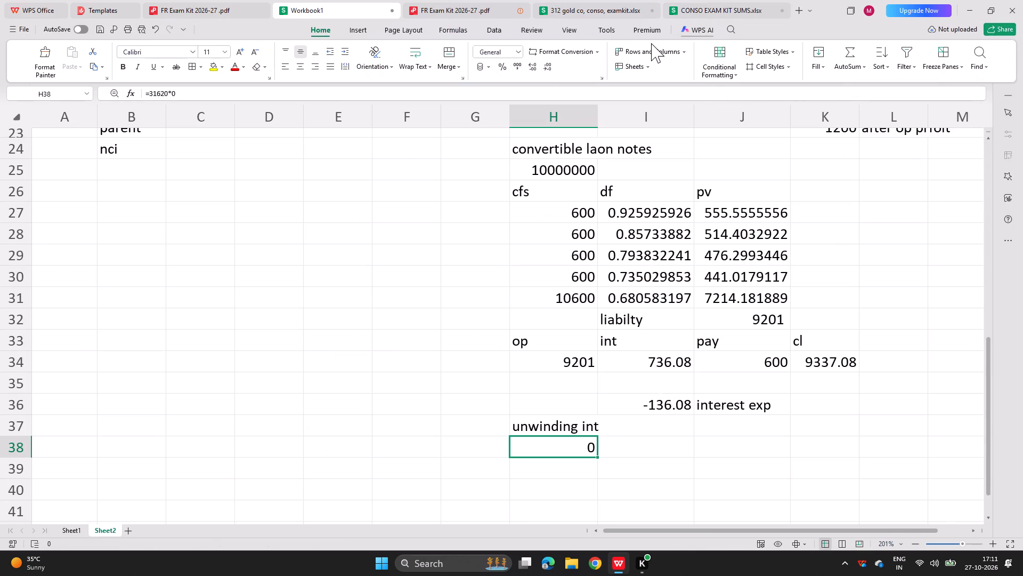
click(707, 0)
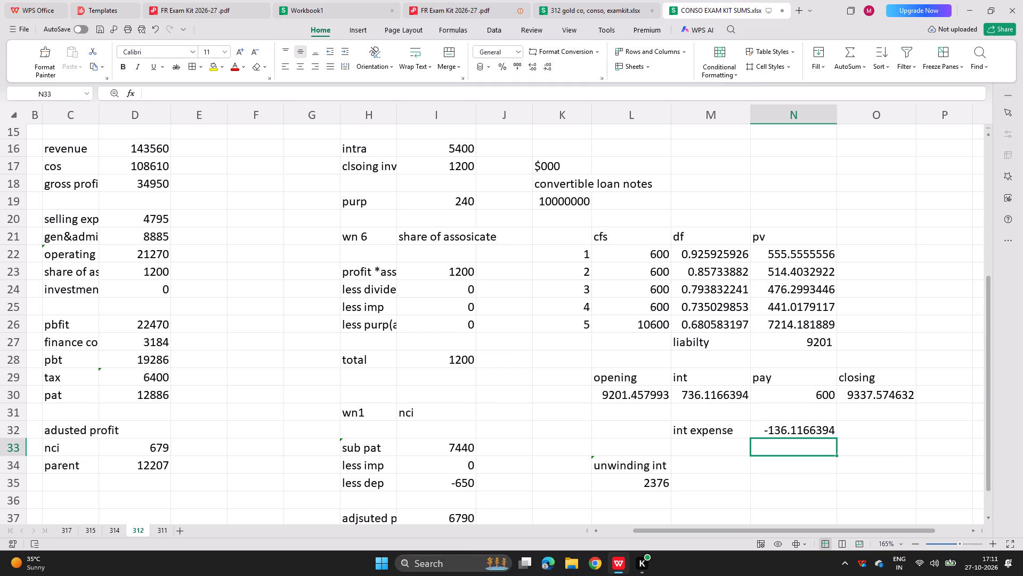
click(627, 489)
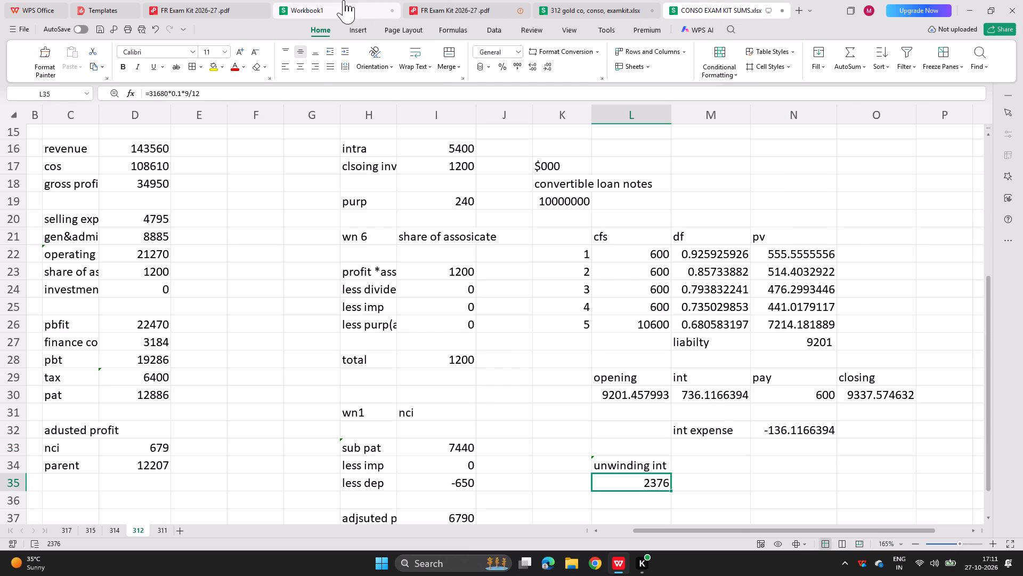
click(343, 0)
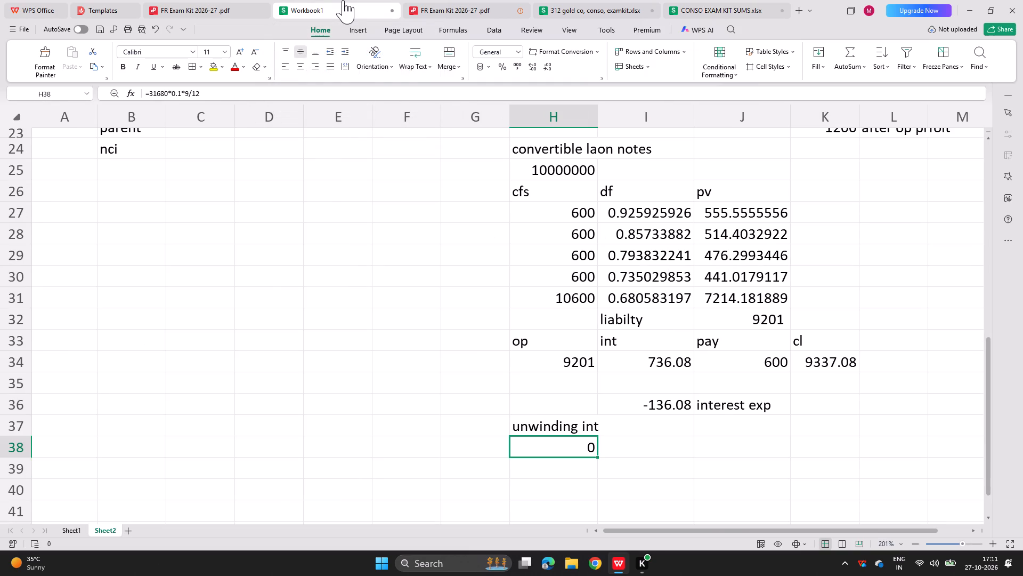
key(F2)
key(BackSpace)
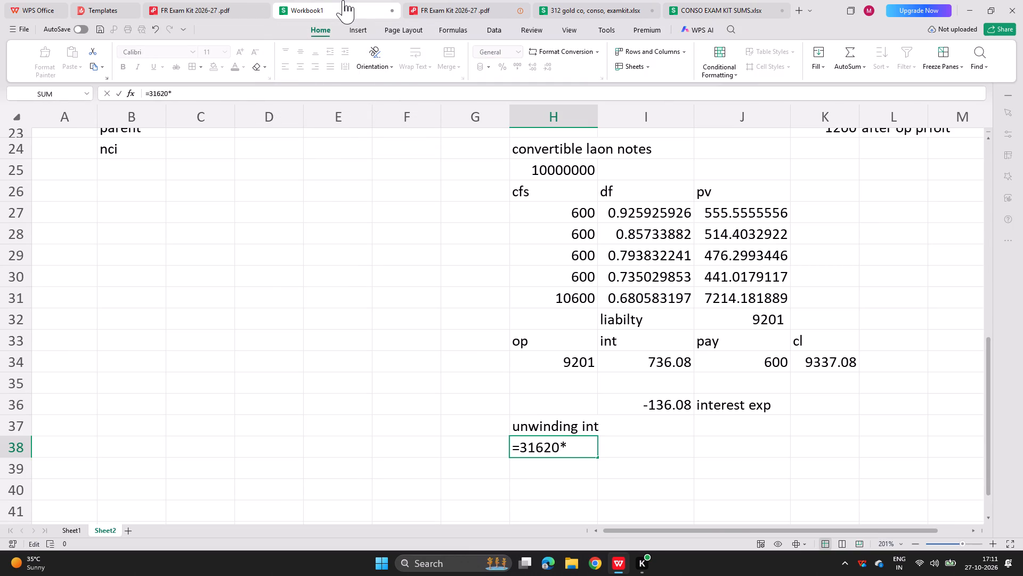
key(BackSpace)
key(BackSpace)
key(BackSpace)
scroll(272, 267, up, 8)
scroll(272, 267, down, 4)
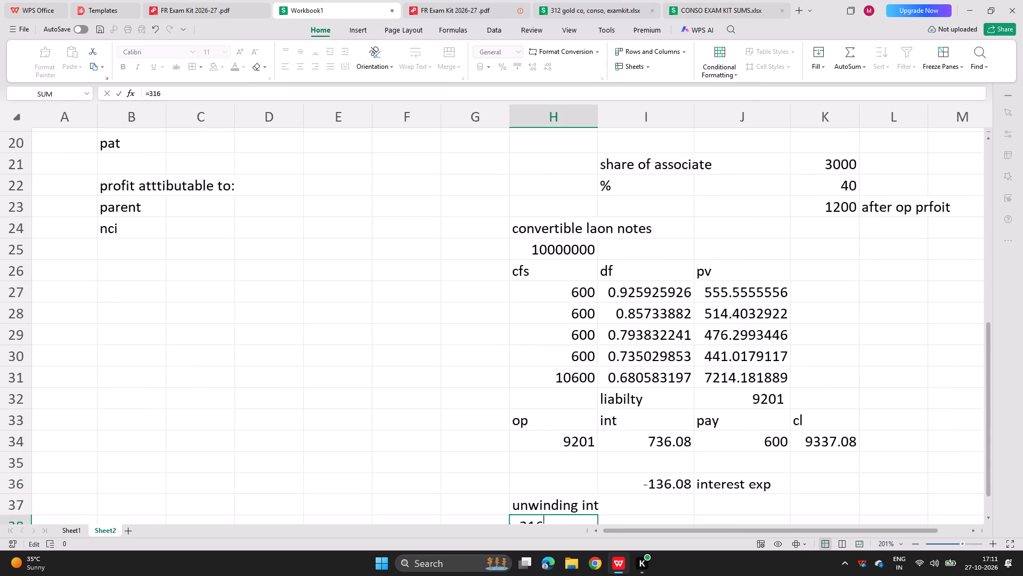
scroll(272, 267, down, 3)
text(80*0.10*9/12)
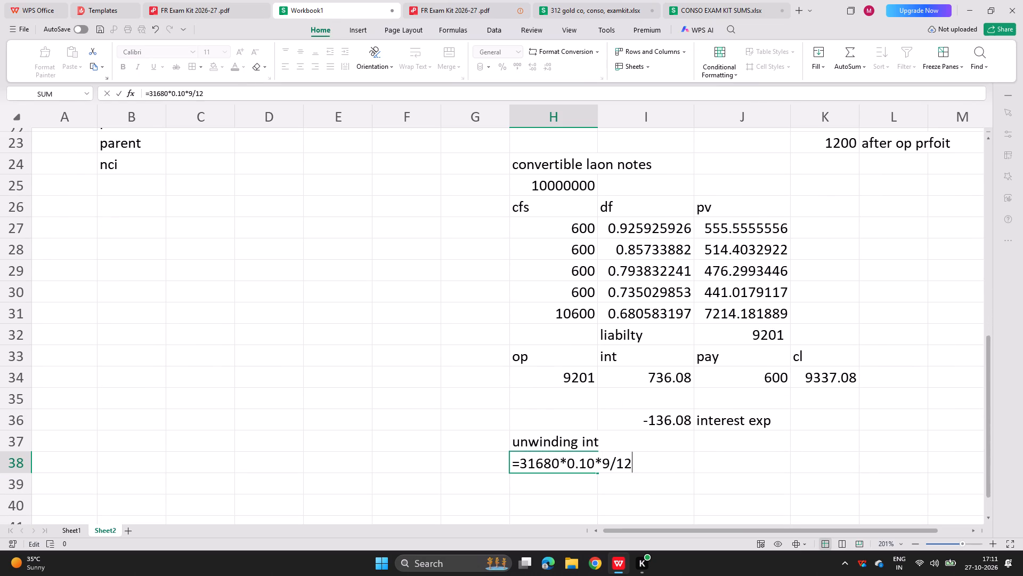
key(Return)
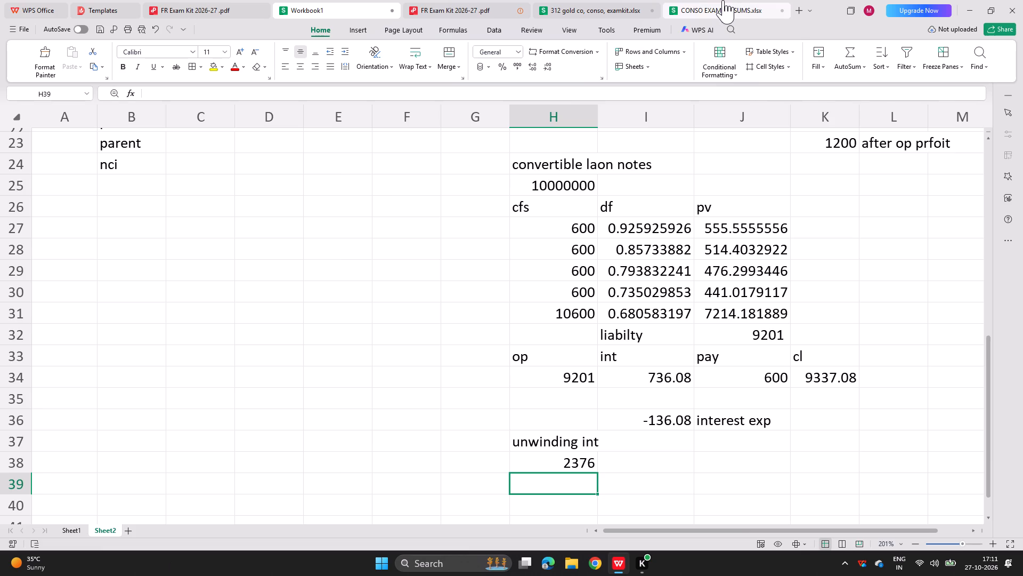
Check the finance cost formula in D27 on sheet 312 of CONSO EXAM KIT SUMS and return to Workbook1.
click(723, 0)
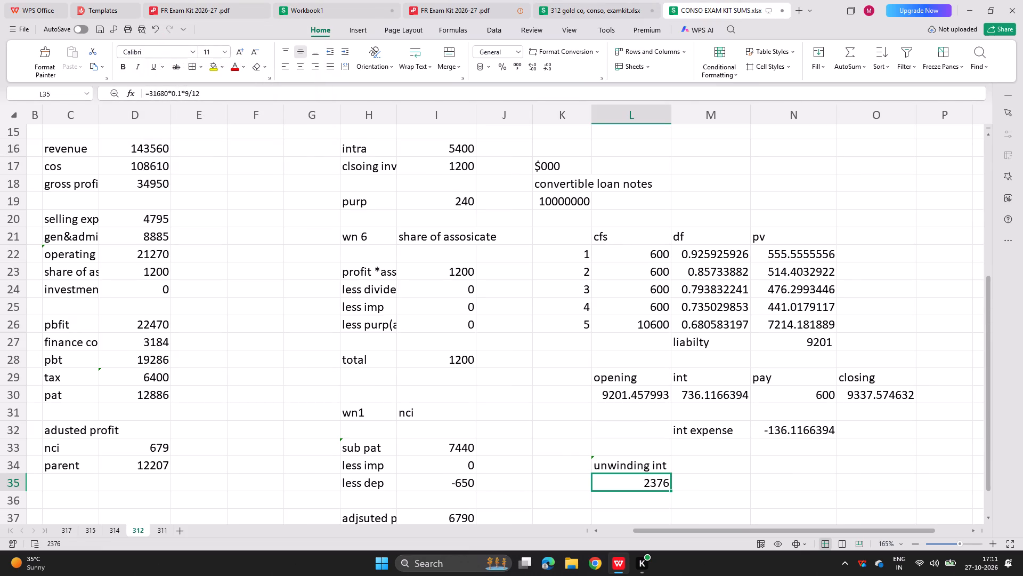
click(119, 324)
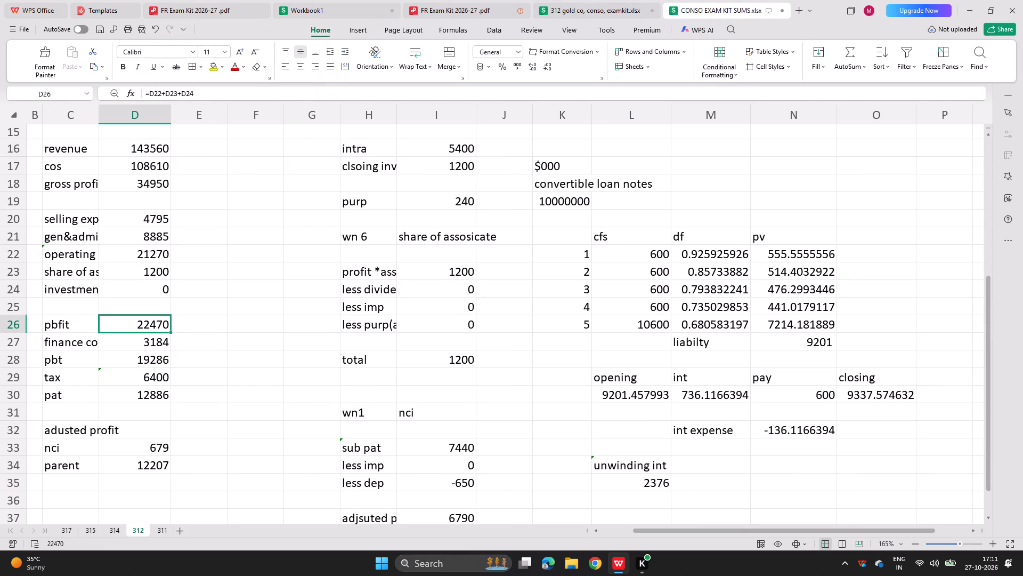
click(116, 346)
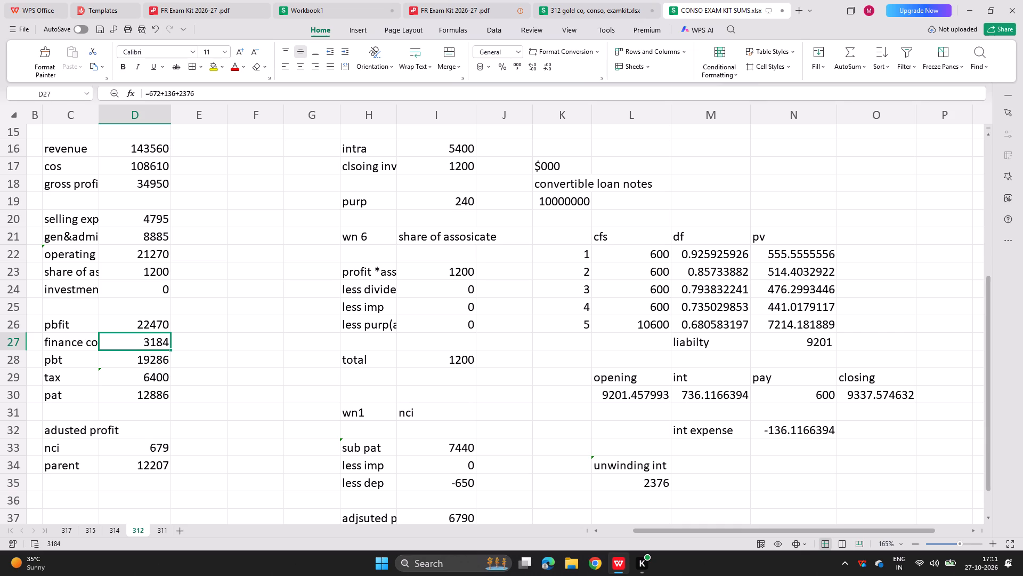
double_click(116, 348)
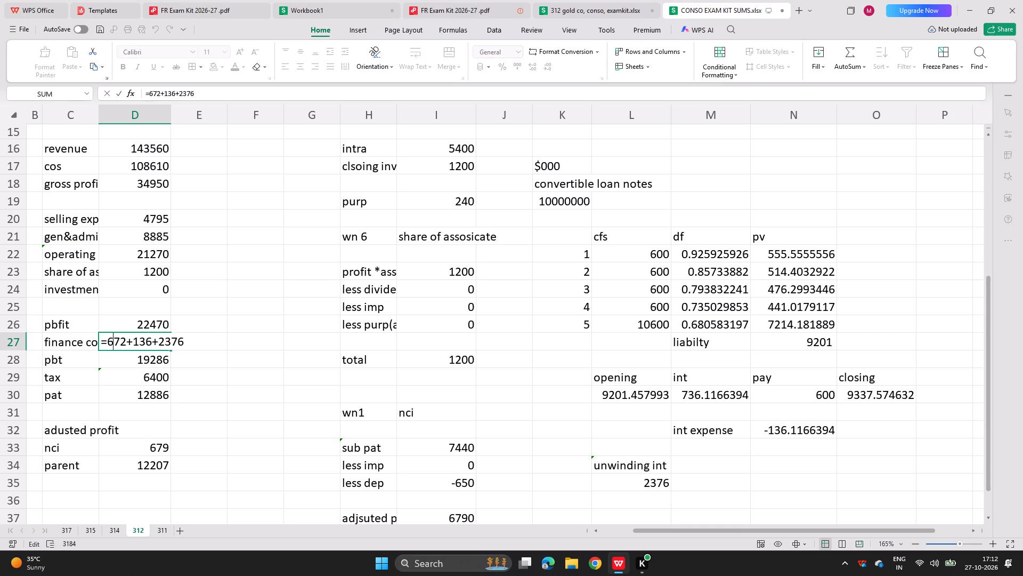
key(Return)
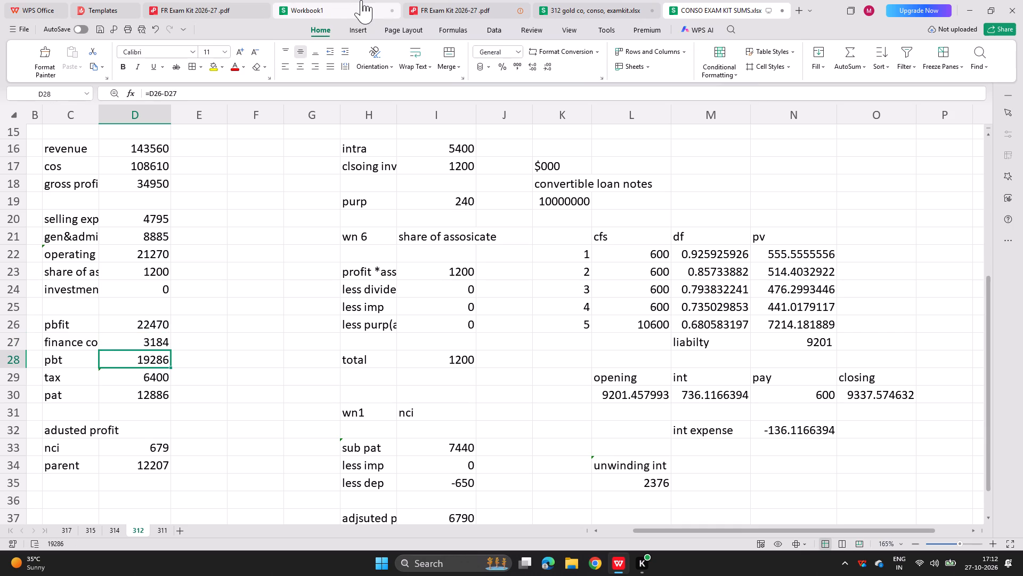
click(335, 1)
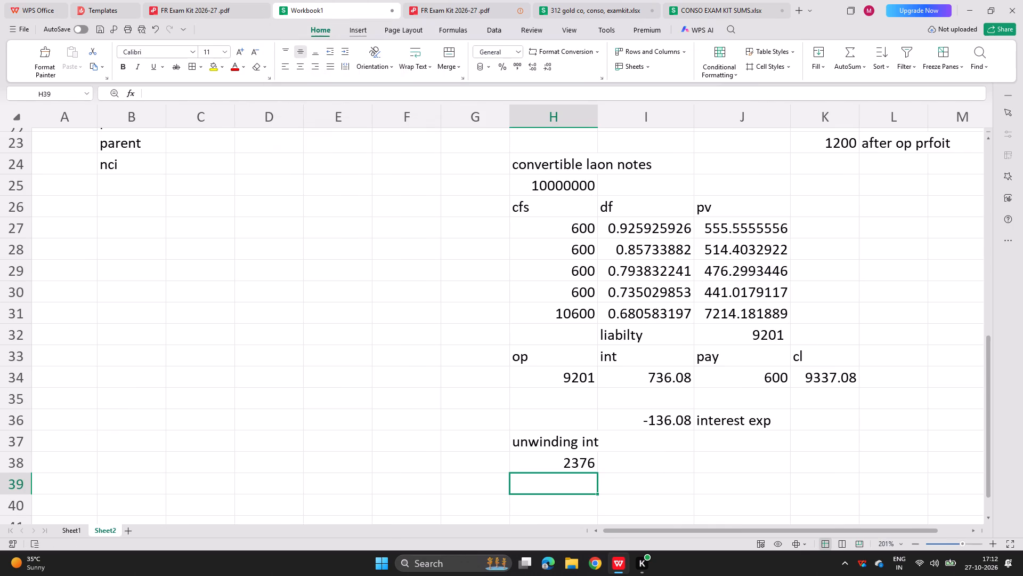
Add the note "int exp+" in I38 beside the unwinding interest.
key(Right)
key(Up)
text(int)
key(space)
text(exp+)
key(Return)
Insert eight blank rows at row 3, between the consolidated statement heading and the revenue line.
scroll(374, 367, up, 11)
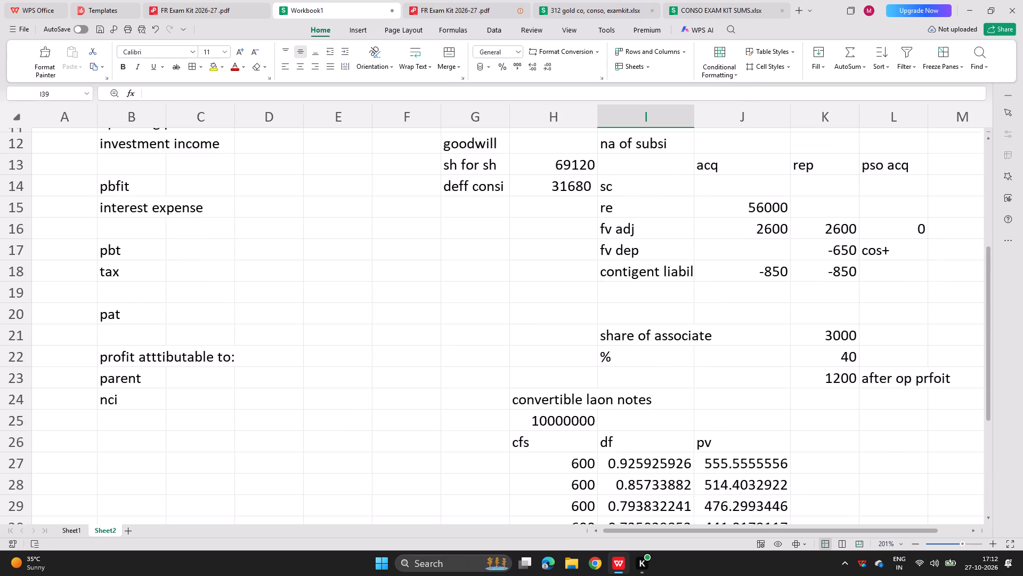
scroll(374, 367, up, 7)
click(15, 189)
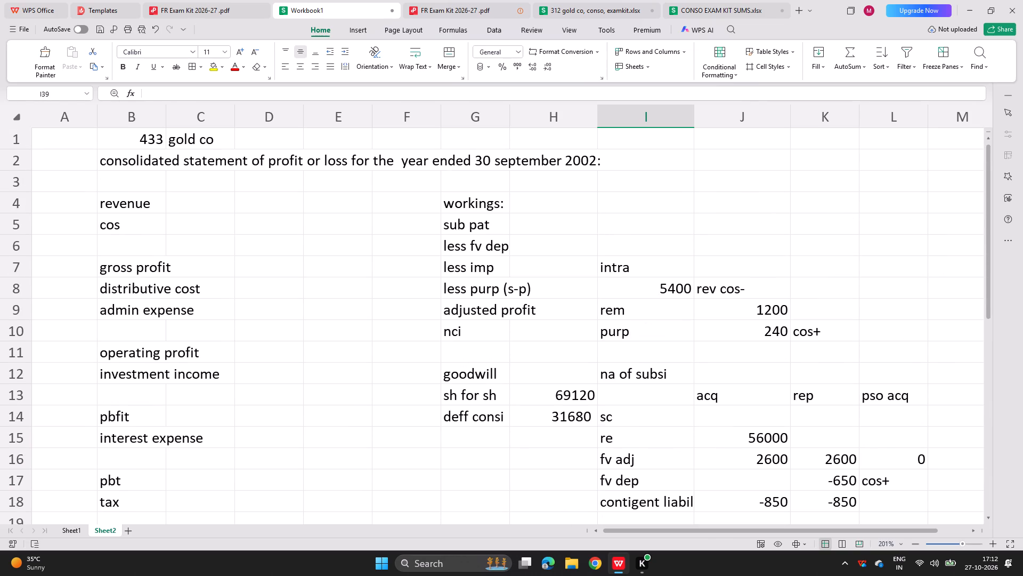
click(12, 181)
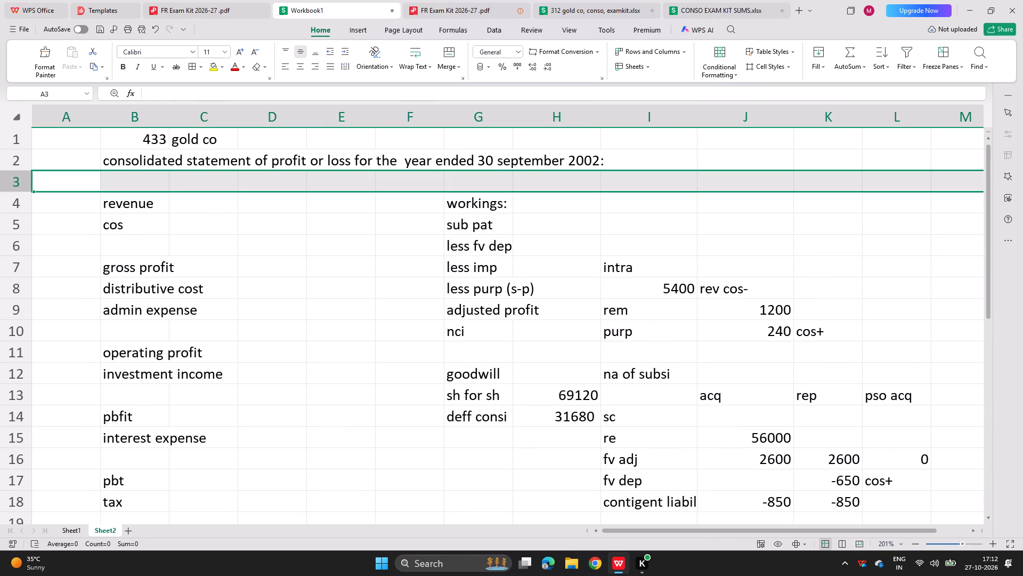
key(ctrl+plus)
key(ctrl+plus)
key(ctrl+plus)
key(ctrl+plus)
key(ctrl+plus)
key(ctrl+plus)
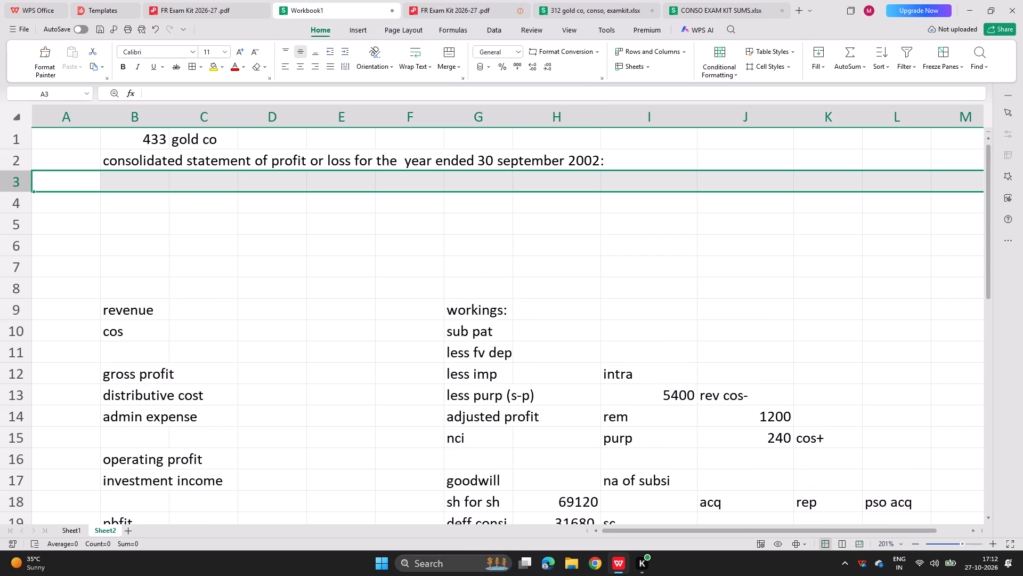
key(ctrl+plus)
key(ctrl+plus)
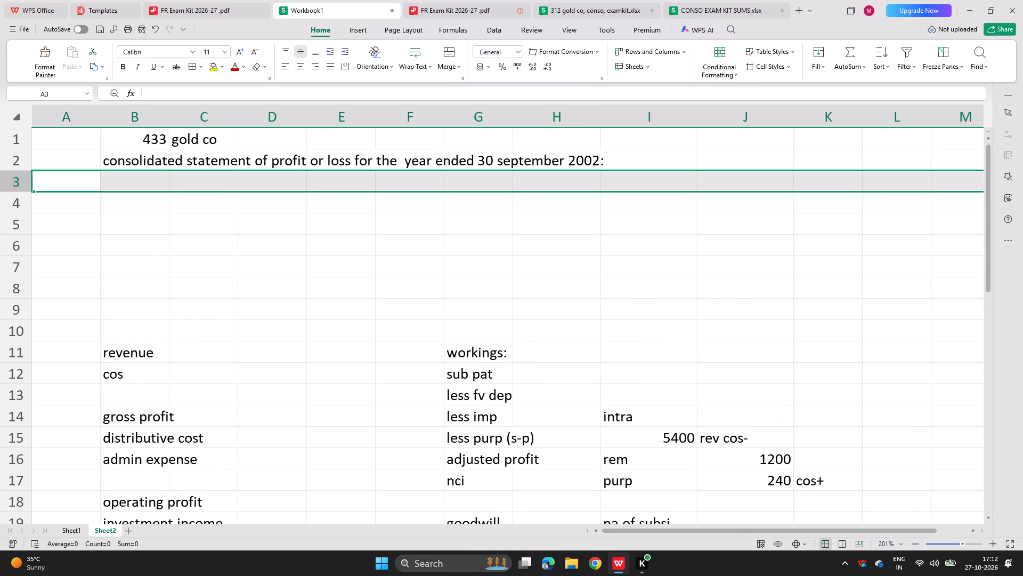
Move the consolidated statement of profit or loss heading from B2 to B10, just above the revenue section.
click(116, 165)
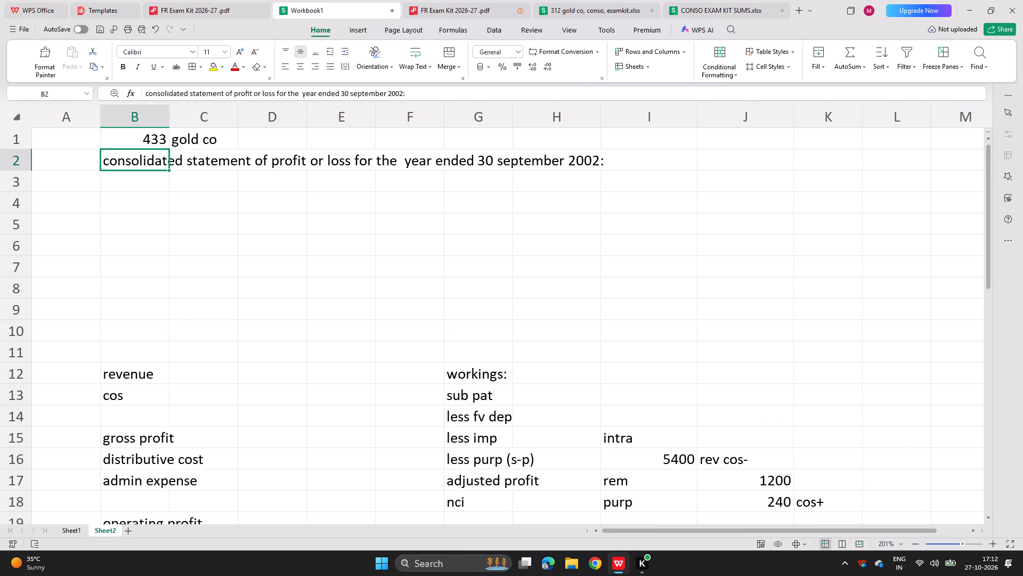
key(ctrl+x)
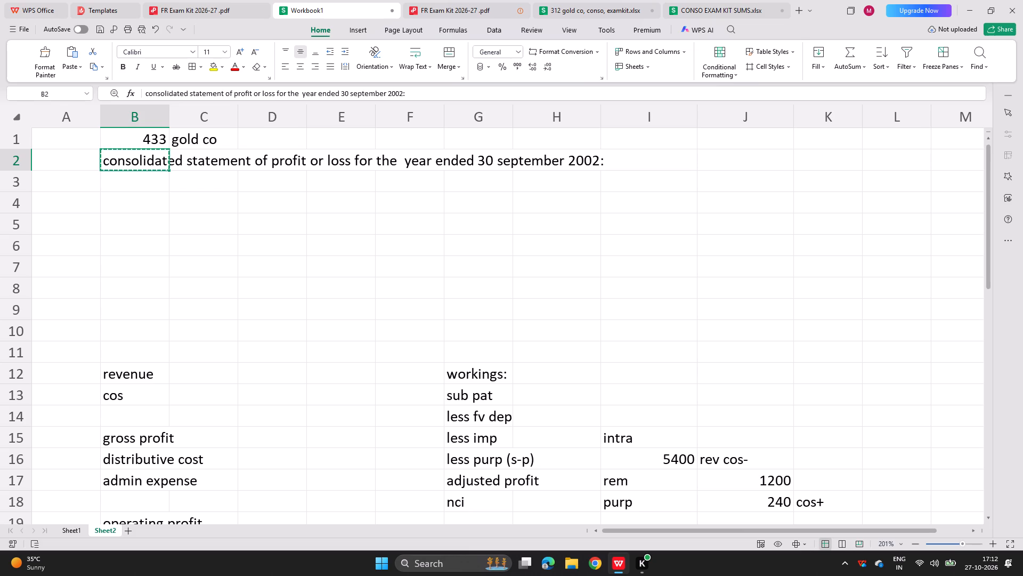
click(118, 330)
key(ctrl+v)
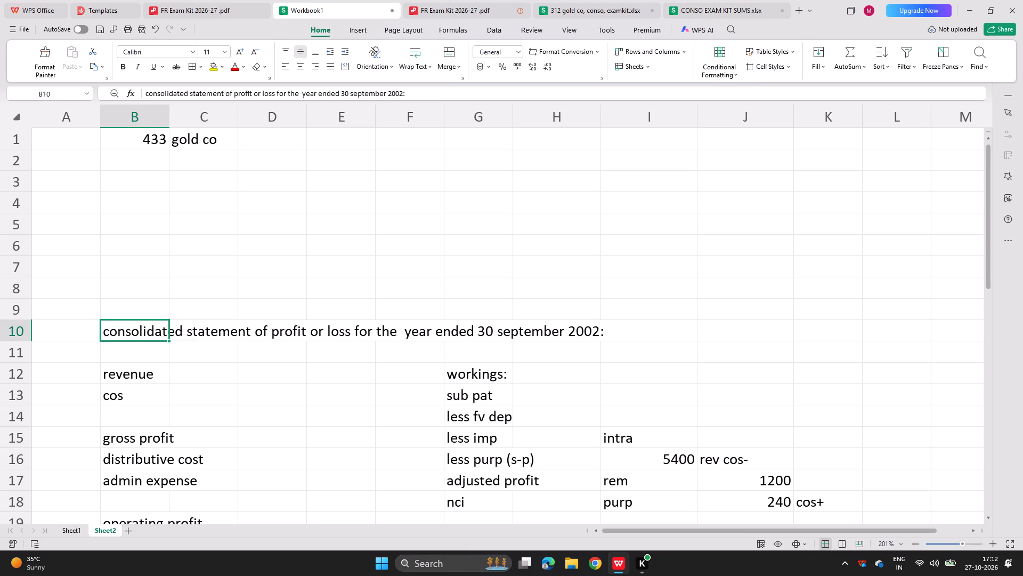
Label part "a)" in A2 and enter the heading "goodwill at acquistion" in B2.
click(77, 170)
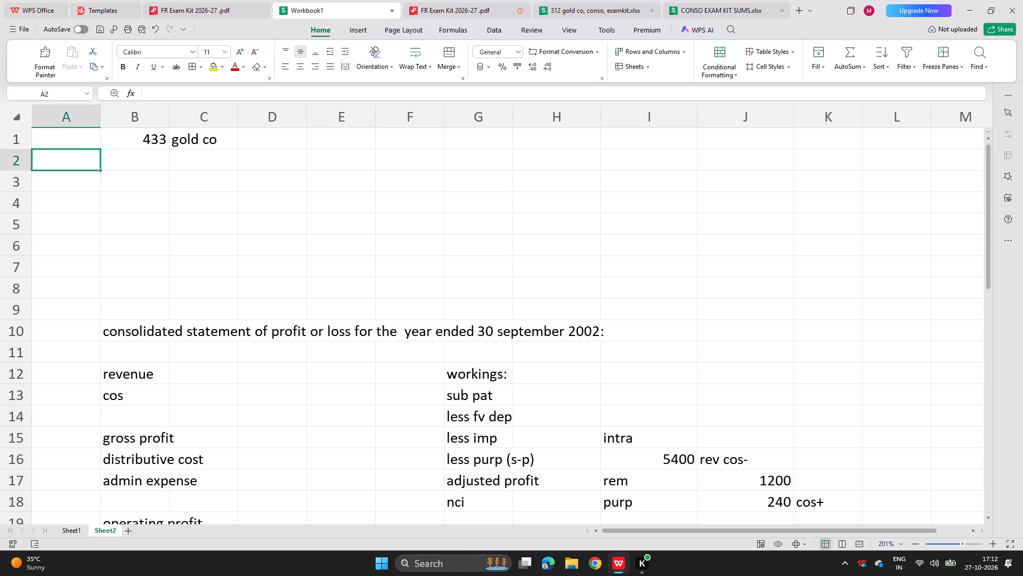
key(a)
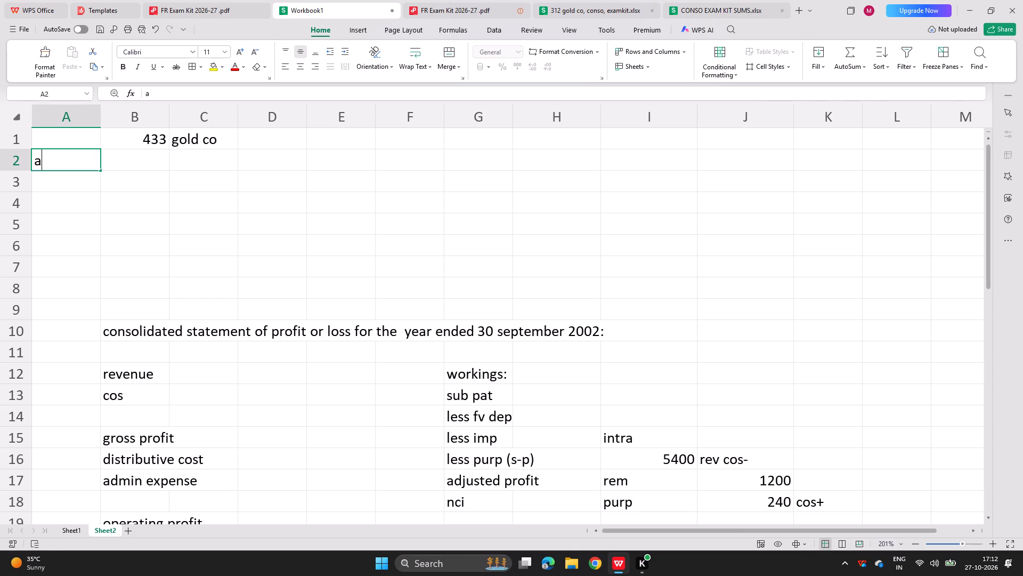
key(shift+parenright)
key(Right)
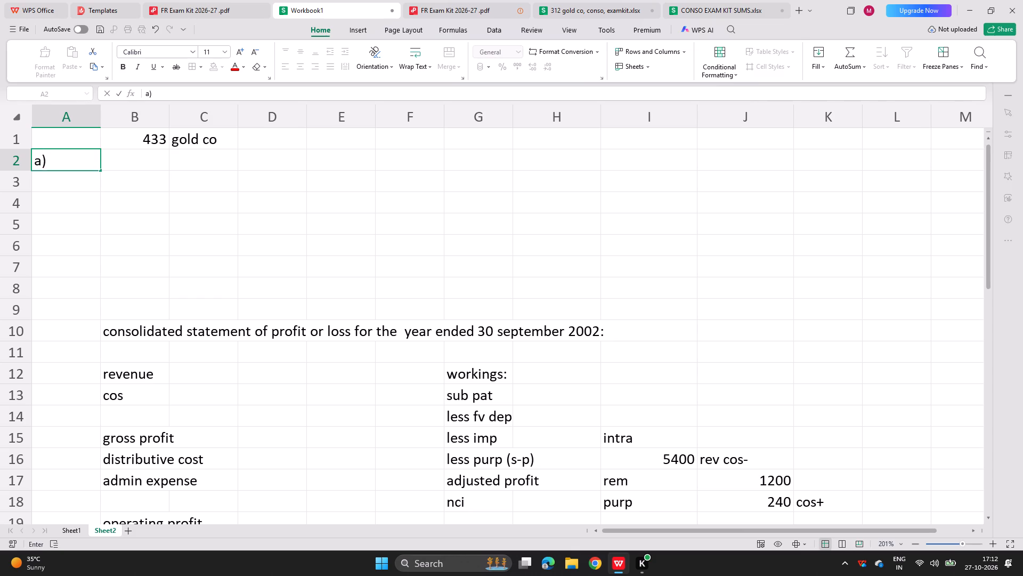
text(goow)
key(BackSpace)
text(dwl)
key(BackSpace)
text(ill at acquistion)
key(Return)
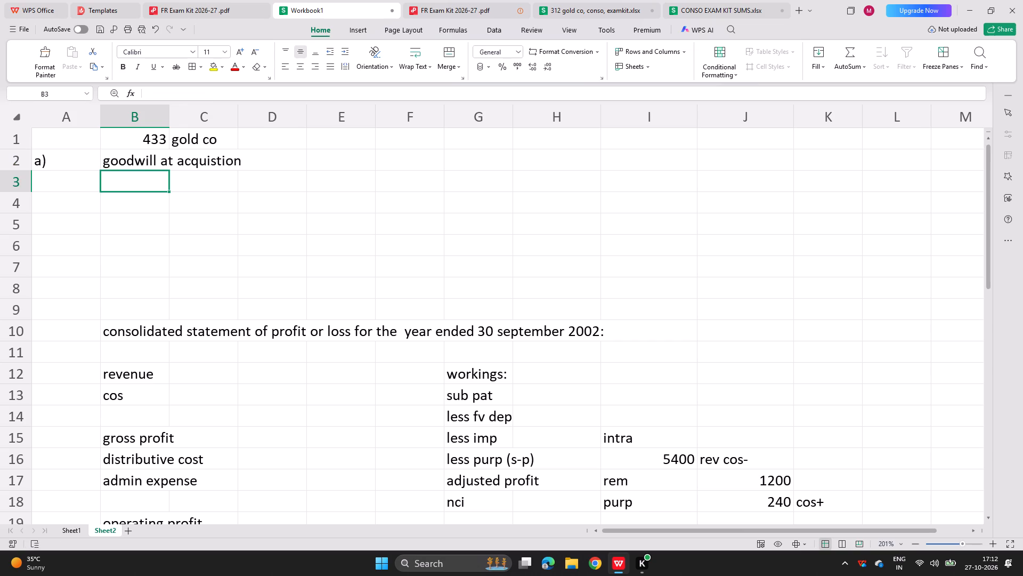
Copy the share-for-share and deferred consideration lines from the goodwill workings, G21:H22, to B4 under the new heading.
scroll(397, 412, down, 8)
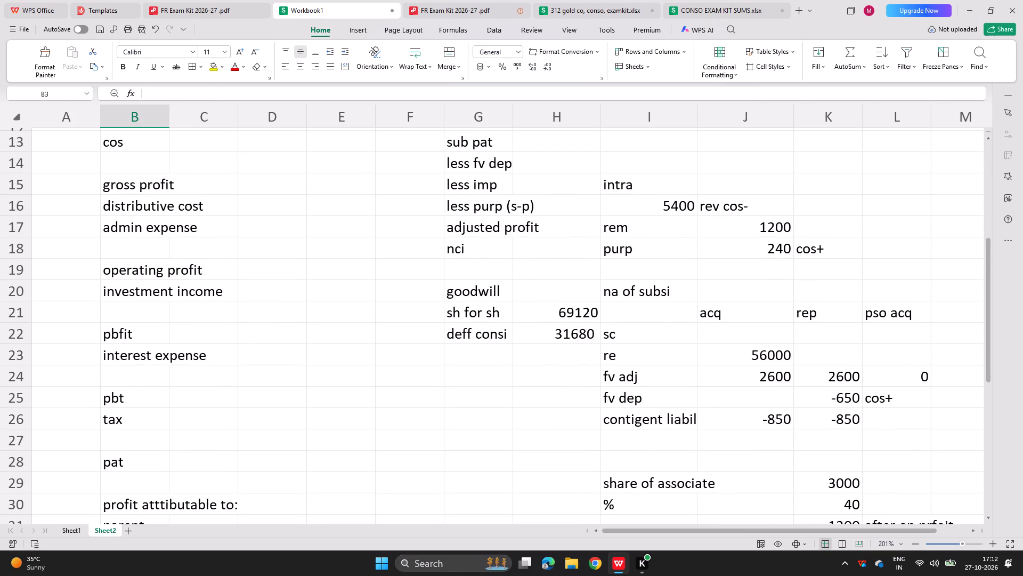
drag(456, 308, 558, 342)
key(ctrl+c)
scroll(276, 270, up, 5)
scroll(211, 254, up, 6)
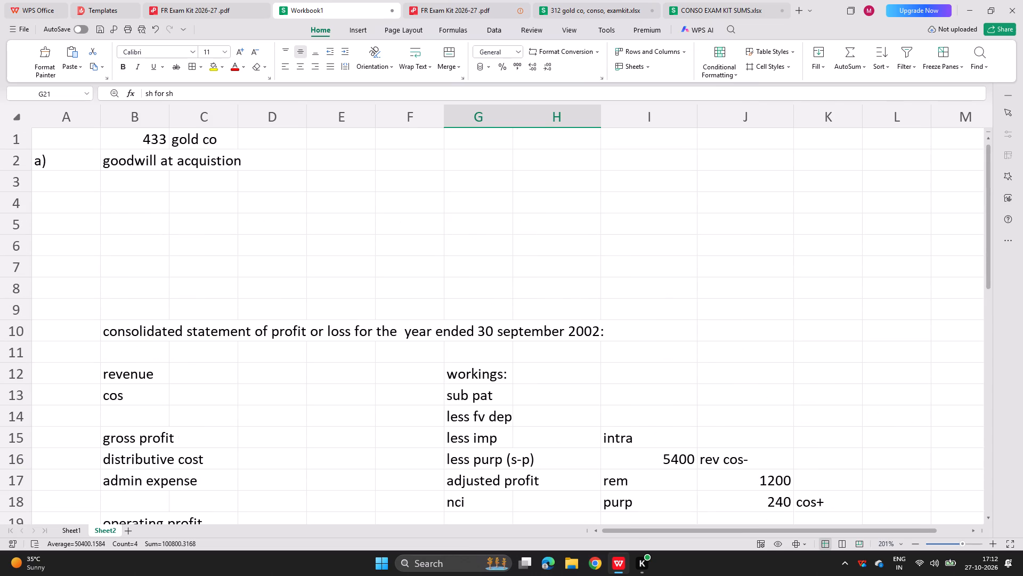
click(146, 210)
key(ctrl+v)
Label the goodwill calculation with "coi" in B3, "nci at acq" in B6, "less na at acq" in B7 and "goodwill at acquistion" in B8.
click(141, 181)
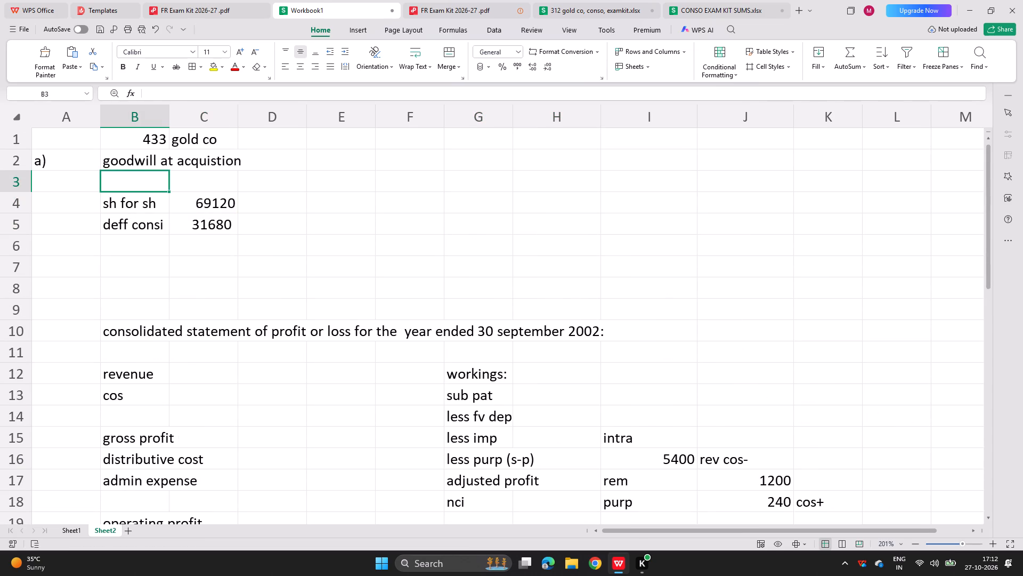
text(coi)
key(Return)
key(Return)
key(Return)
text(nci at acq)
key(Return)
text(less na at acq)
key(Return)
text(goo)
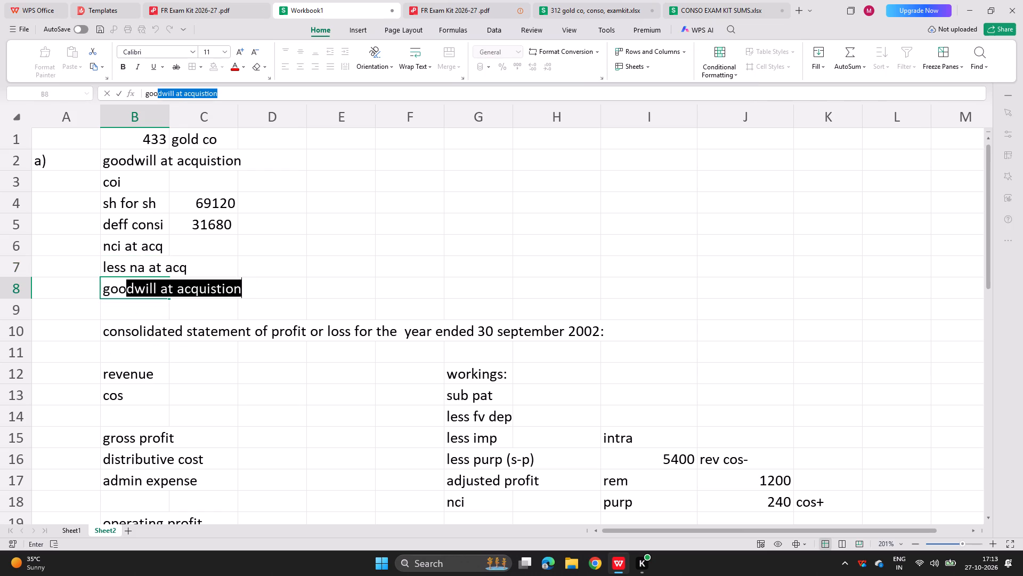
key(Return)
Move the two consideration amounts from C4:C5 to D4:D5.
click(214, 247)
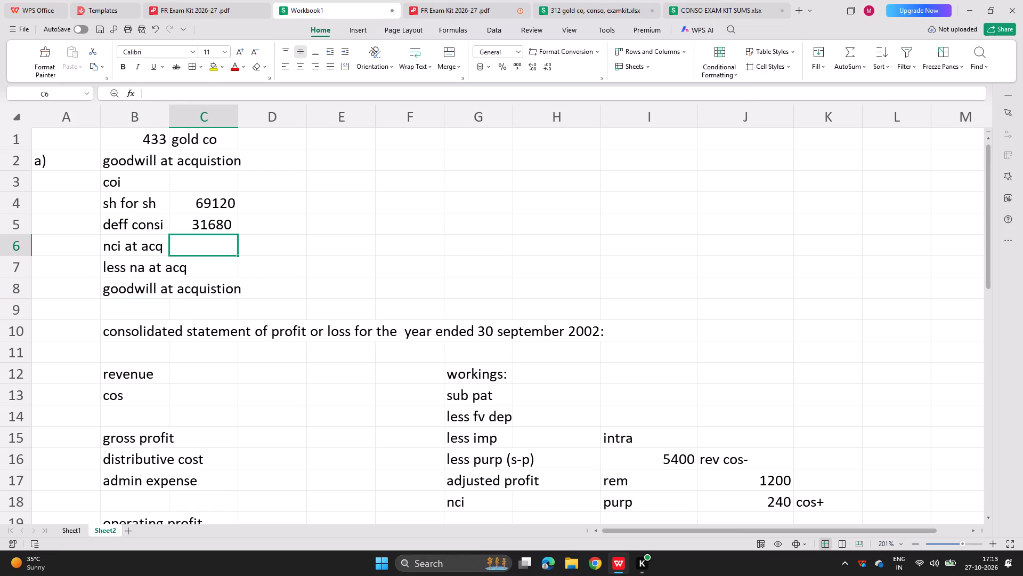
drag(221, 204, 221, 218)
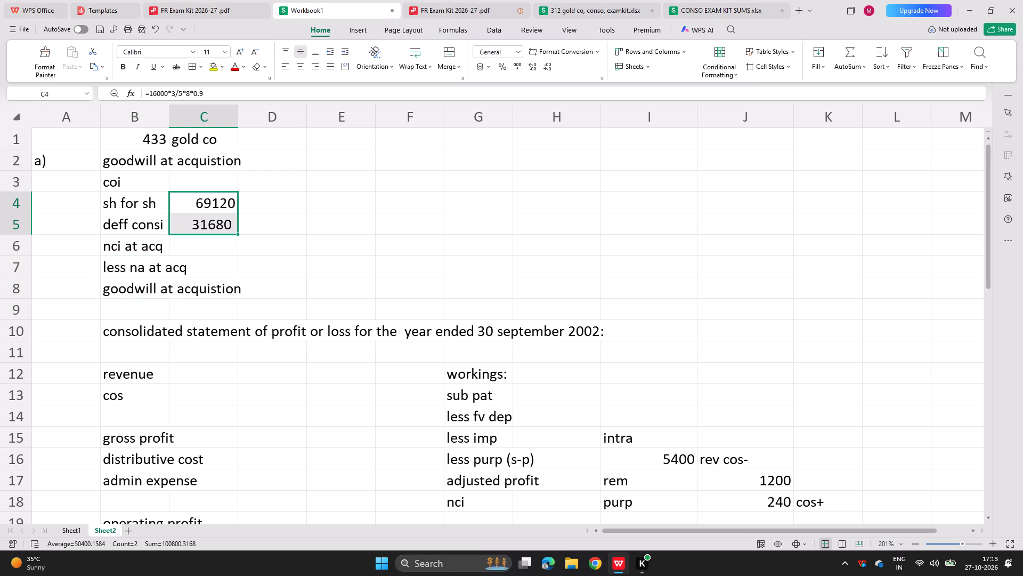
key(ctrl+x)
click(292, 198)
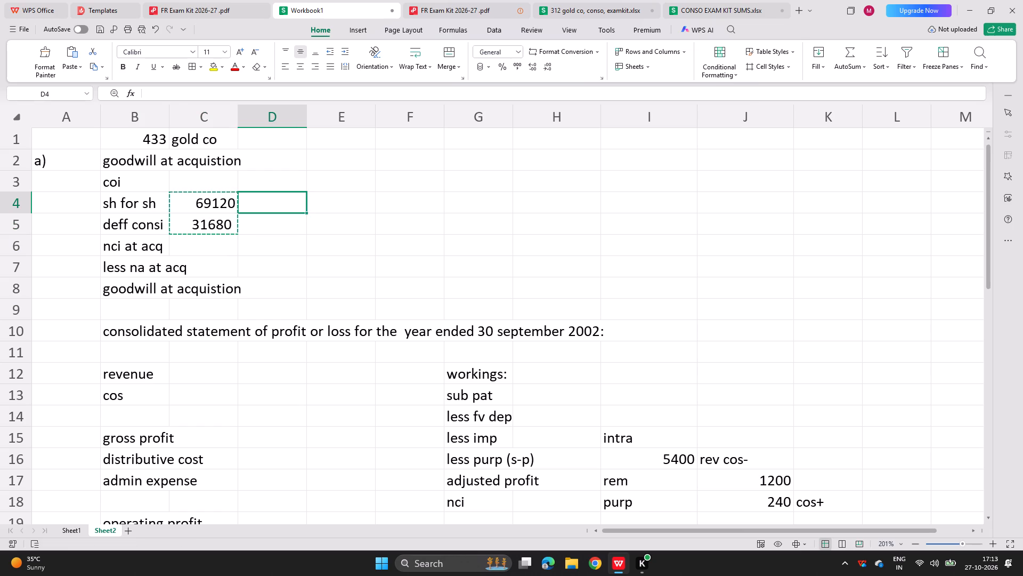
key(ctrl+v)
Examine the Gold Co notes in the exam kit PDF for the non-controlling interest valuation, leaving D6 empty.
click(270, 254)
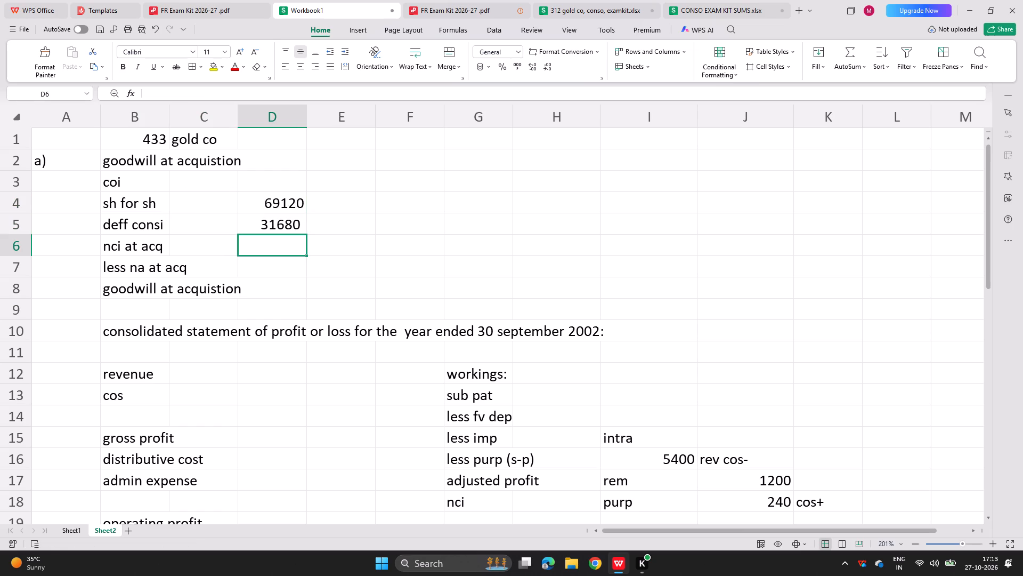
key(equal)
click(178, 0)
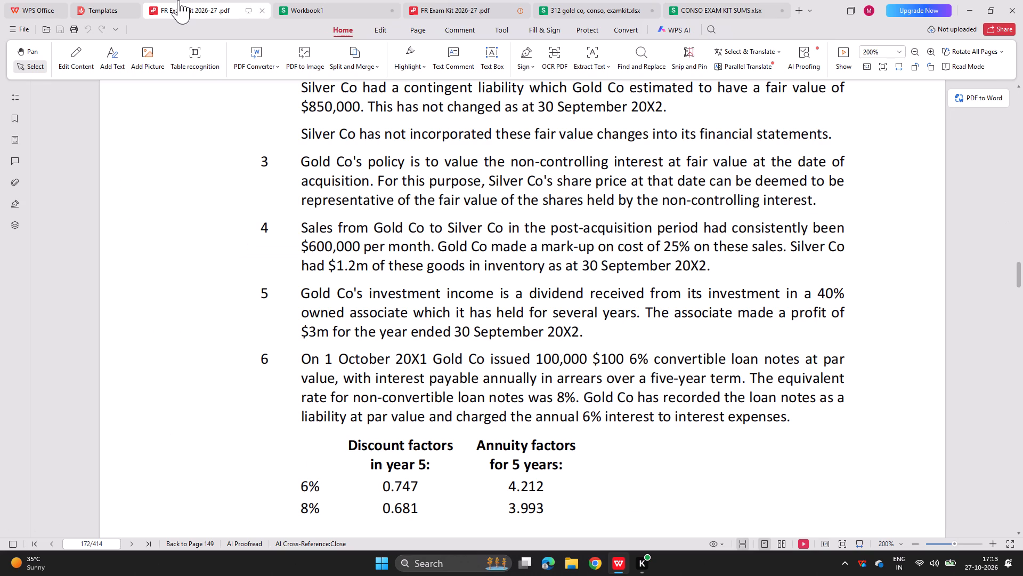
scroll(217, 211, down, 2)
scroll(217, 211, up, 1)
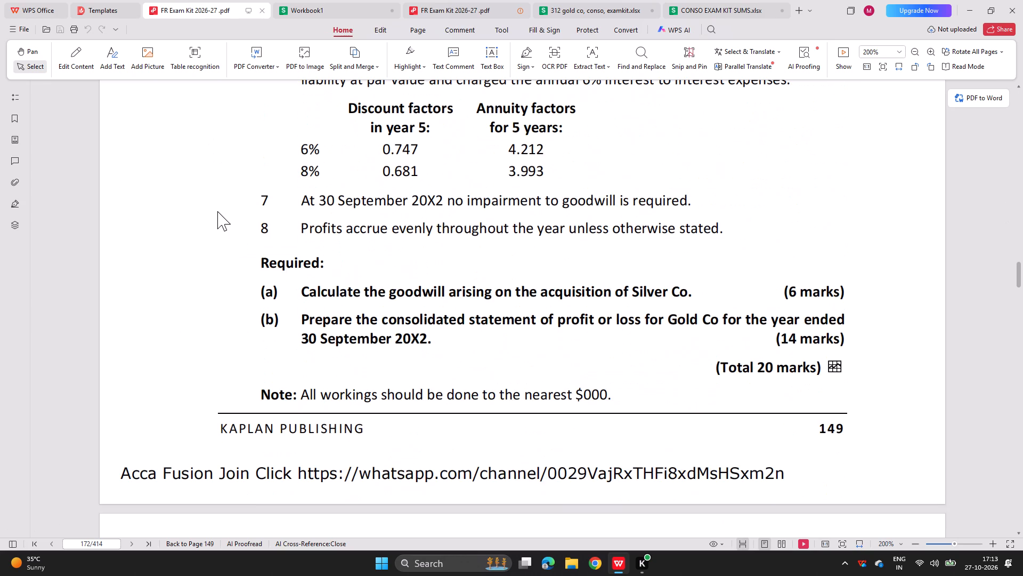
scroll(217, 211, up, 2)
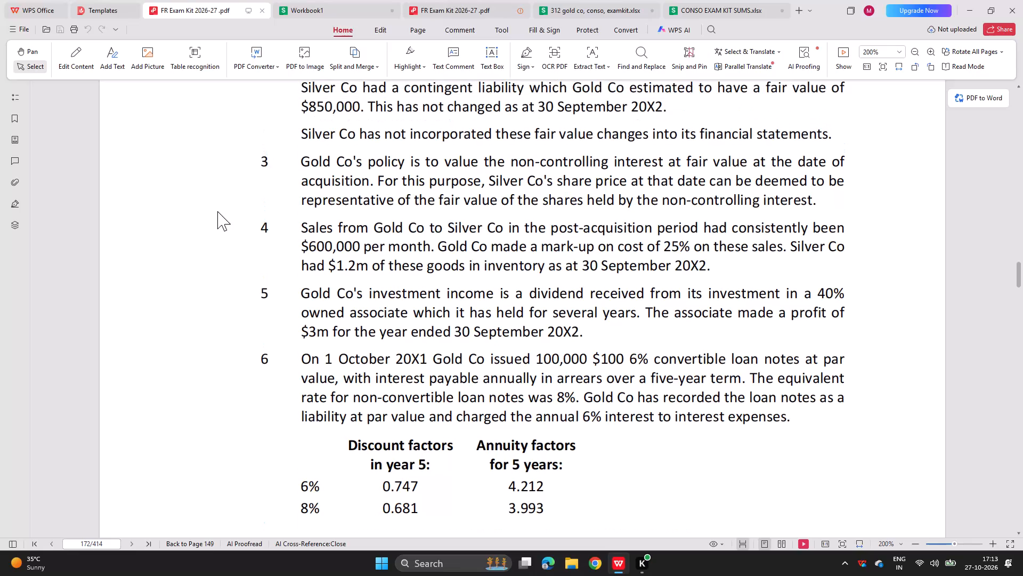
scroll(217, 211, up, 2)
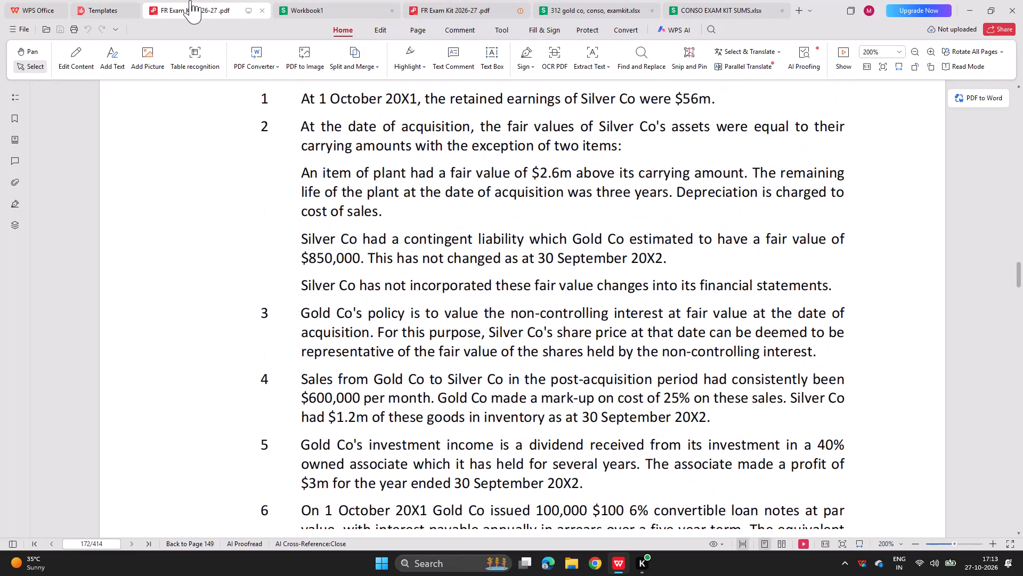
click(300, 0)
key(BackSpace)
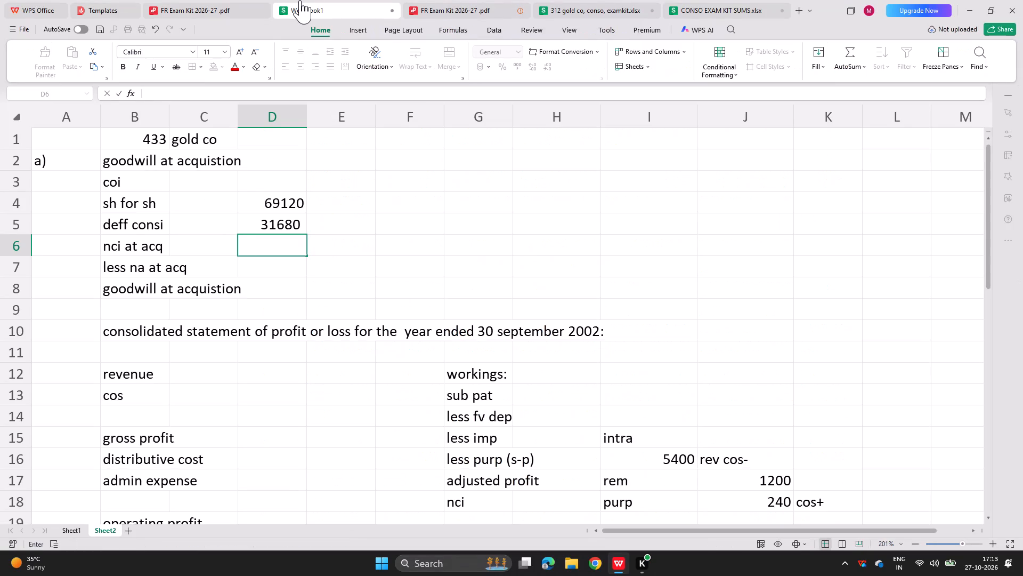
Add a "total" row in I27 of the subsidiary net assets working, summing the acquisition column with =sum(J22:J26) in J27.
key(Right)
key(Right)
key(Right)
key(Right)
key(Down)
key(Down)
key(Down)
key(Down)
key(Down)
key(Down)
key(Down)
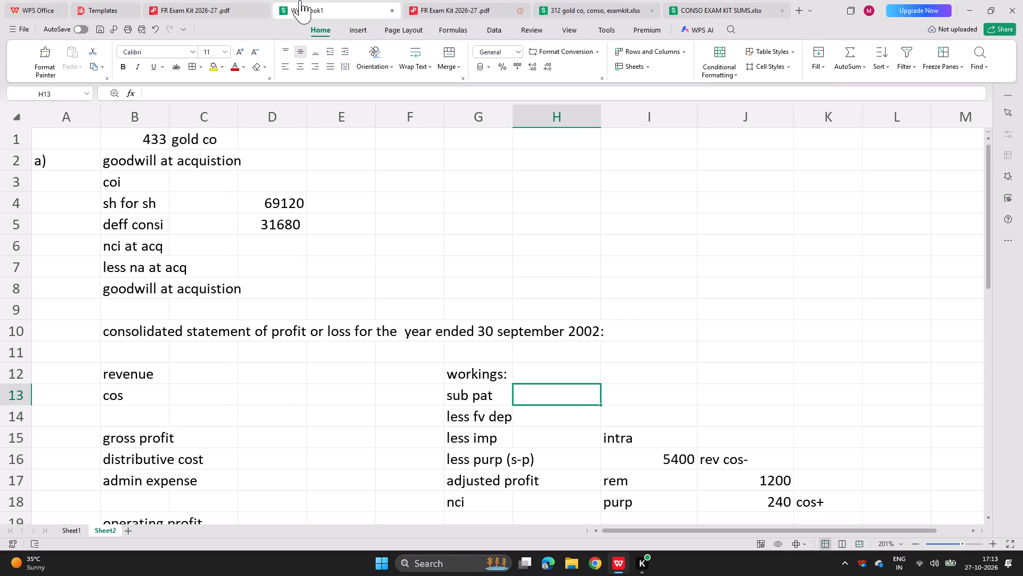
key(Down)
key(Down)
key(Down)
key(Down)
key(Down)
key(Down)
key(Down)
key(Down)
key(Down)
key(Down)
key(Down)
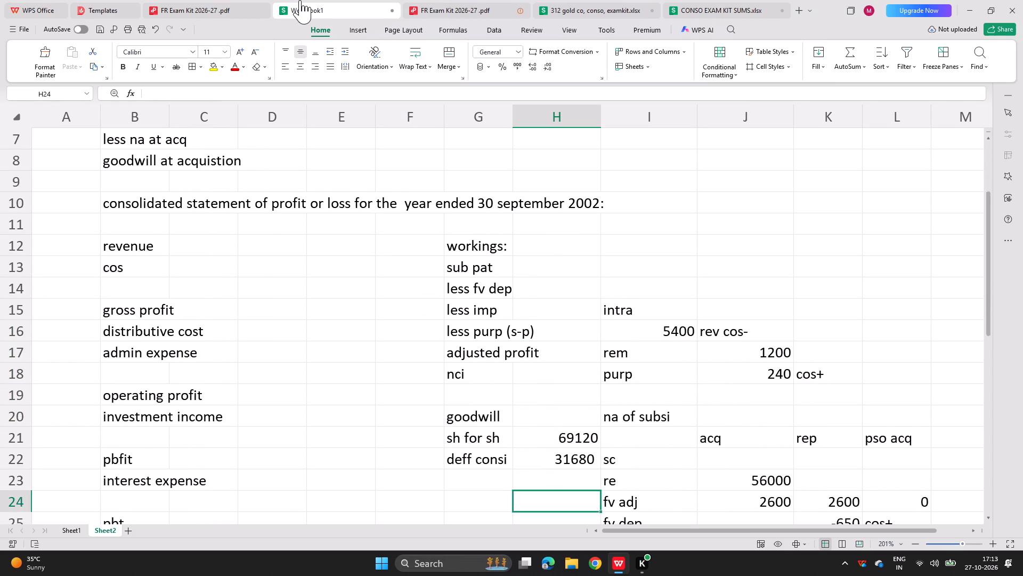
key(Down)
key(Down)
key(Right)
key(Right)
key(Right)
key(Down)
key(Down)
key(Left)
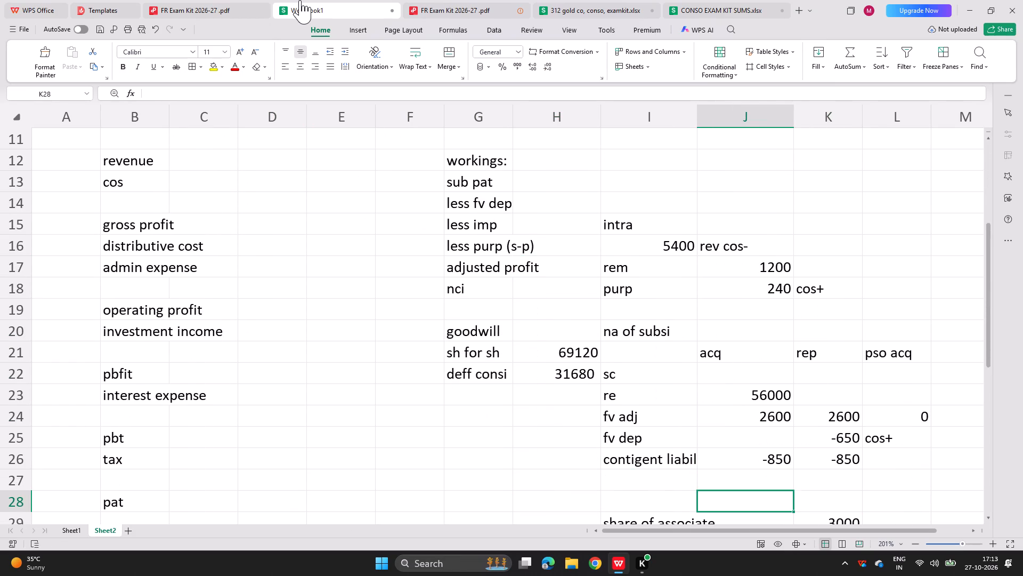
key(Left)
key(Up)
text(total)
key(Right)
text(=si)
key(BackSpace)
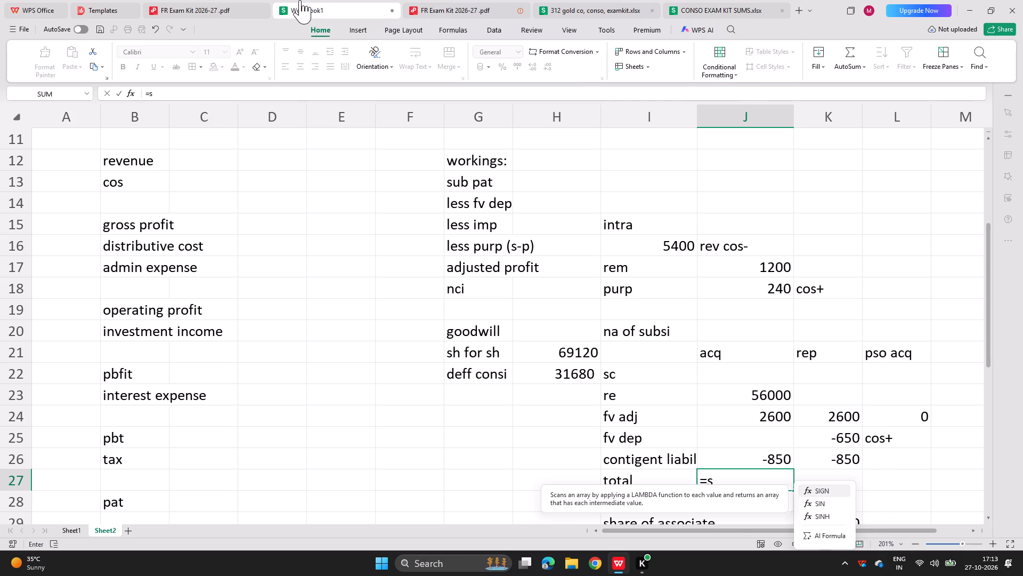
text(um()
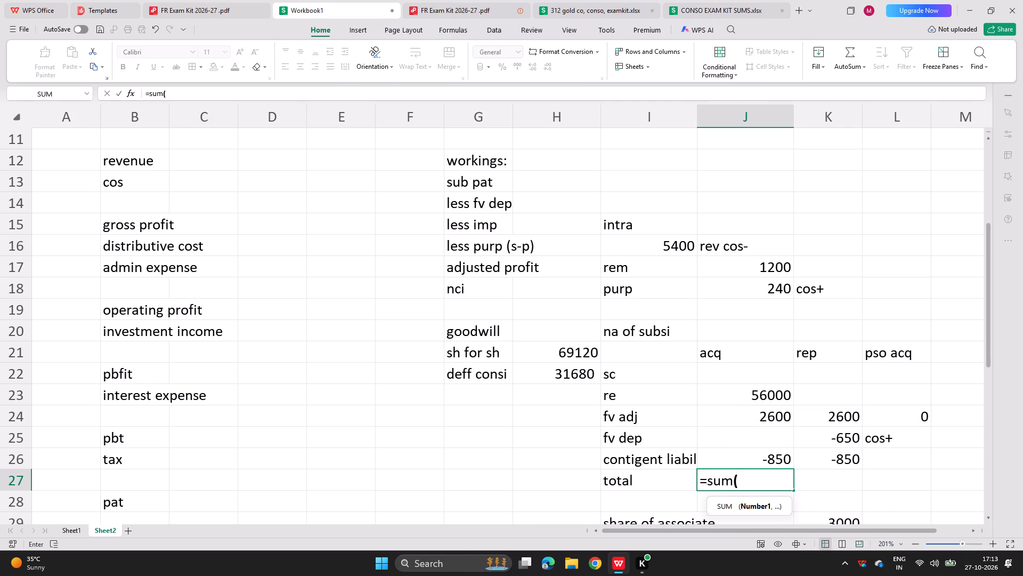
drag(722, 463, 732, 384)
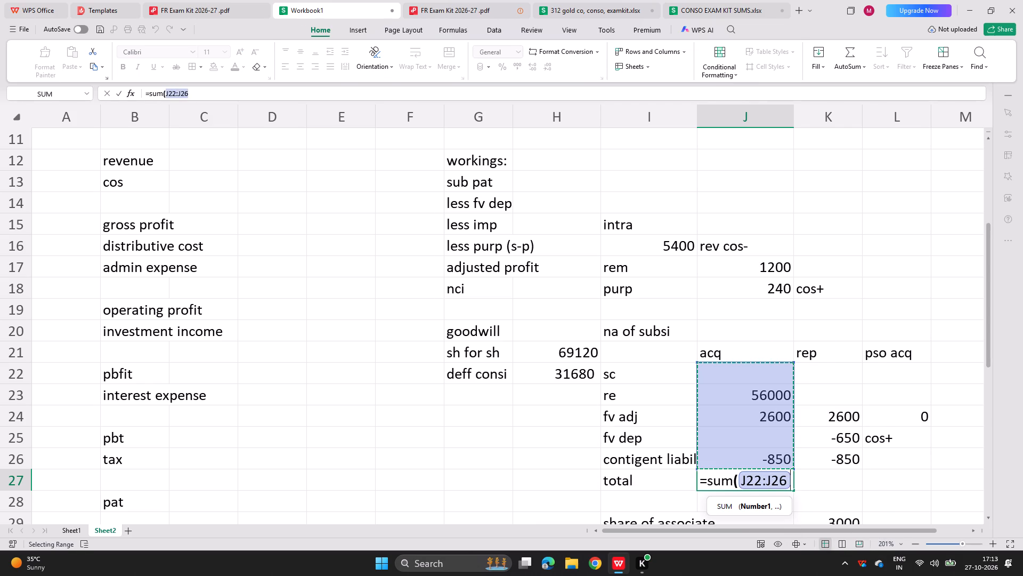
key(Return)
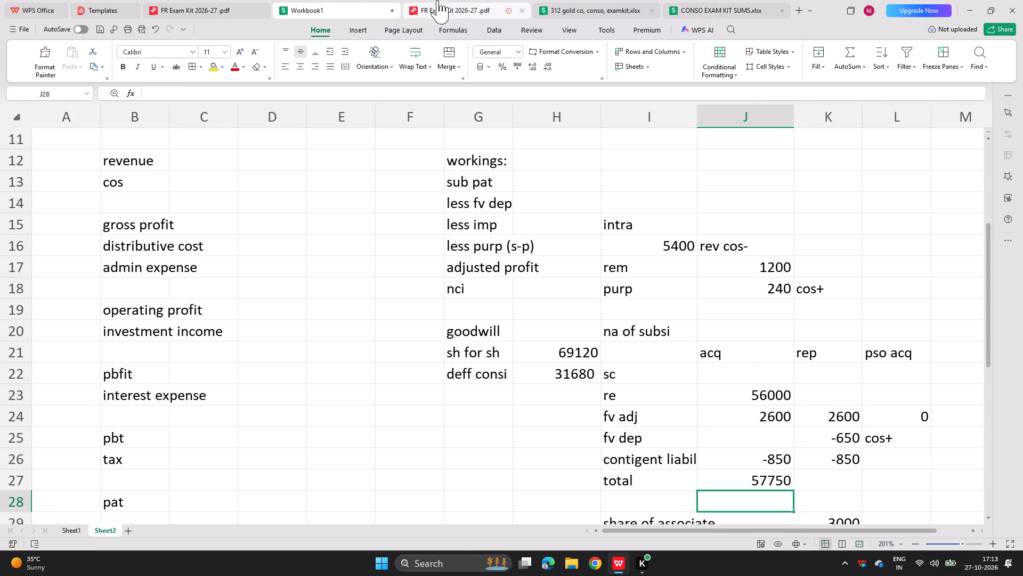
Following the re formula in CONSO EXAM KIT SUMS sheet 312, set the acquisition retained earnings in Workbook1 J23 to =56000+(9920*3/12).
click(723, 0)
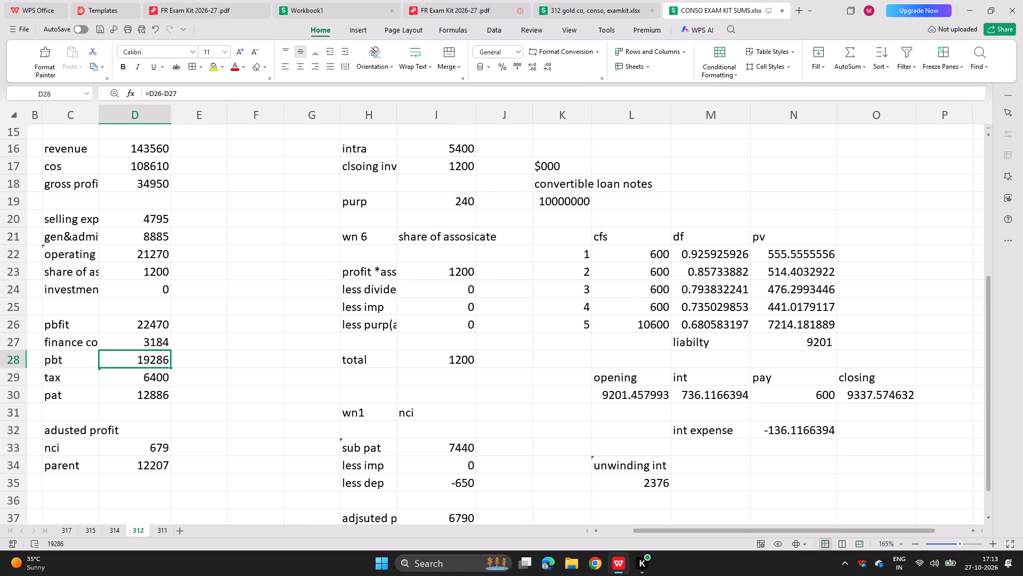
scroll(478, 245, down, 1)
scroll(478, 245, up, 2)
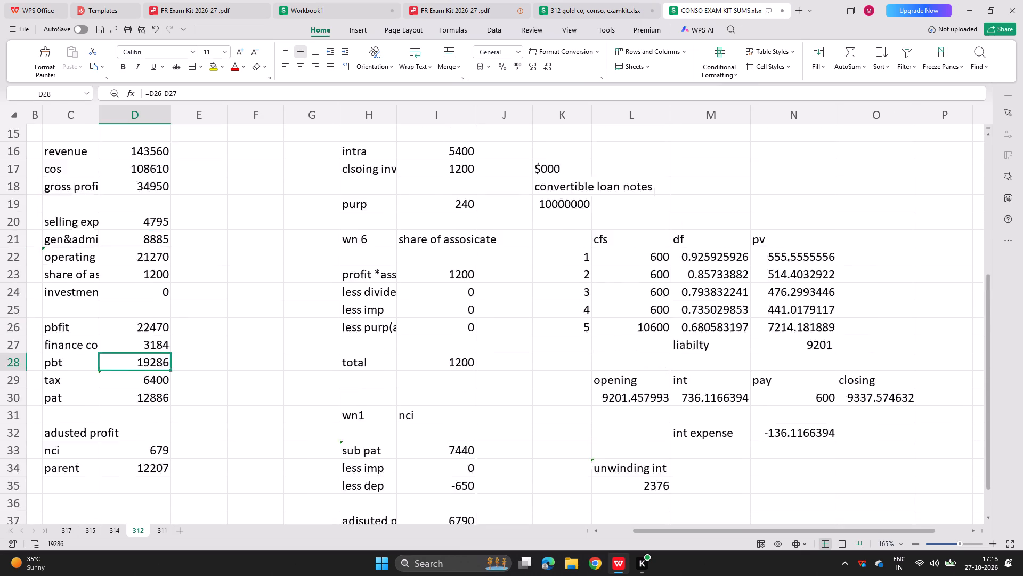
scroll(478, 245, up, 2)
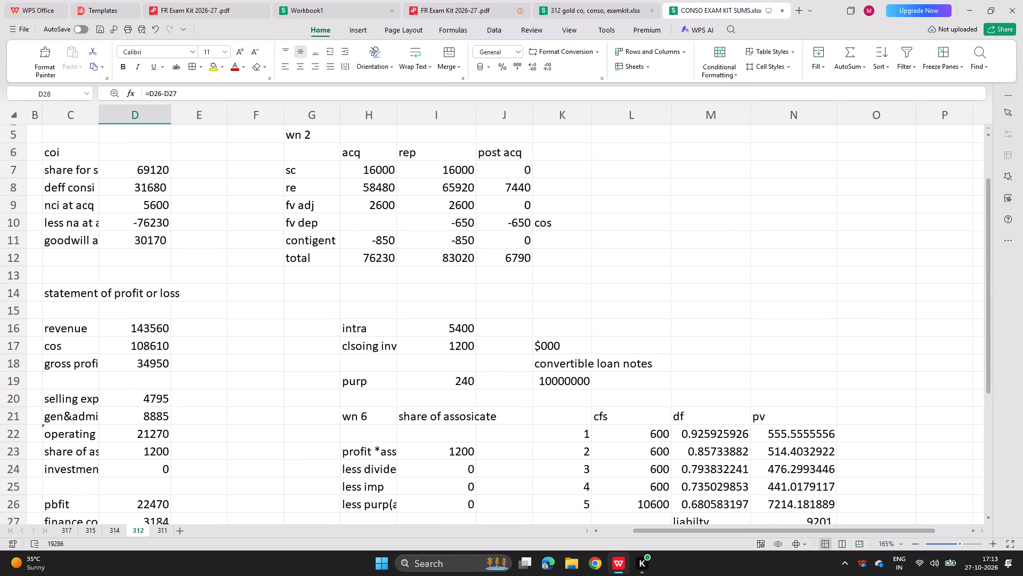
double_click(366, 182)
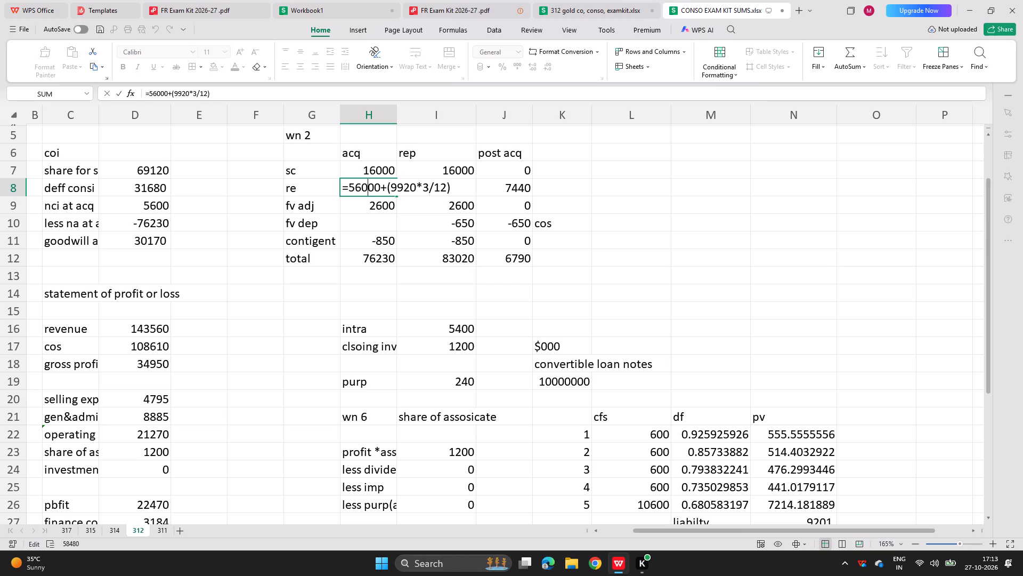
key(Return)
click(589, 0)
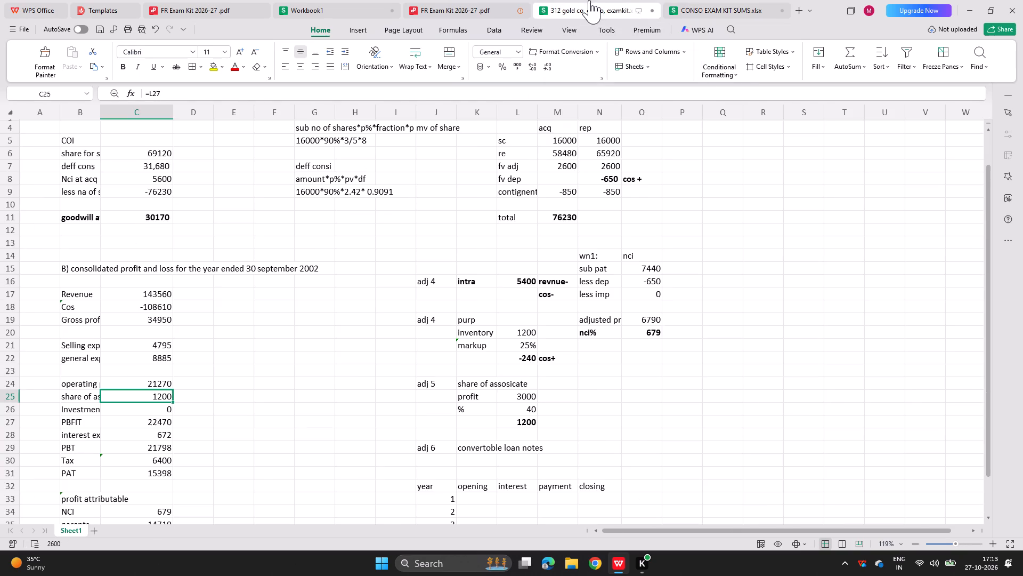
click(284, 0)
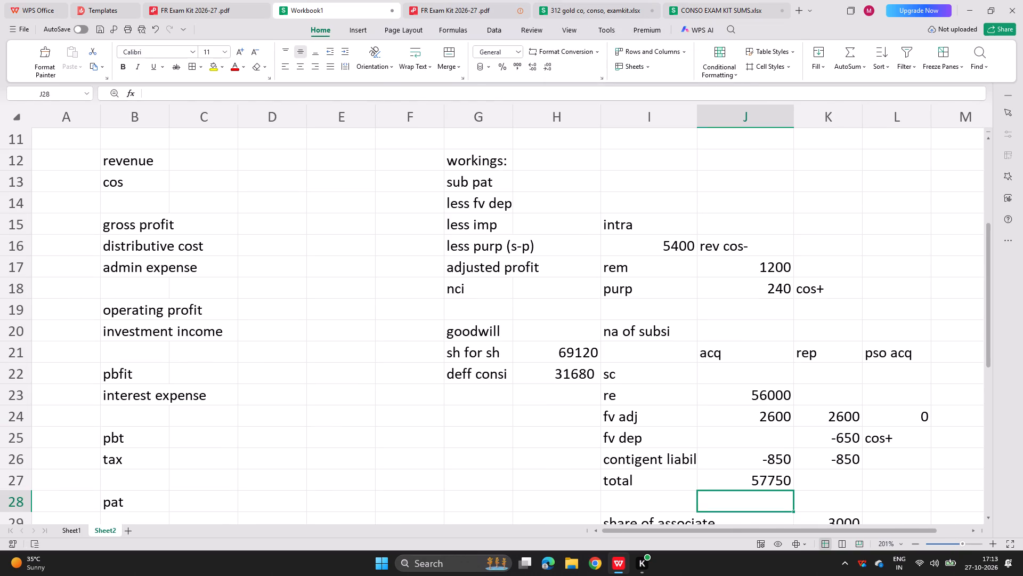
scroll(612, 430, down, 1)
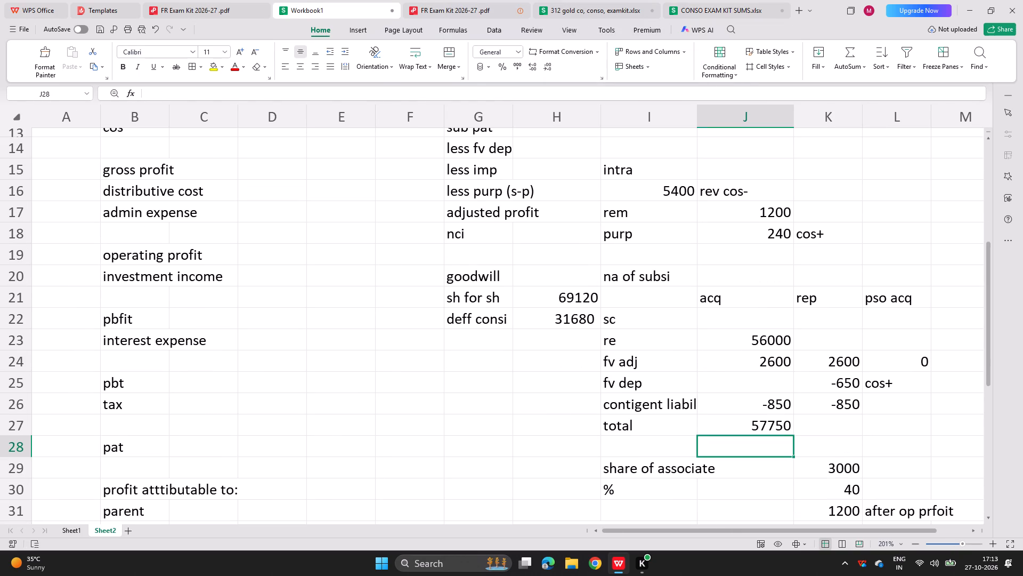
double_click(751, 343)
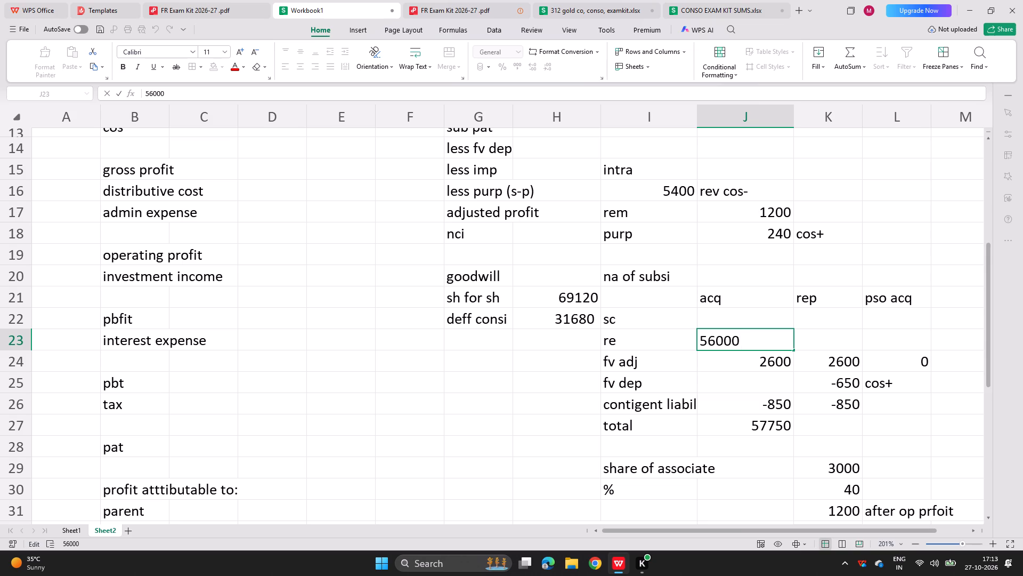
key(plus)
text(())
key(Left)
text(9920*3/12)
key(Return)
double_click(738, 339)
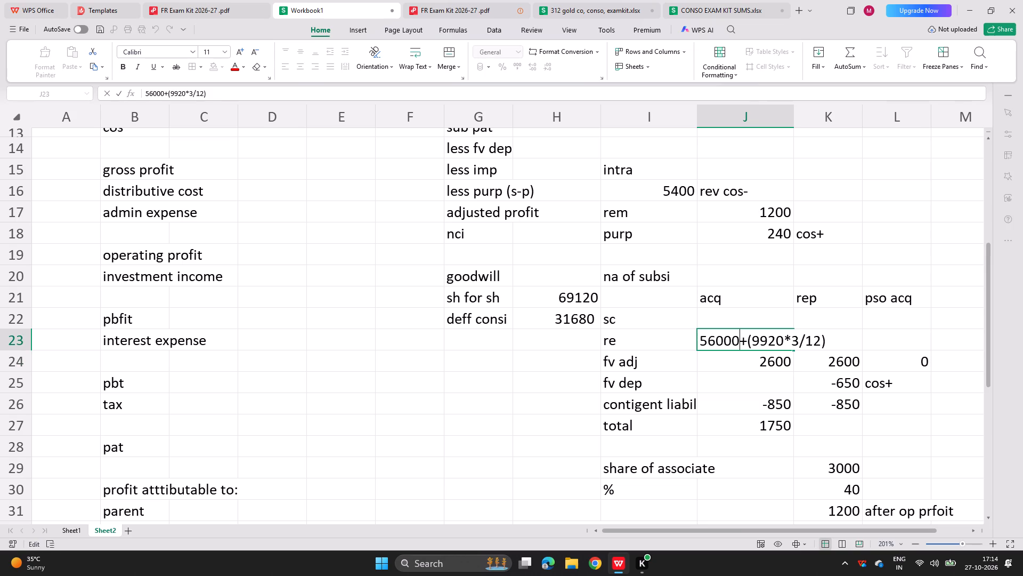
click(702, 340)
key(equal)
key(Return)
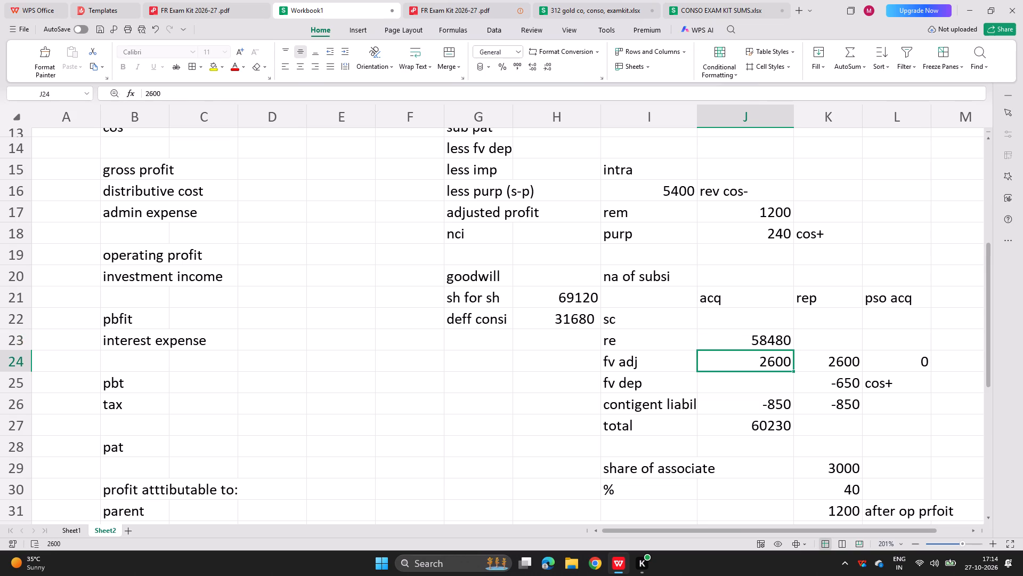
Enter the reporting-date retained earnings in Workbook1 K23 as =56000+9920, following the re row in CONSO EXAM KIT SUMS.
click(823, 336)
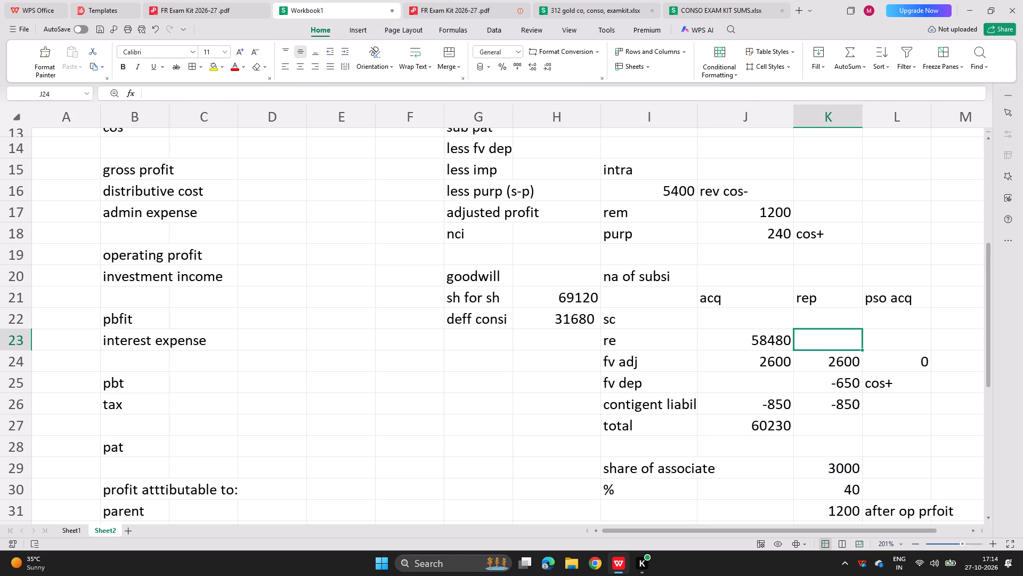
click(688, 0)
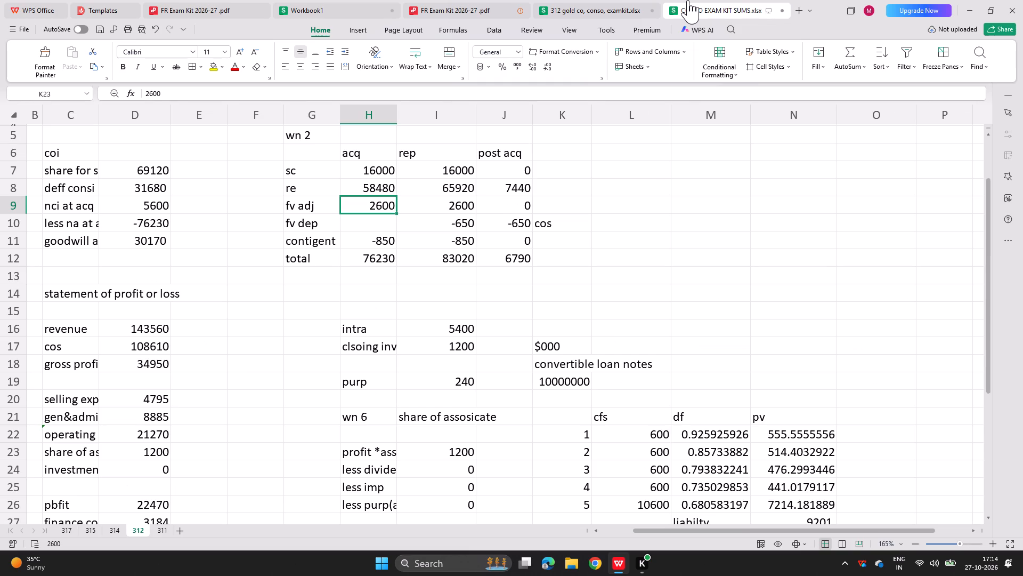
double_click(451, 187)
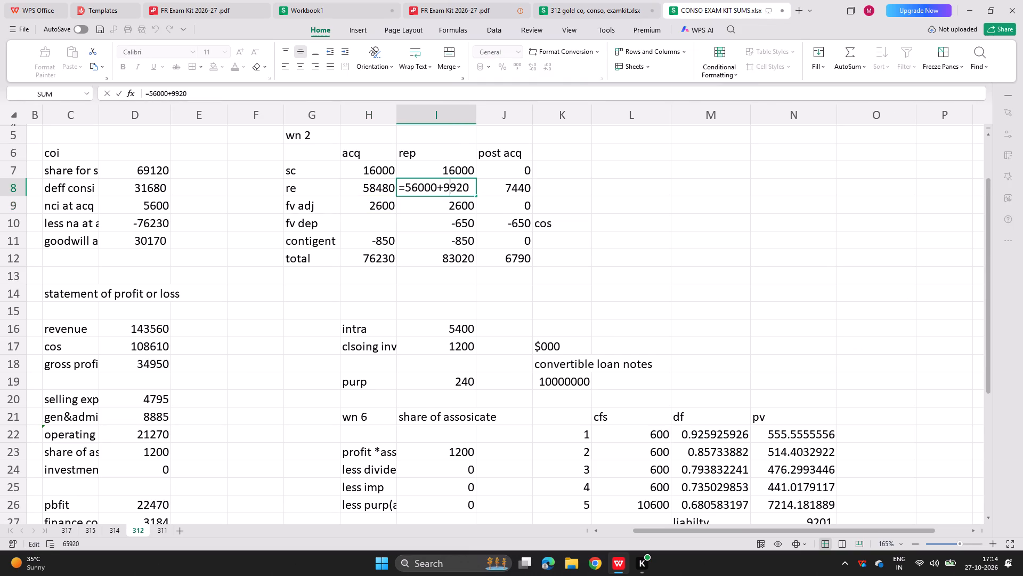
key(Return)
click(329, 0)
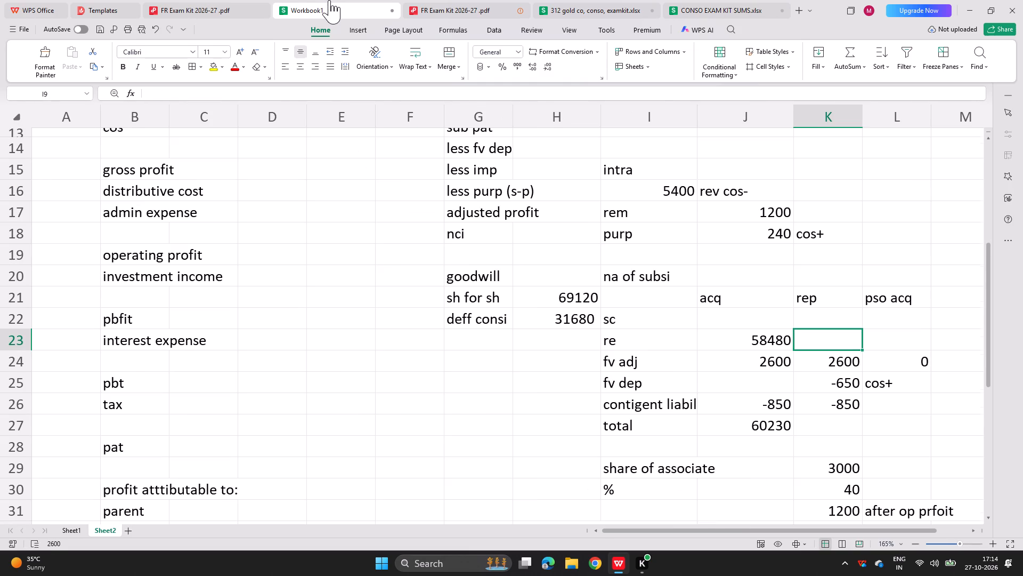
text(=56000+9920)
key(Return)
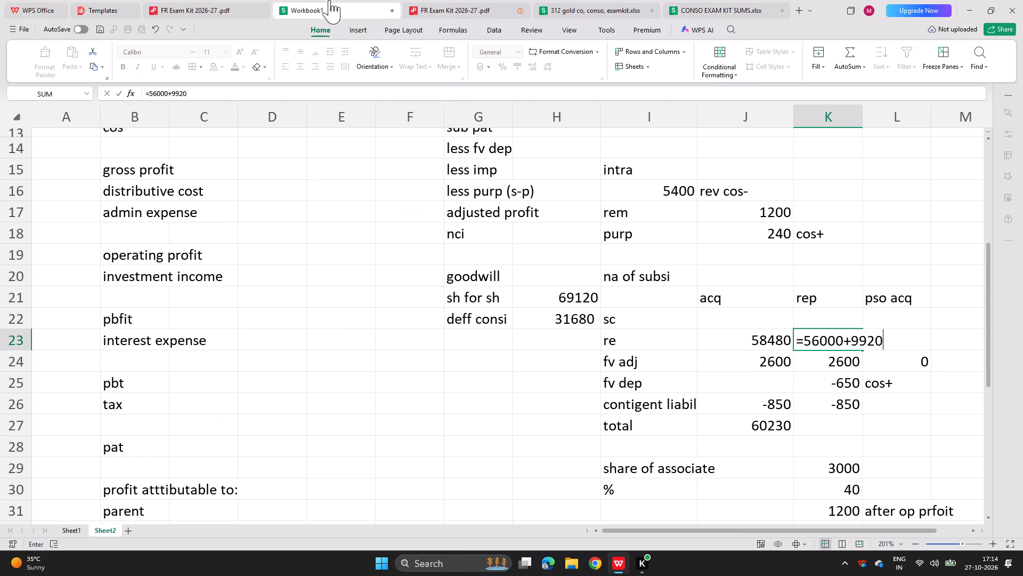
Enter share capital of 16000 in both the acquisition and reporting columns, J22 and K22, after checking the CONSO EXAM KIT SUMS working.
key(Up)
key(Up)
key(Left)
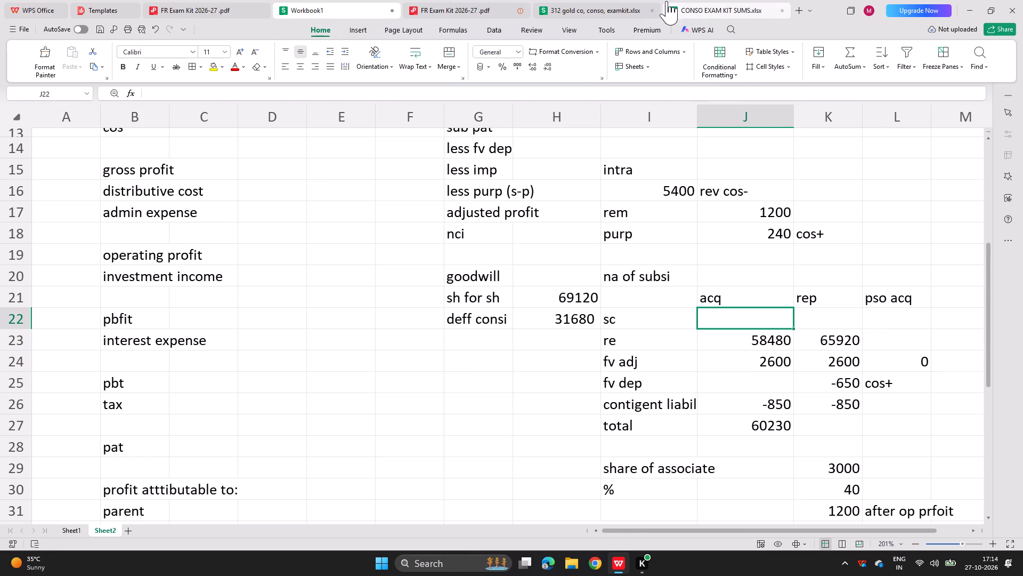
click(672, 5)
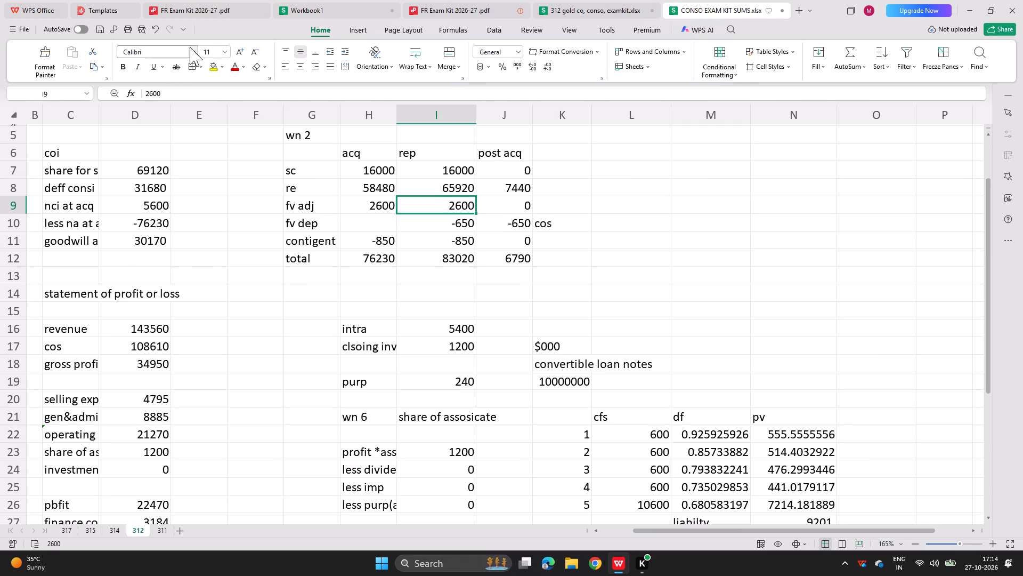
click(301, 0)
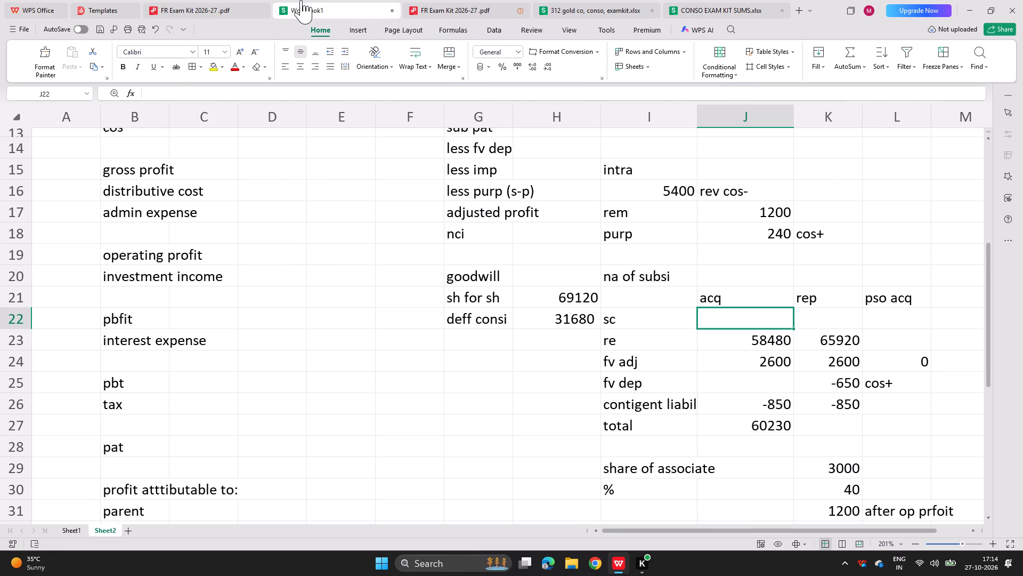
text(16000)
key(Right)
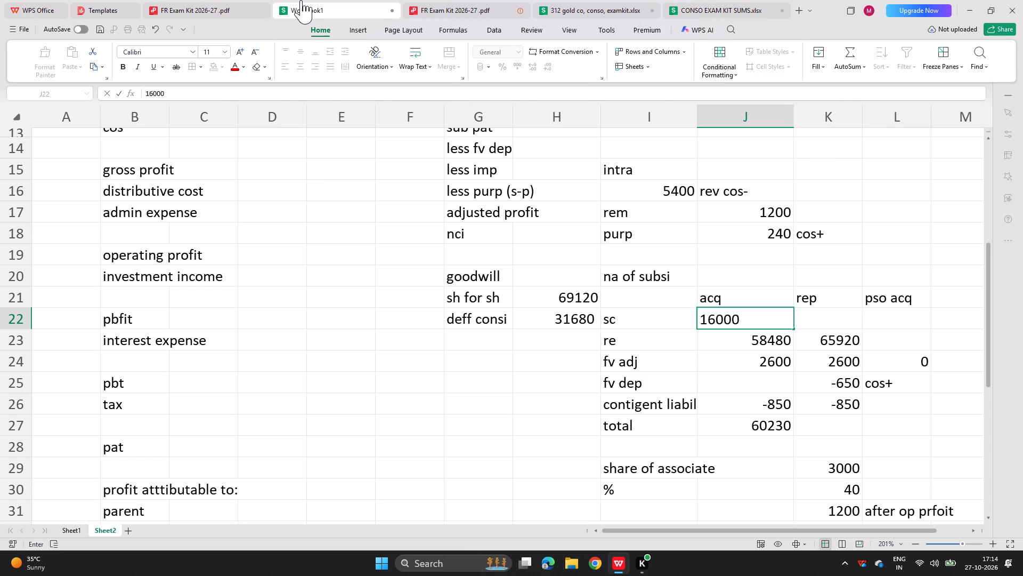
text(16000)
key(Right)
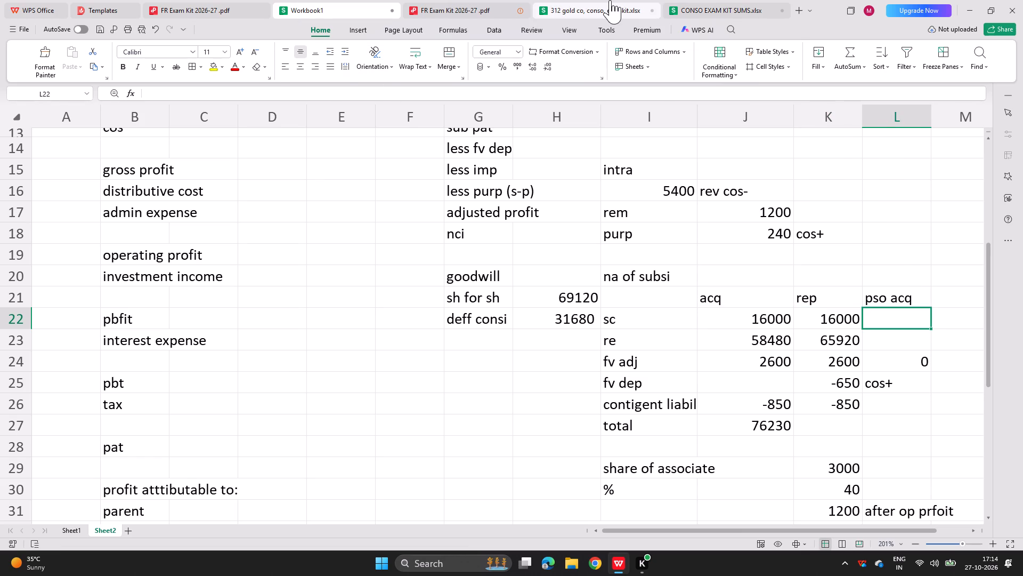
Examine how nci at acq is calculated in the goodwill working on sheet 312 of CONSO EXAM KIT SUMS.
click(693, 0)
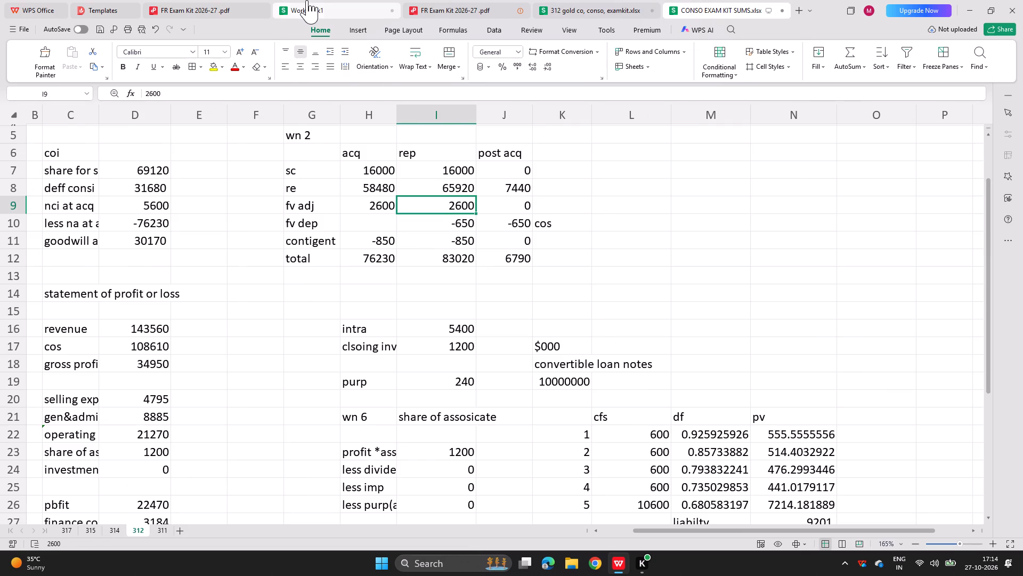
click(307, 0)
click(709, 2)
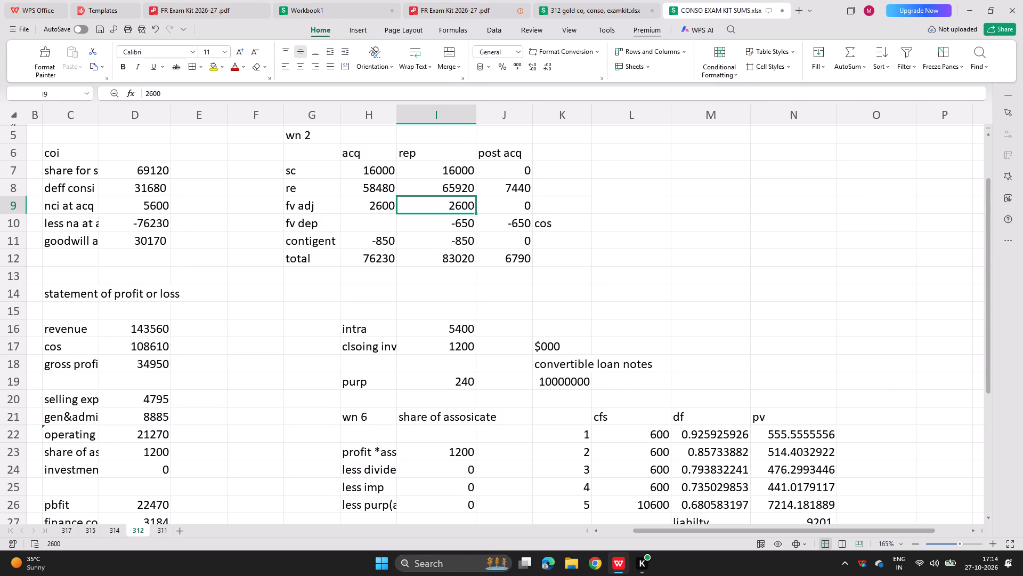
double_click(142, 212)
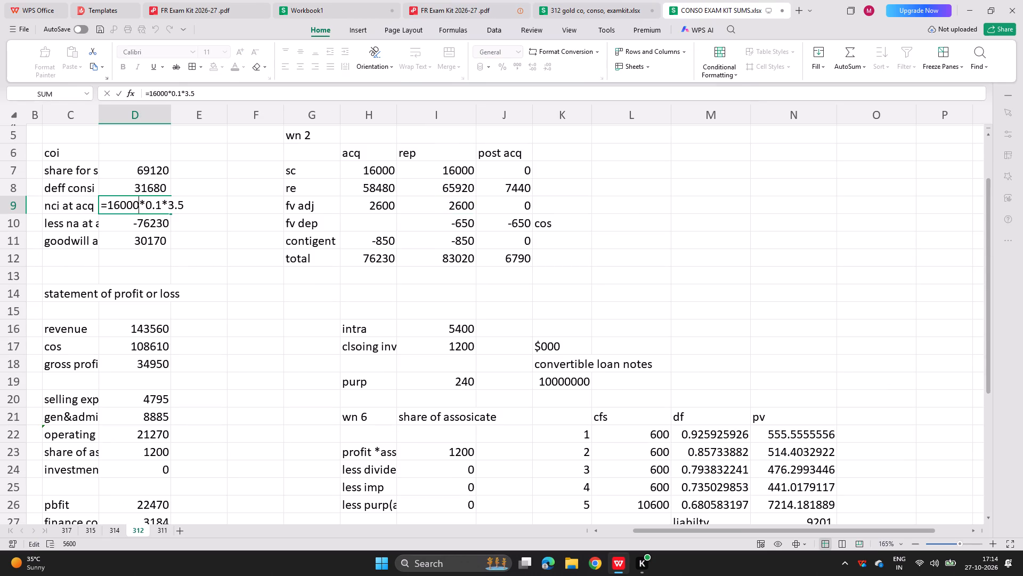
key(Return)
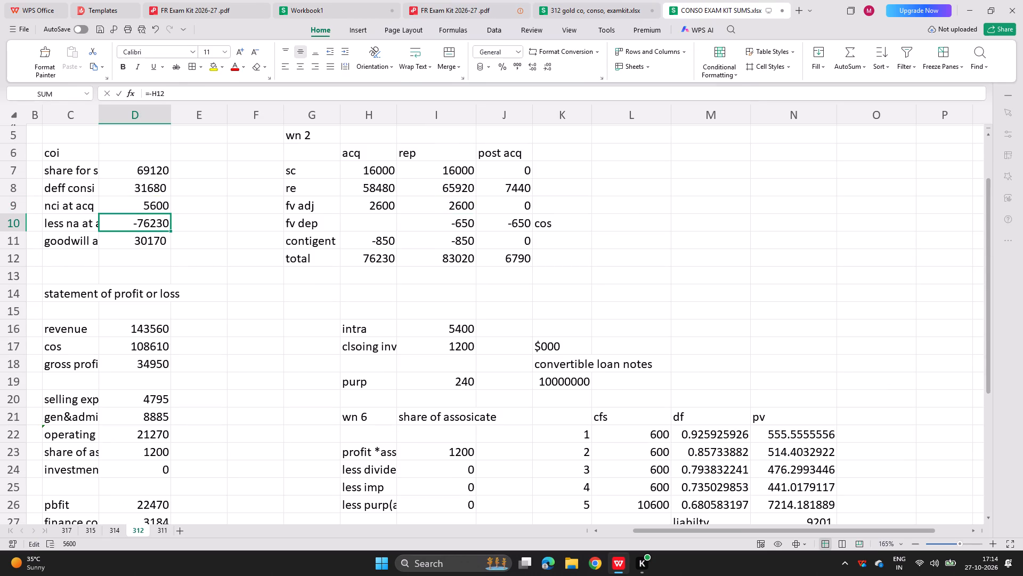
click(344, 1)
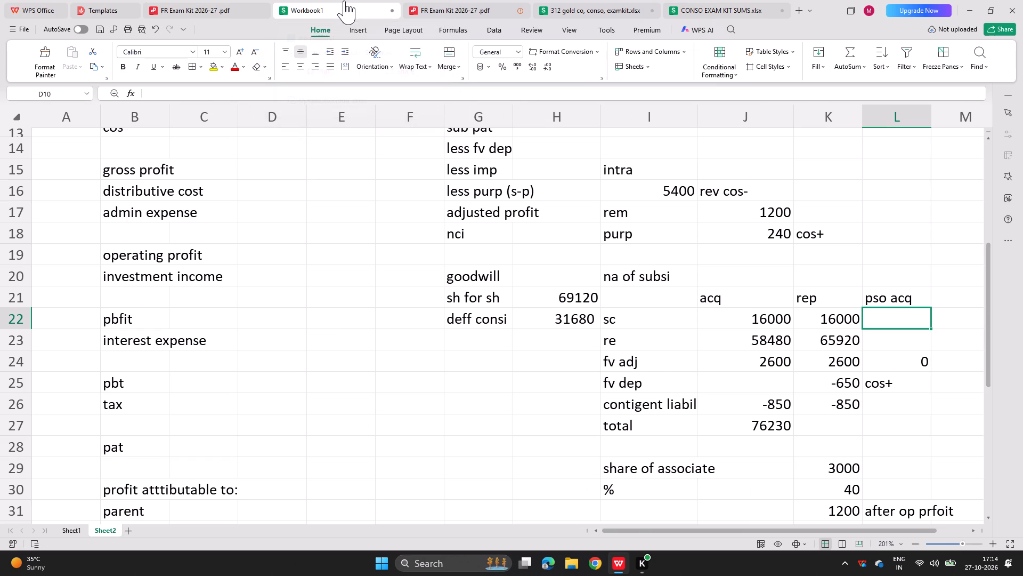
Fill the less na at acq amount in D7 with =-J27, linking it to the acquisition total of the subsidiary net assets.
scroll(184, 213, up, 11)
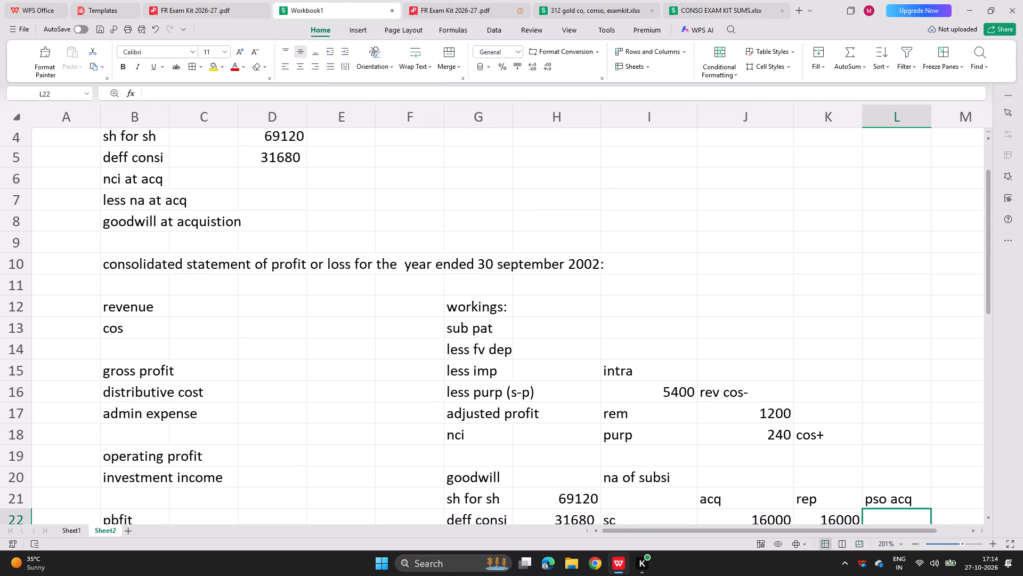
click(275, 264)
text(=-)
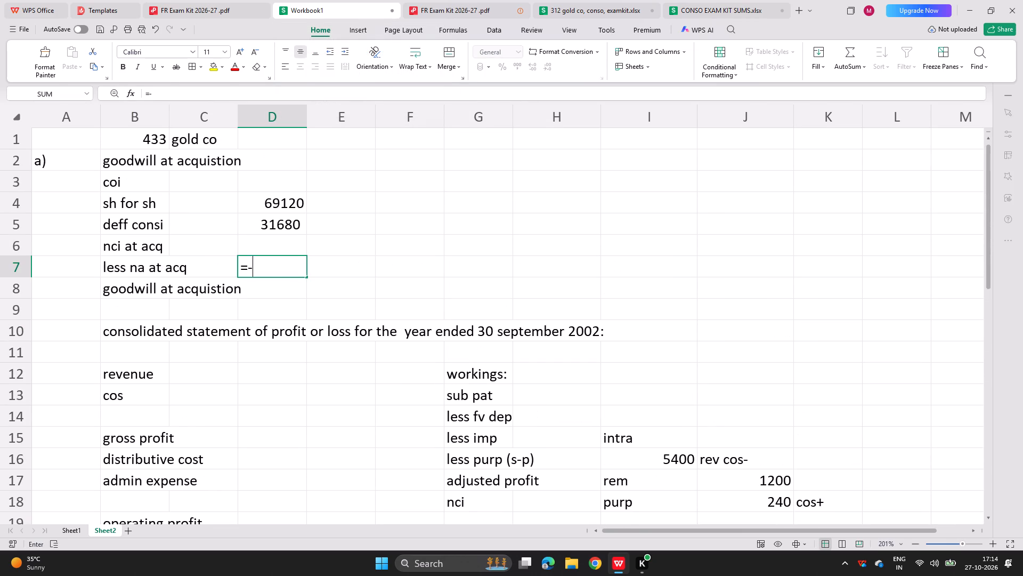
key(Right)
key(Right)
key(Right)
key(Right)
key(Down)
key(Down)
key(Down)
key(Down)
key(Down)
key(Down)
key(Down)
key(Down)
key(Down)
key(Down)
key(Down)
key(Down)
key(Down)
key(Down)
key(Down)
key(Down)
key(Down)
key(Down)
key(Down)
key(Down)
key(Down)
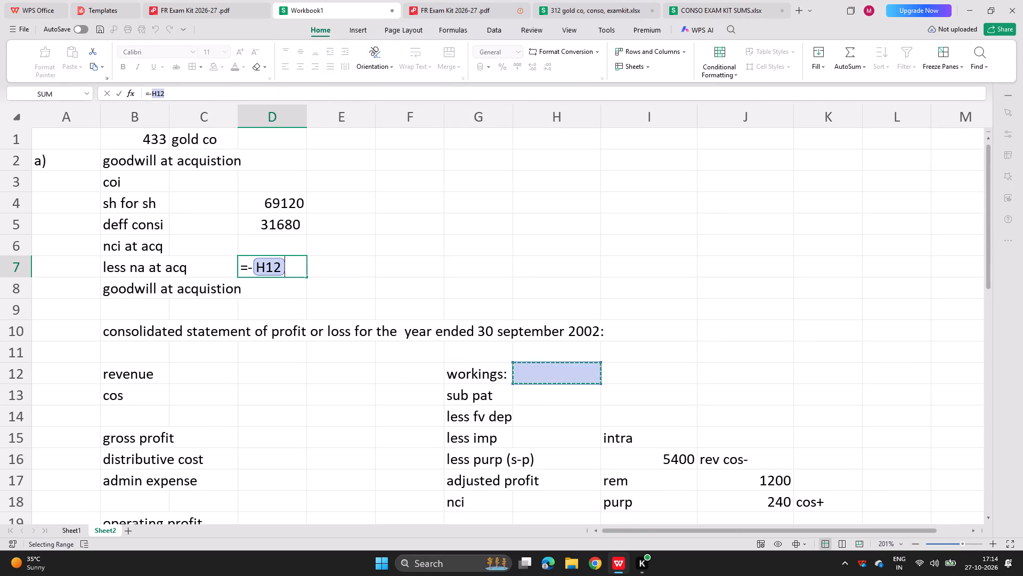
key(Right)
key(Right)
key(Right)
key(Left)
key(Up)
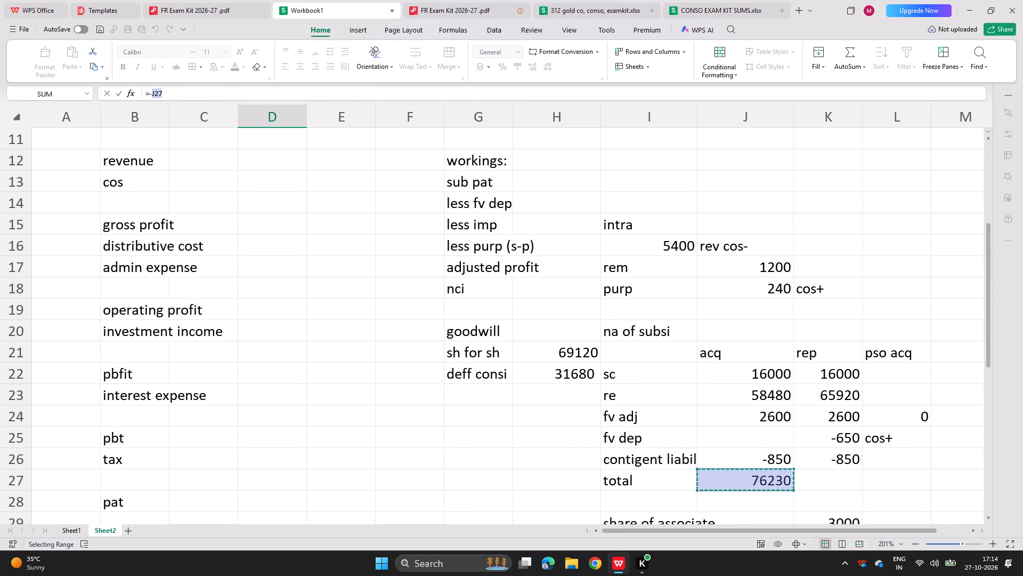
key(Return)
Enter the nci at acq amount in D6 with the formula =16000*0.1*305.
key(Up)
key(Up)
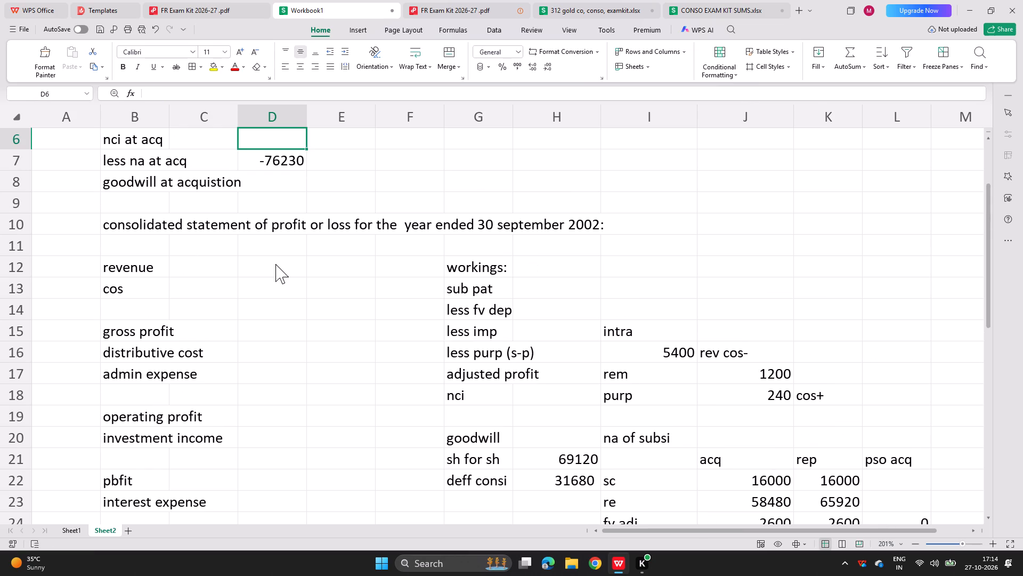
text(=16000*0.1*305)
key(Return)
key(Return)
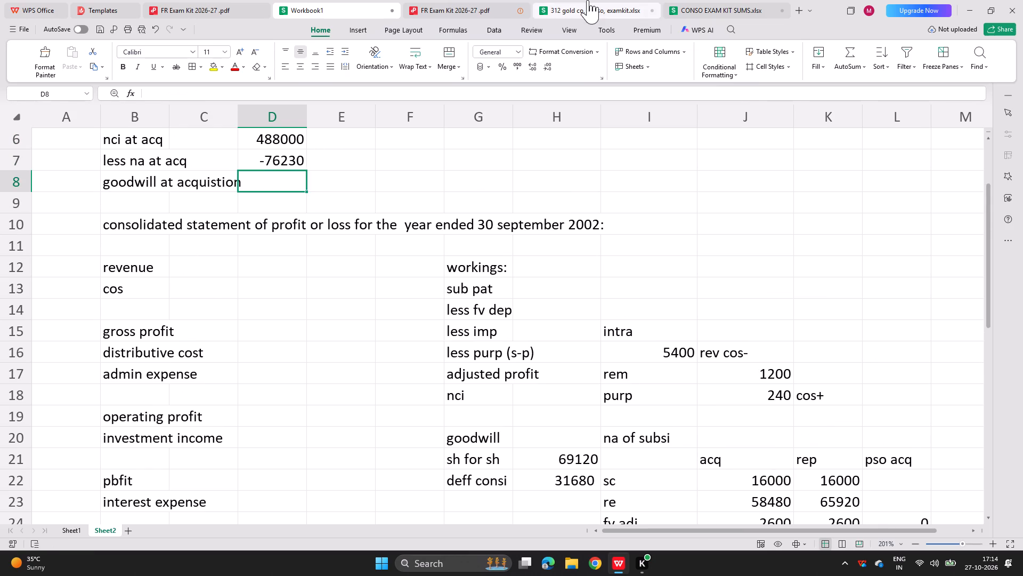
Correct the nci at acq formula in D6 to =16000*0.1*3.5 after checking the goodwill working in CONSO EXAM KIT SUMS.
click(726, 0)
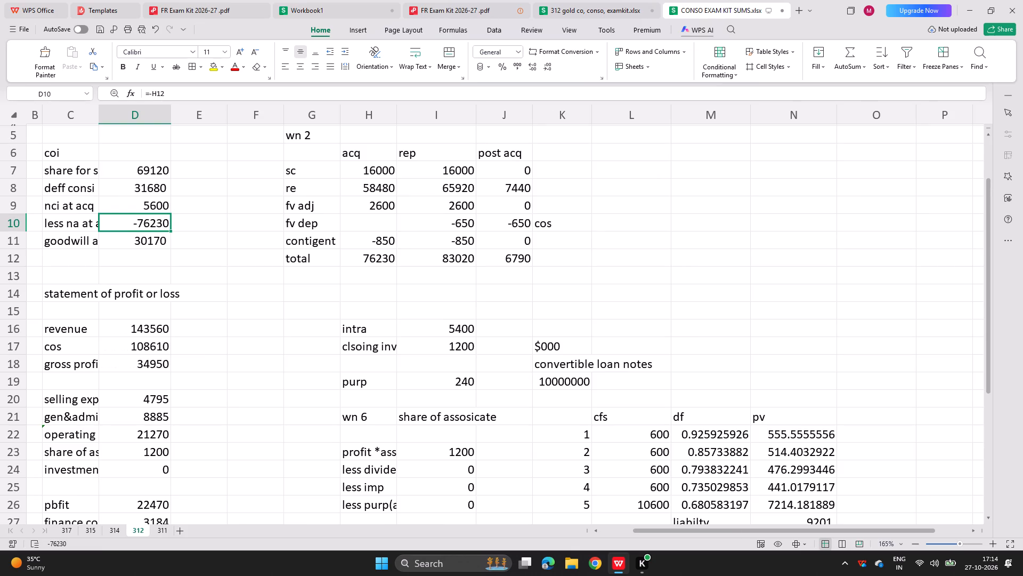
double_click(170, 208)
key(Return)
click(294, 3)
double_click(268, 147)
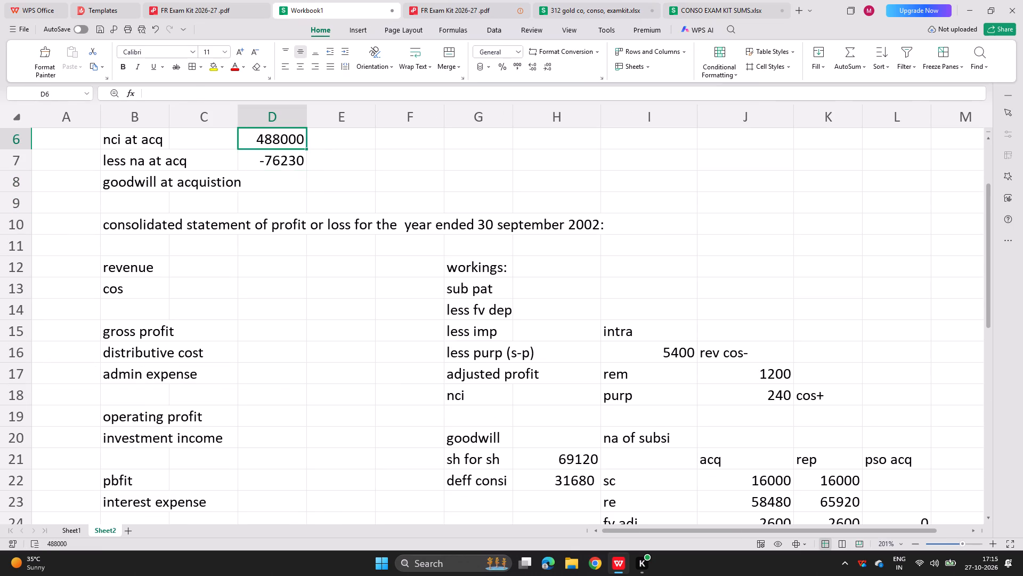
click(351, 139)
key(BackSpace)
key(BackSpace)
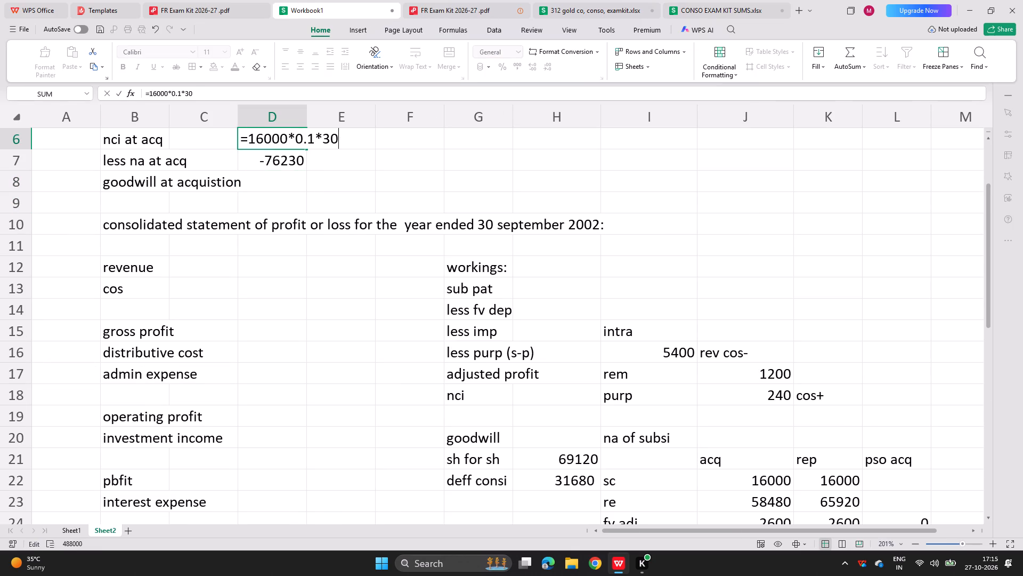
text(.5)
key(Return)
Calculate goodwill at acquisition in D8 by summing D4:D7.
key(Return)
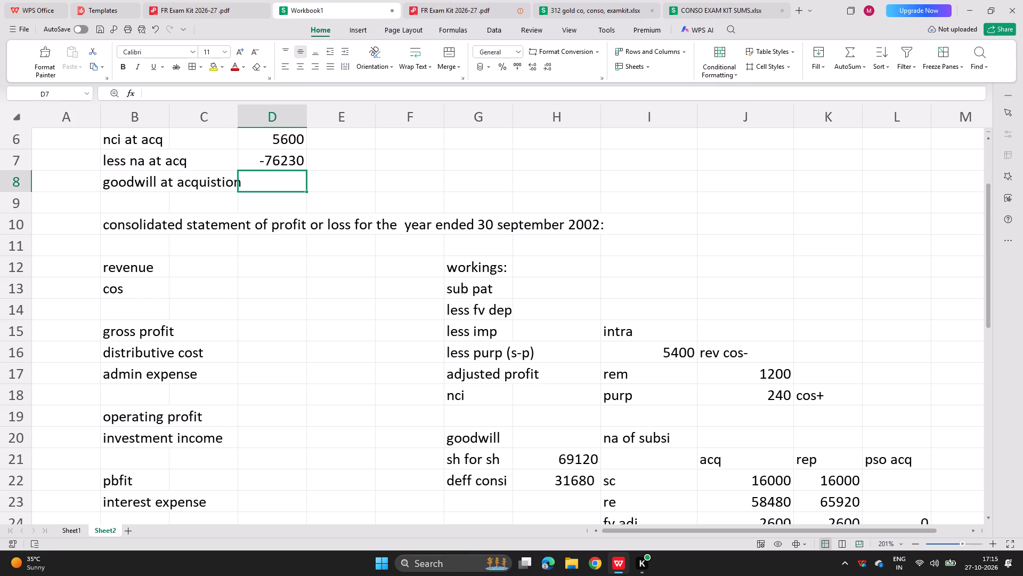
text(=sum()
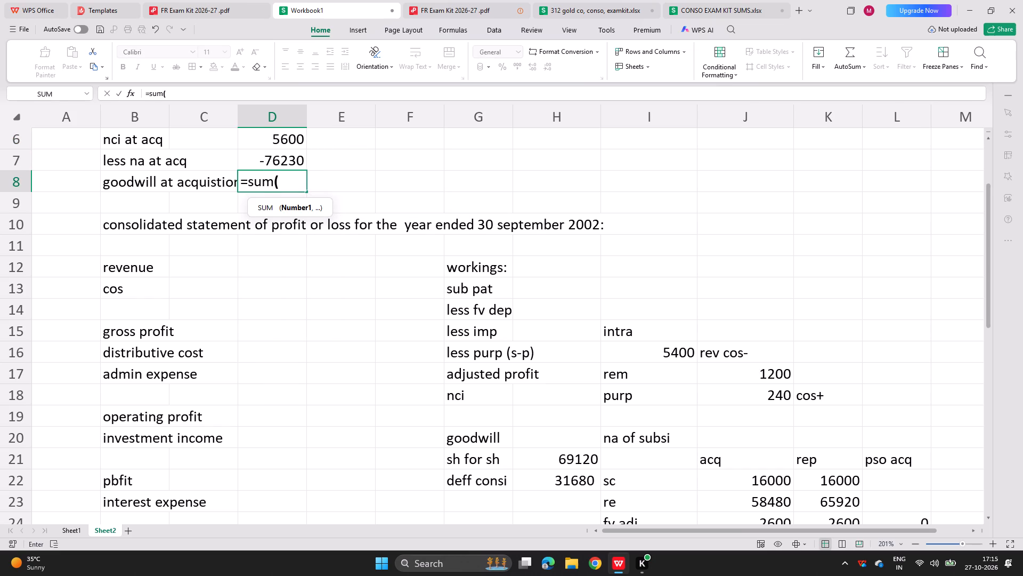
drag(273, 162, 288, 118)
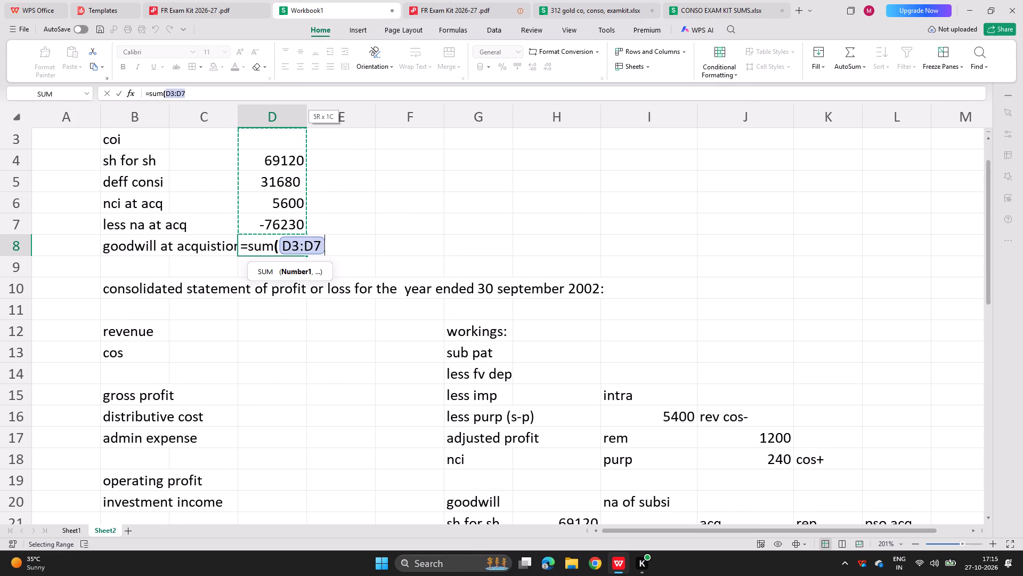
drag(288, 118, 285, 166)
key(Return)
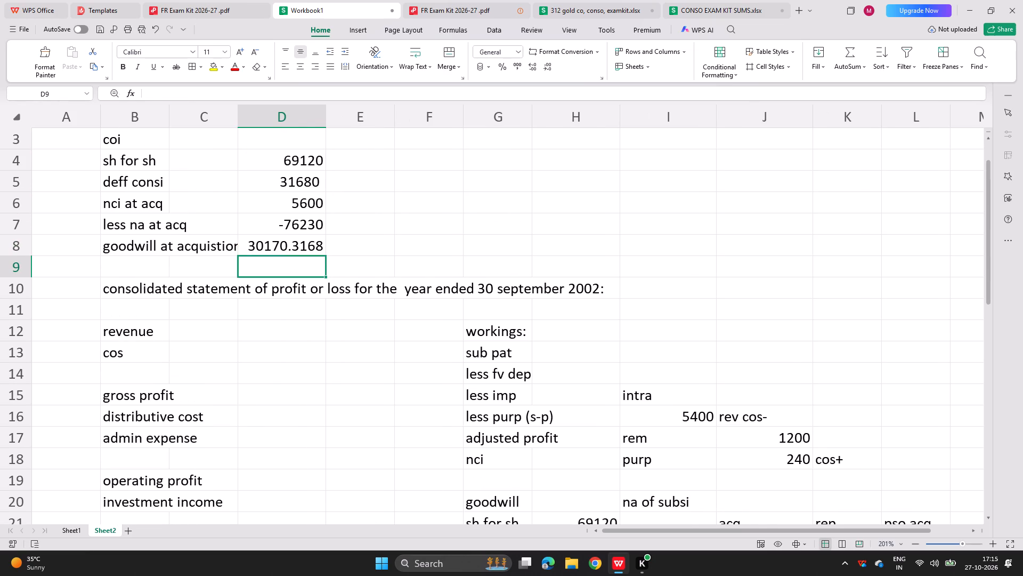
Compare the goodwill total with CONSO EXAM KIT SUMS and format D8 in Workbook1 to show no decimal places.
click(711, 0)
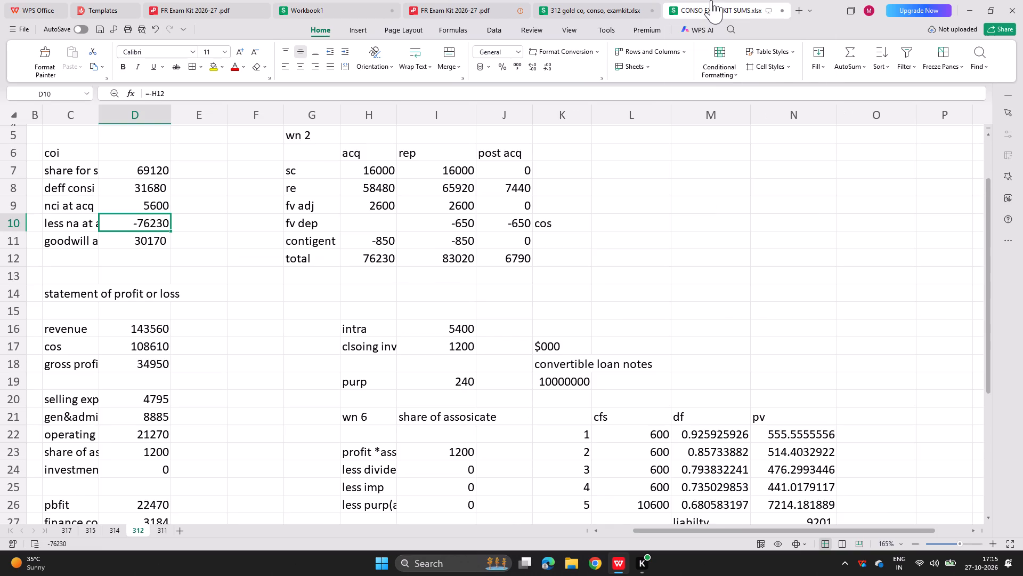
click(318, 0)
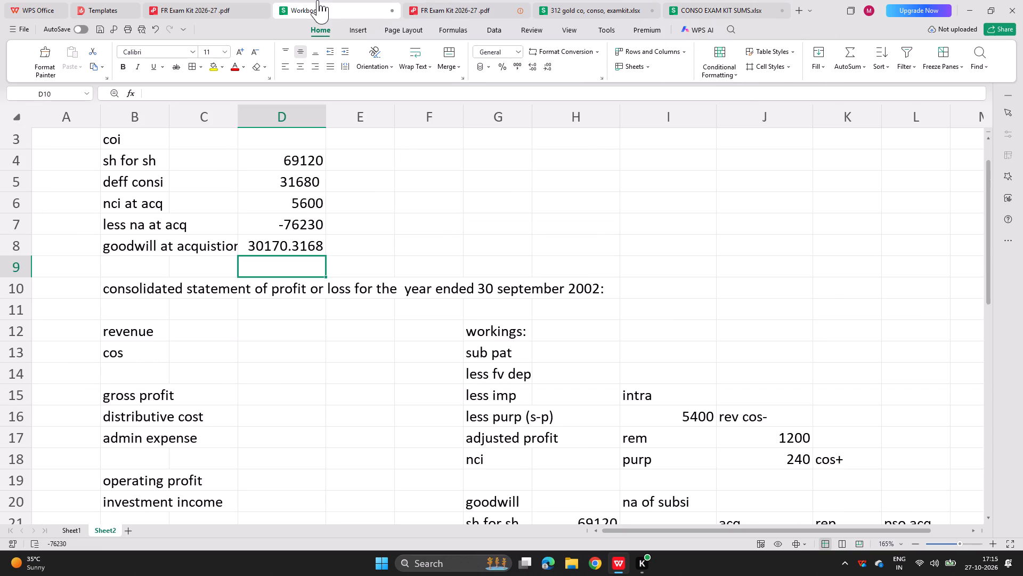
double_click(284, 245)
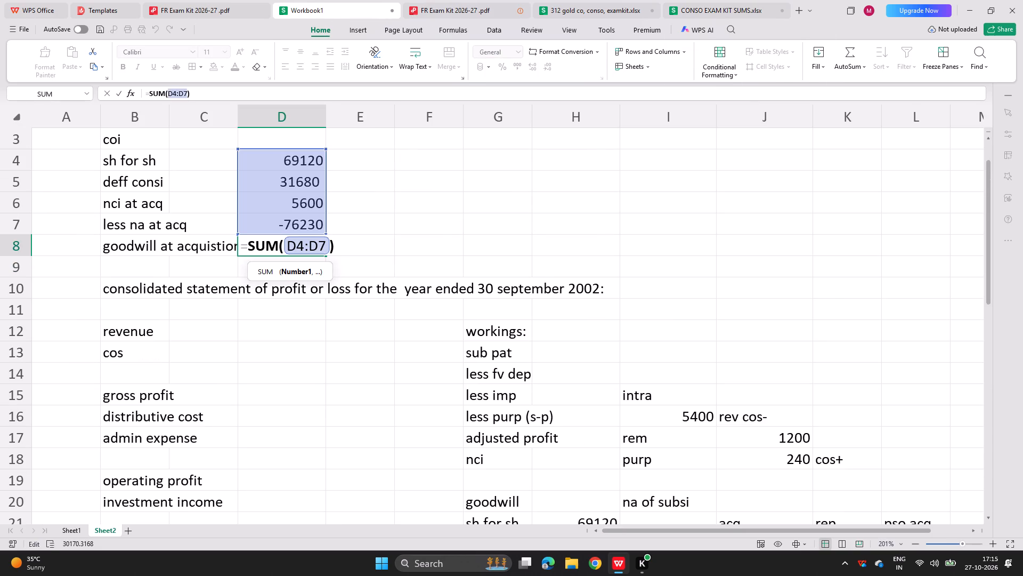
key(Return)
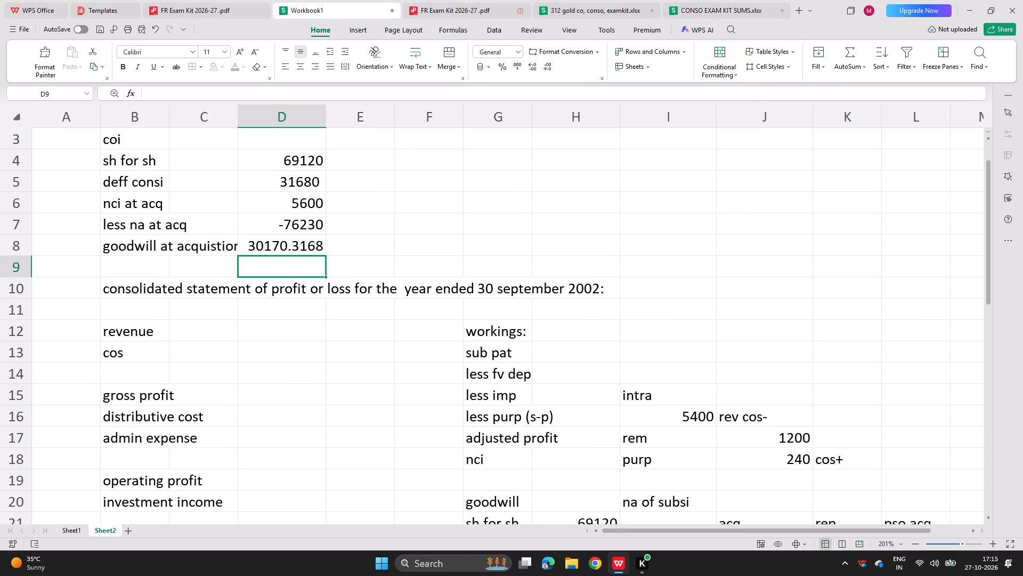
click(320, 245)
triple_click(545, 72)
triple_click(545, 72)
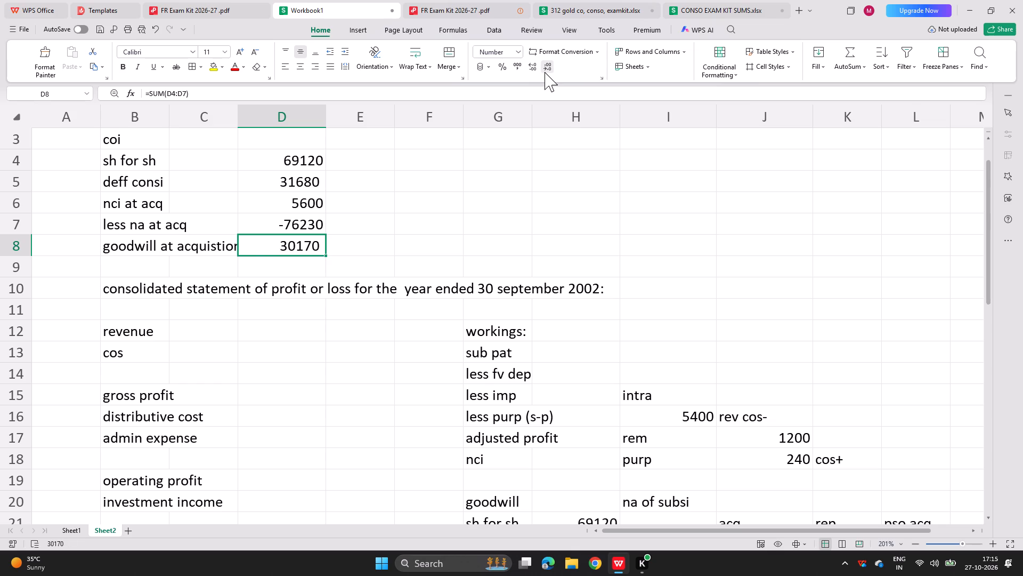
click(545, 72)
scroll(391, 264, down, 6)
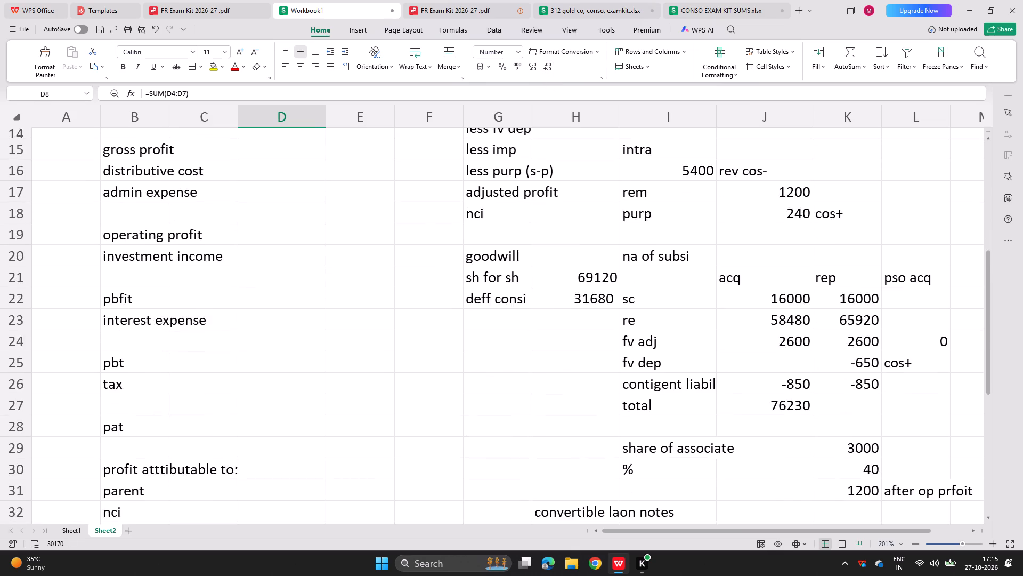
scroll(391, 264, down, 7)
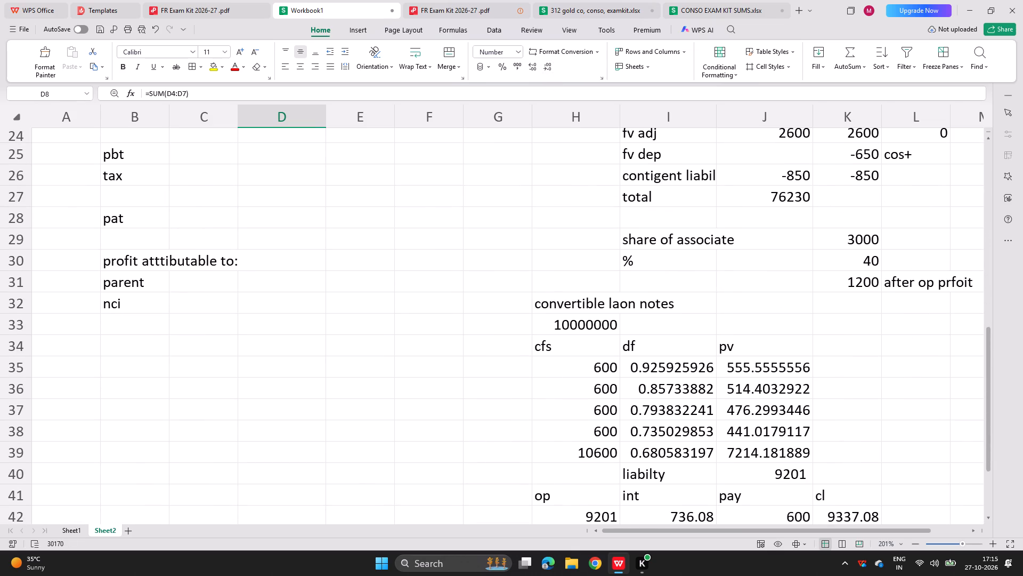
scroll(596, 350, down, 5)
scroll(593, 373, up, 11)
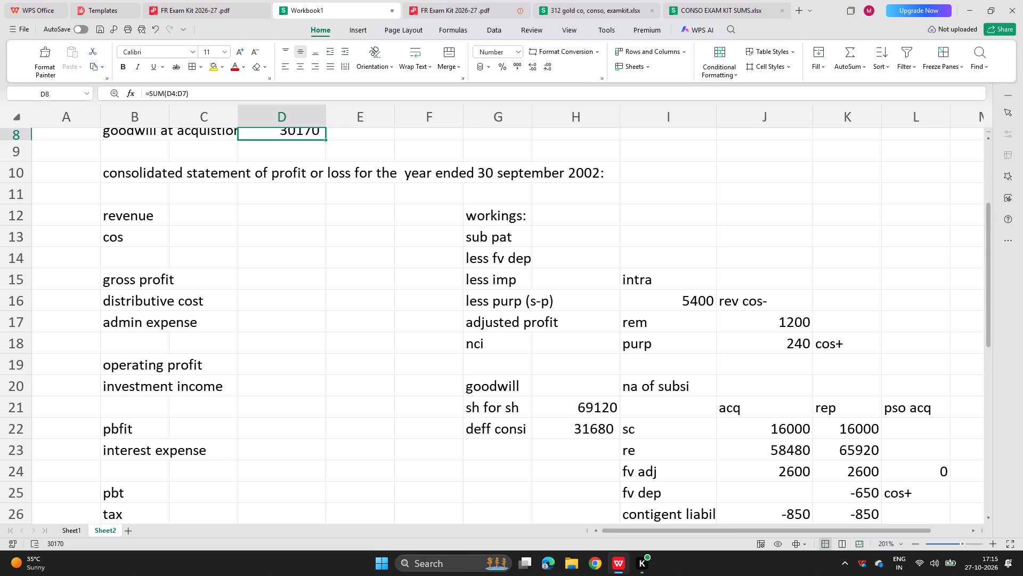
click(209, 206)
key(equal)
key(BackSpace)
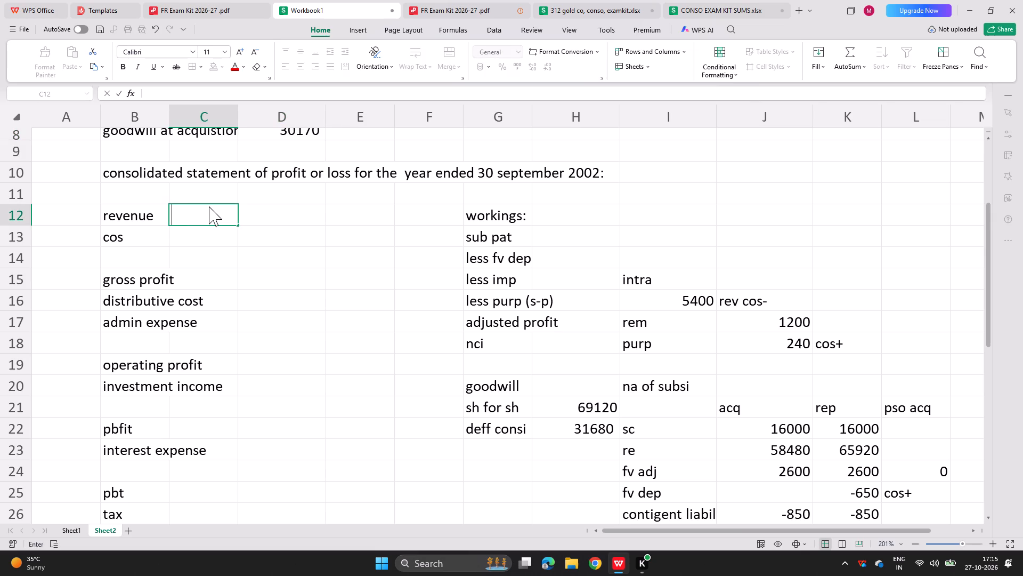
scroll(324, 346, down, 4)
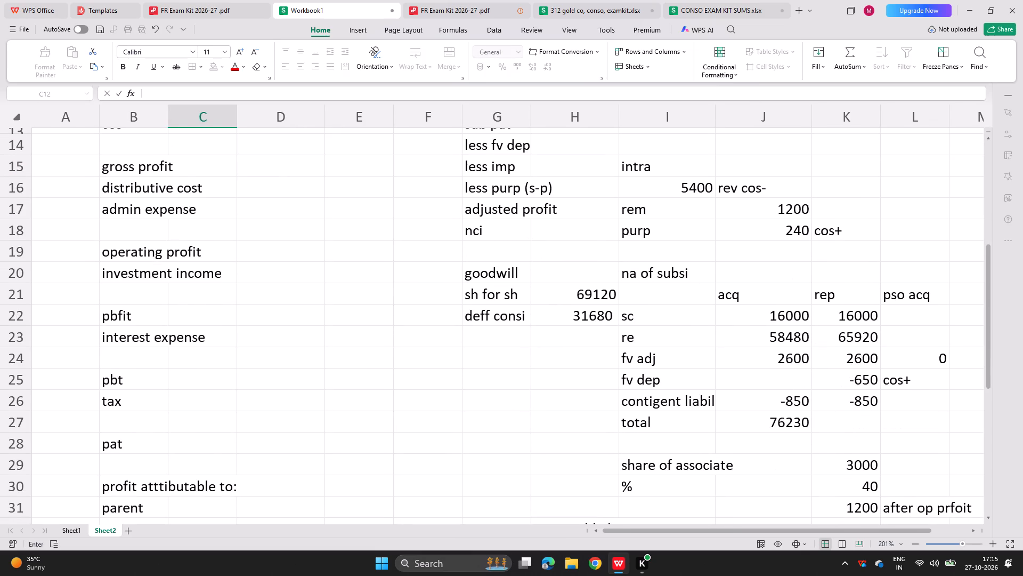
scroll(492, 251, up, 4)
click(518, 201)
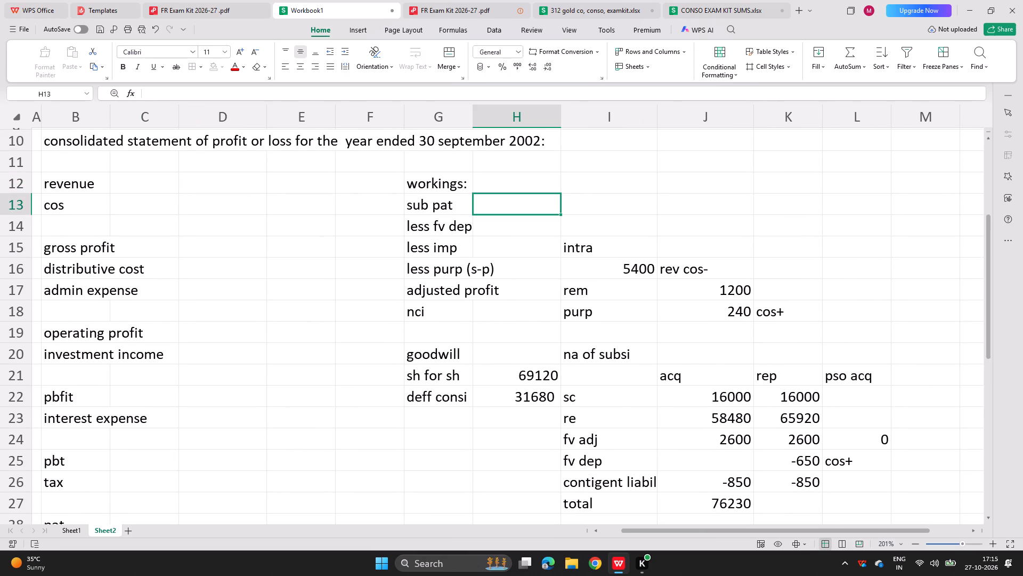
Delete the duplicate goodwill working with the sh for sh and deff consi entries in G20:H22.
scroll(518, 201, down, 2)
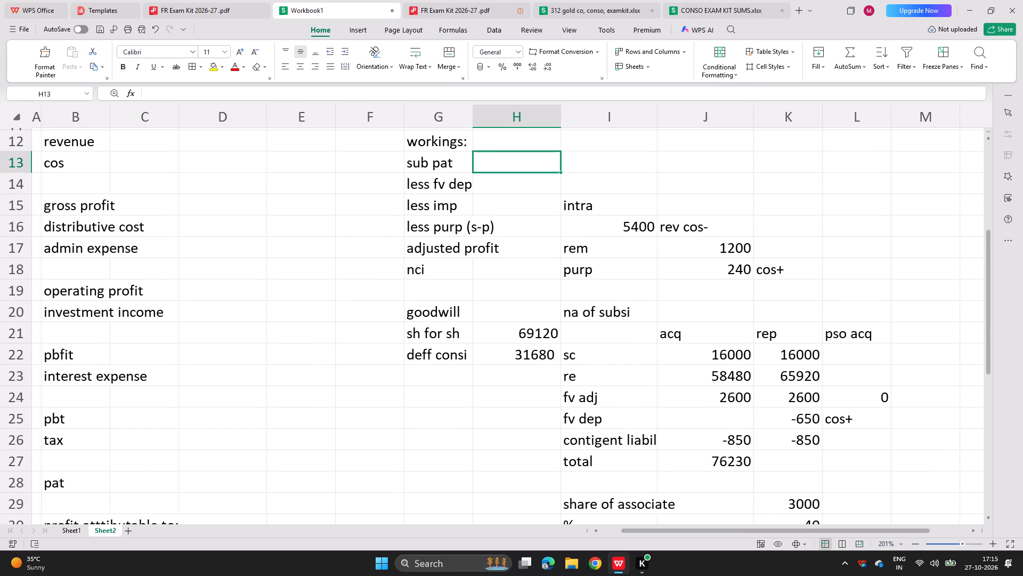
drag(428, 315, 511, 352)
key(Delete)
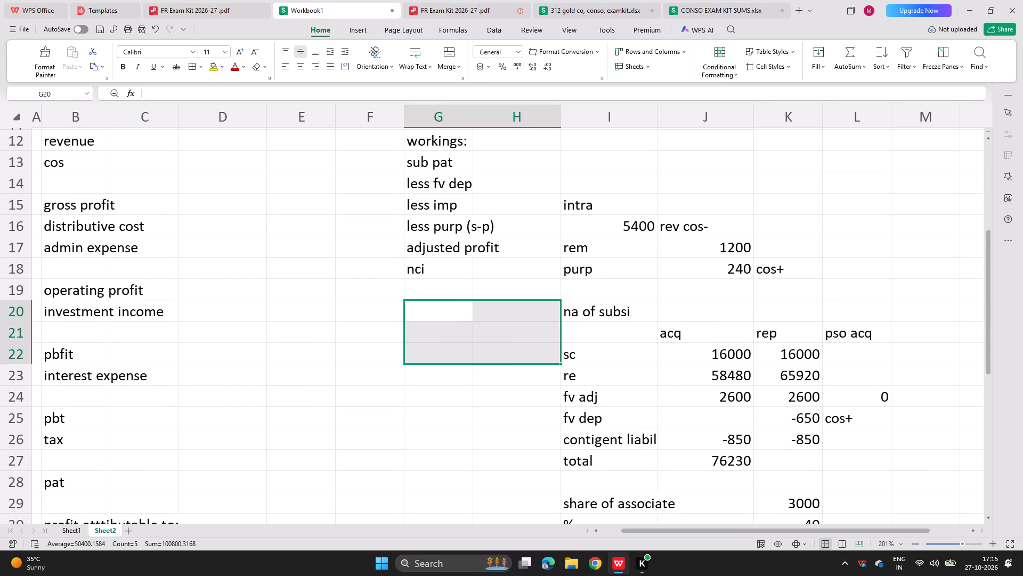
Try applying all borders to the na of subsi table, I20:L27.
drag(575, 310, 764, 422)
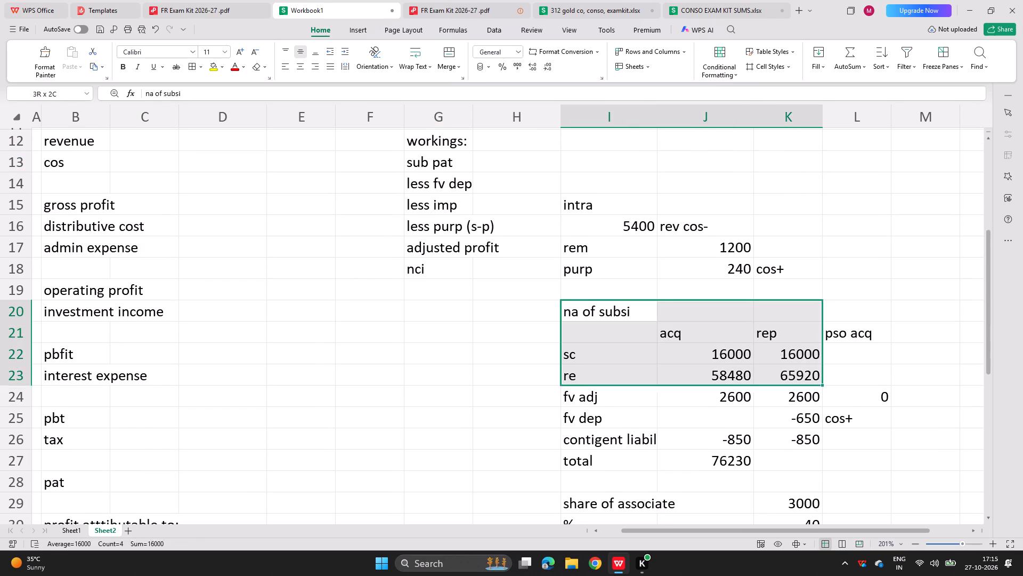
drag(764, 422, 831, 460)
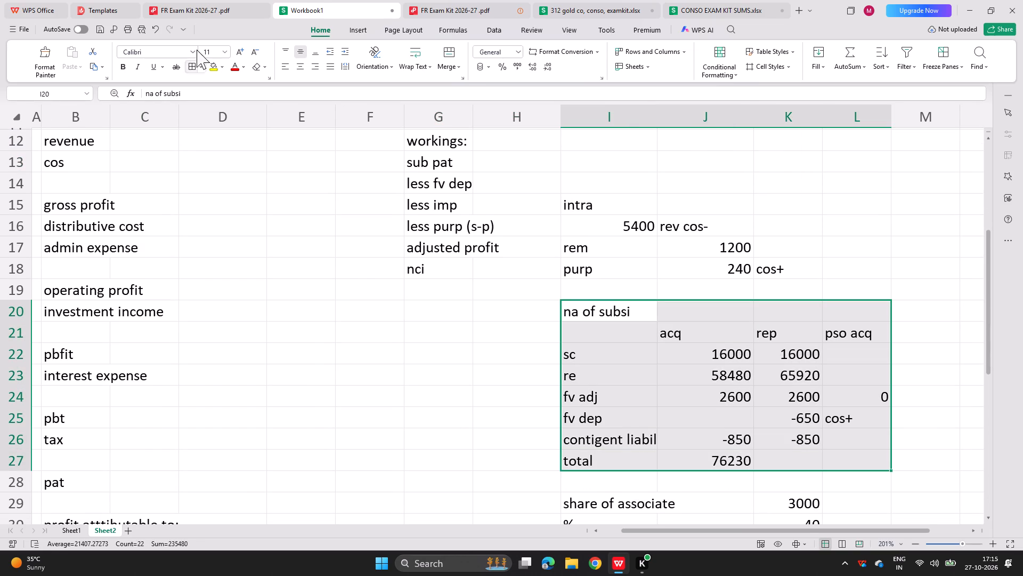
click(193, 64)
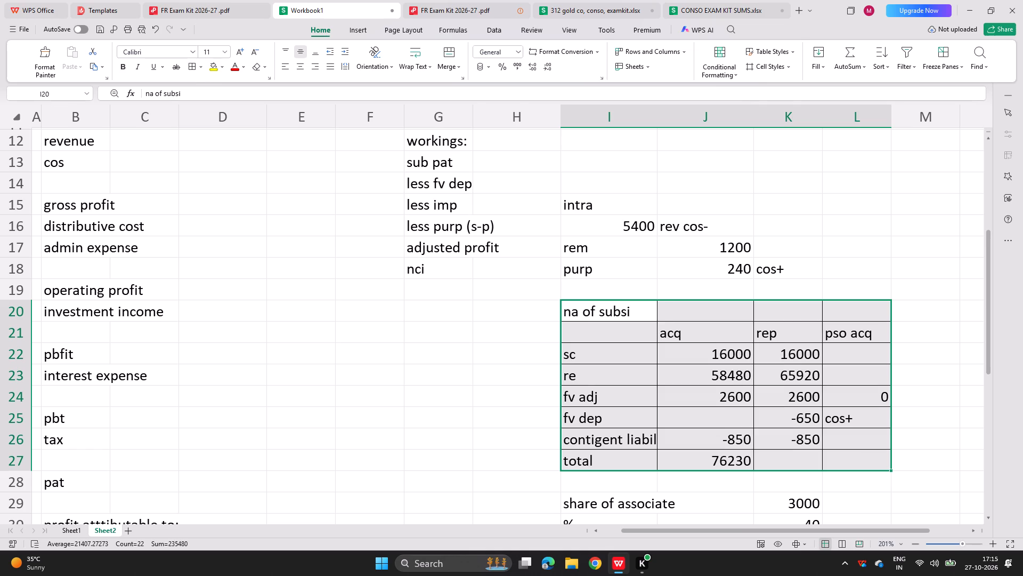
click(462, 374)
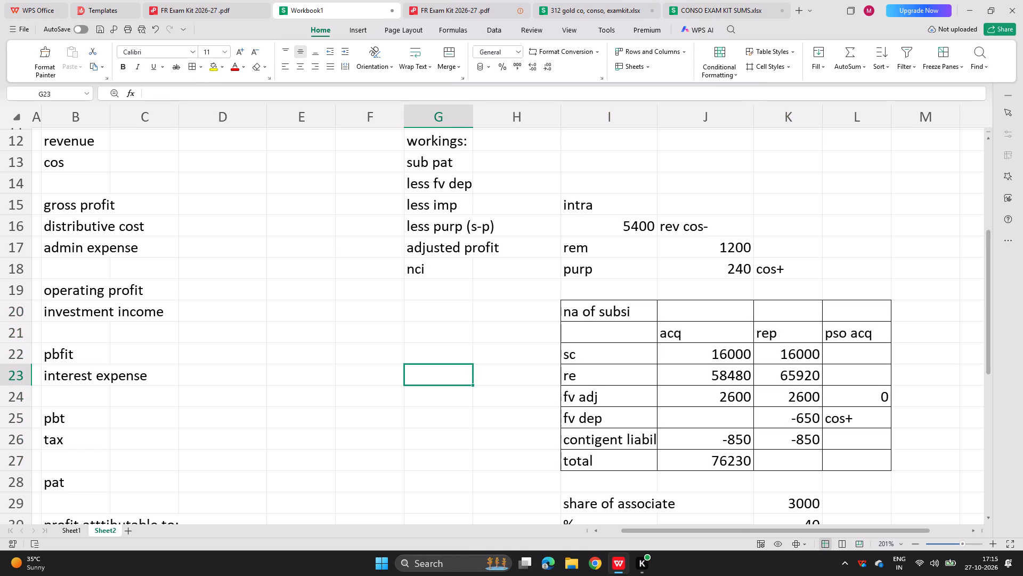
Clear the inner gridlines of the na of subsi table, I20:L27, and give it only a thick outside border.
drag(565, 306, 859, 459)
click(200, 69)
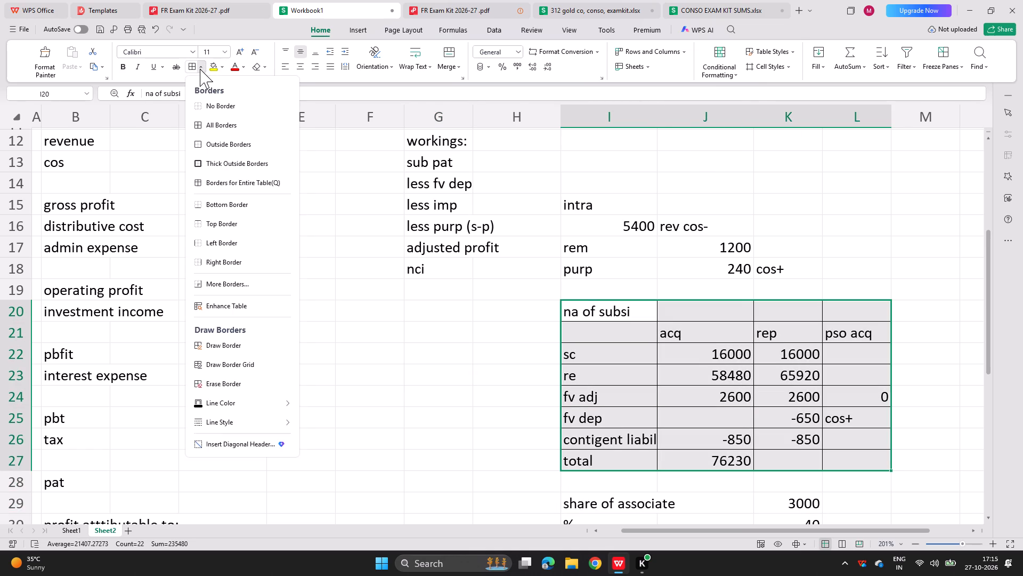
click(253, 163)
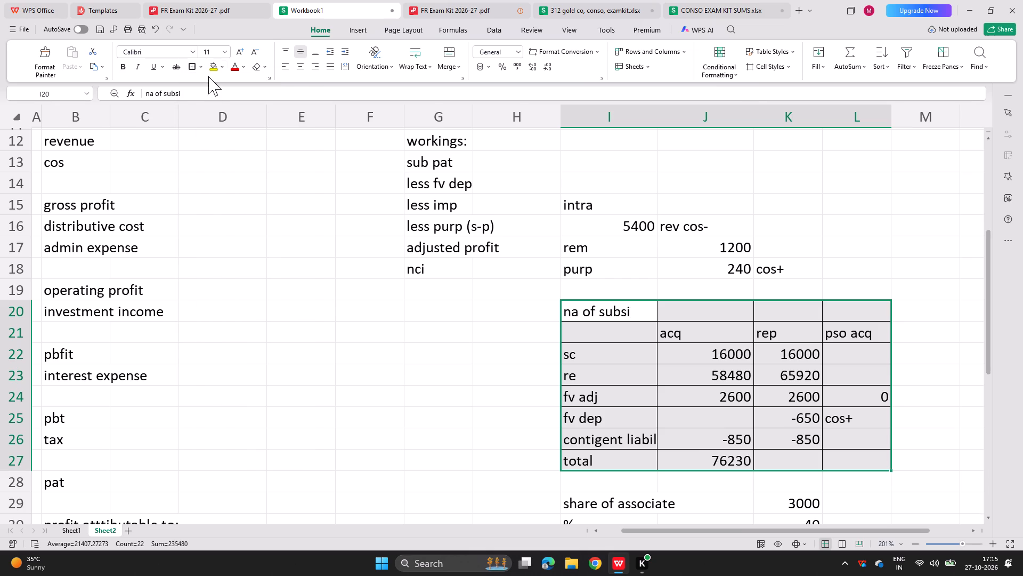
click(201, 66)
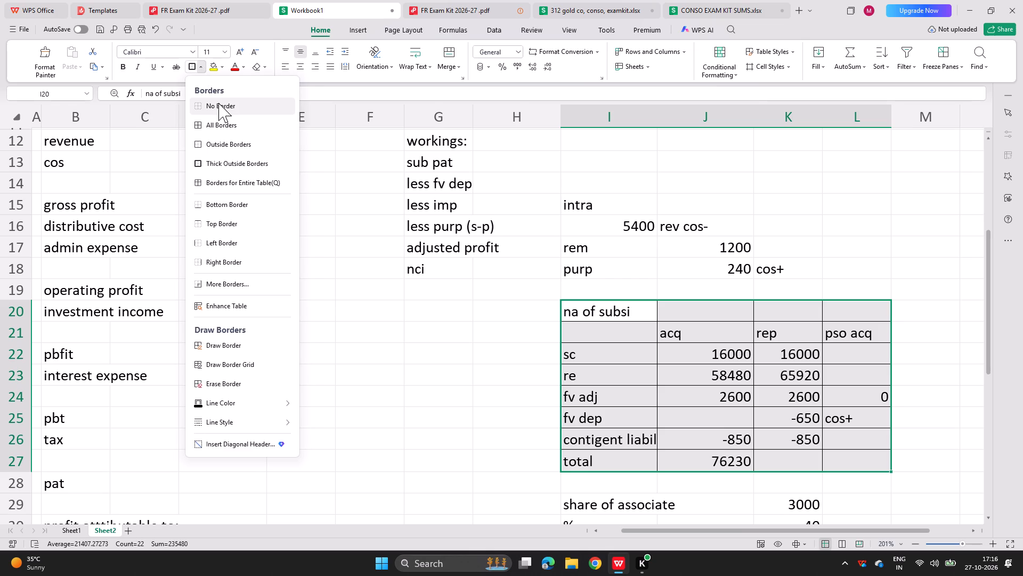
click(220, 105)
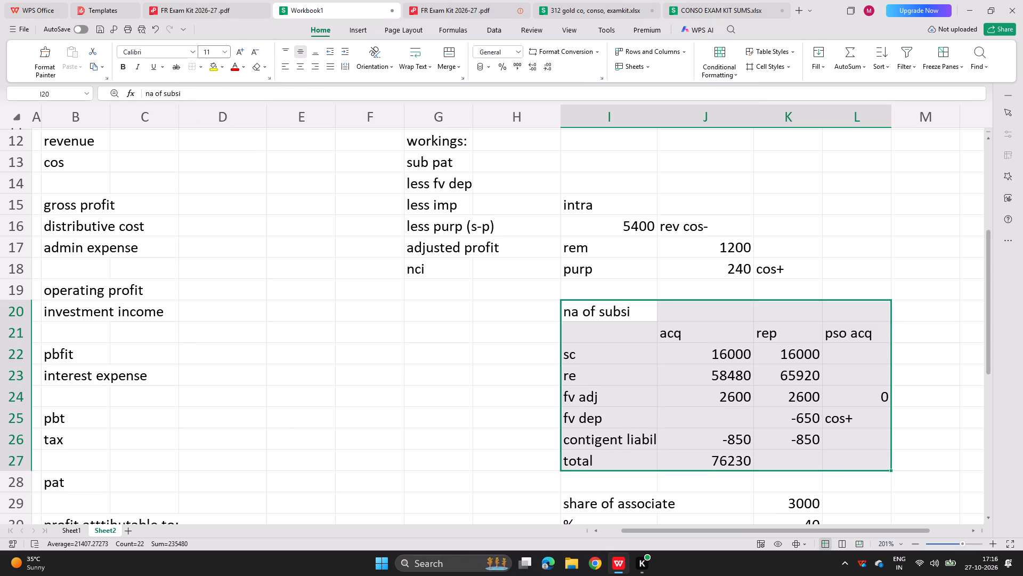
click(202, 67)
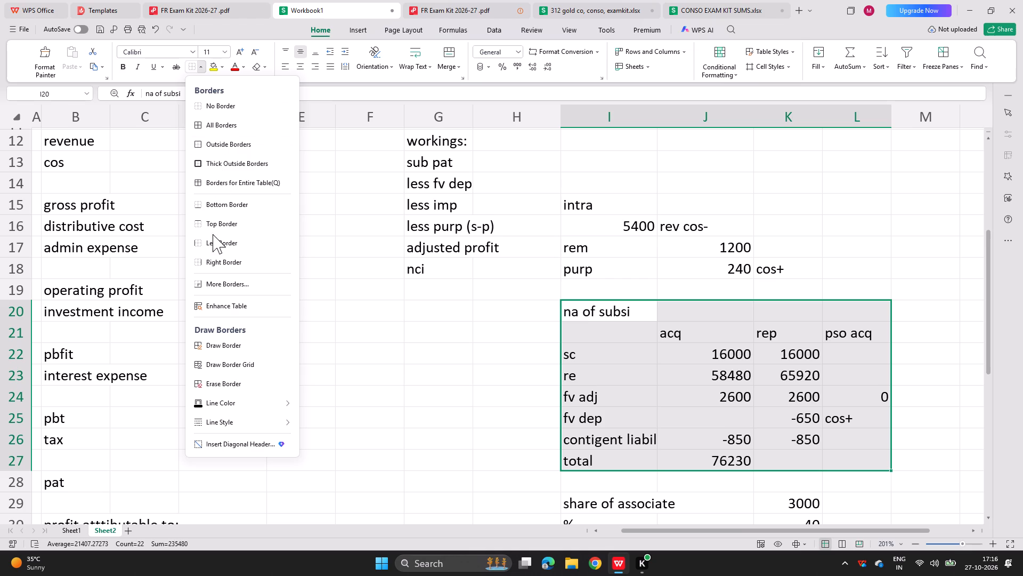
click(258, 171)
click(403, 436)
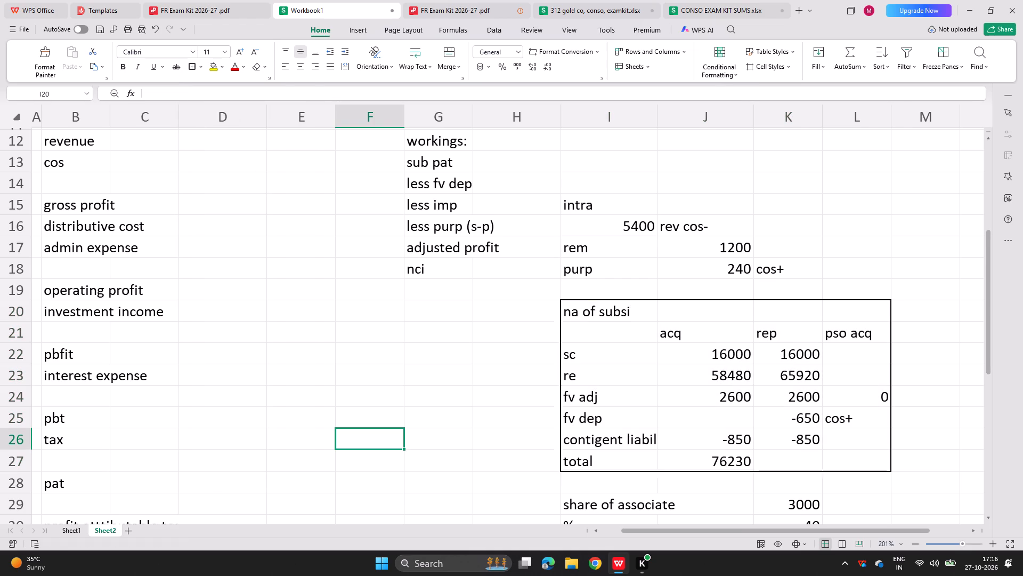
Add a thick outside border around the intra and purp working, I15:K18.
drag(575, 203, 755, 276)
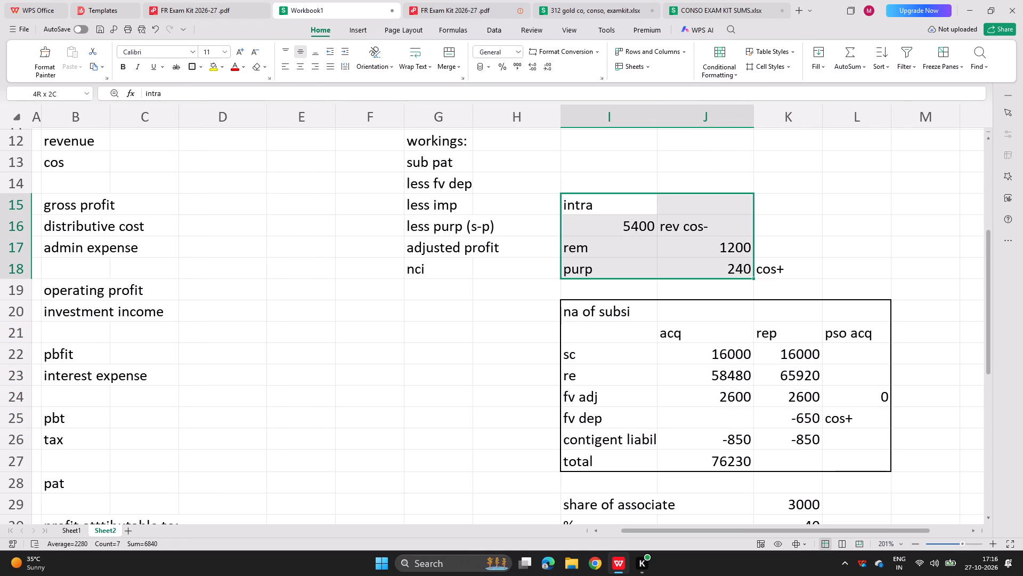
drag(755, 276, 777, 275)
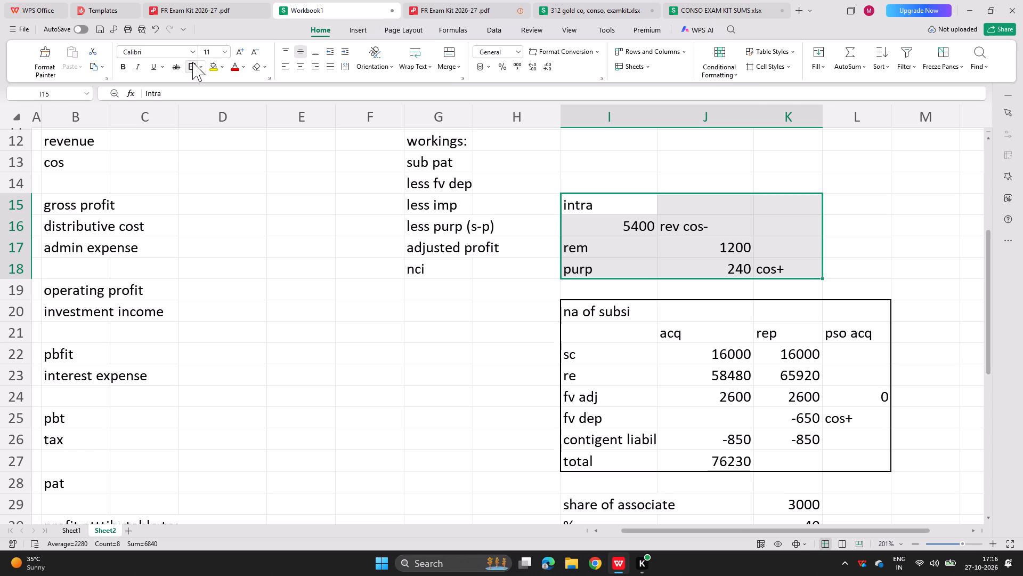
click(192, 62)
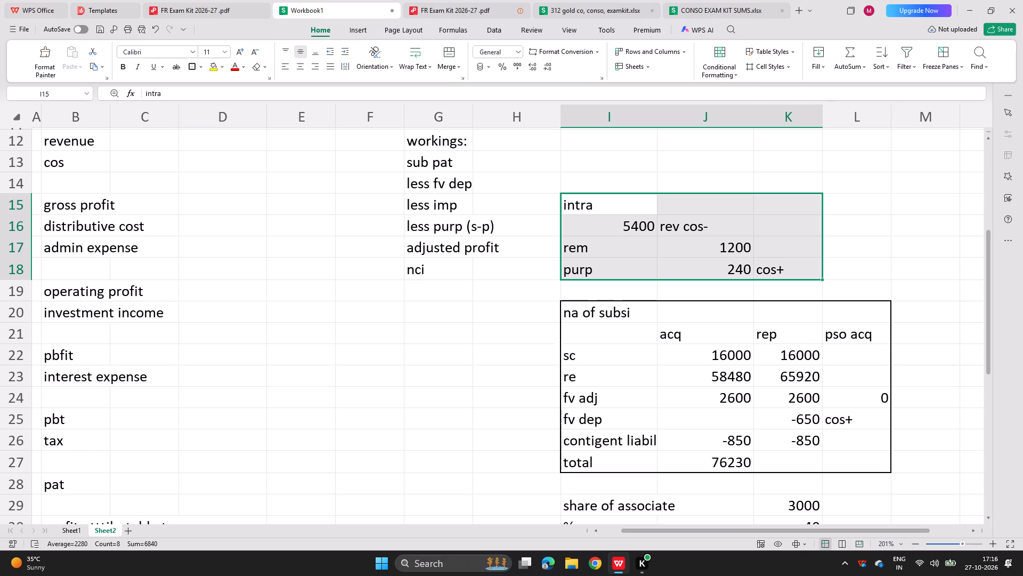
Add a thick outside border around the subsidiary profit and nci working, G13:H18.
drag(417, 156, 522, 265)
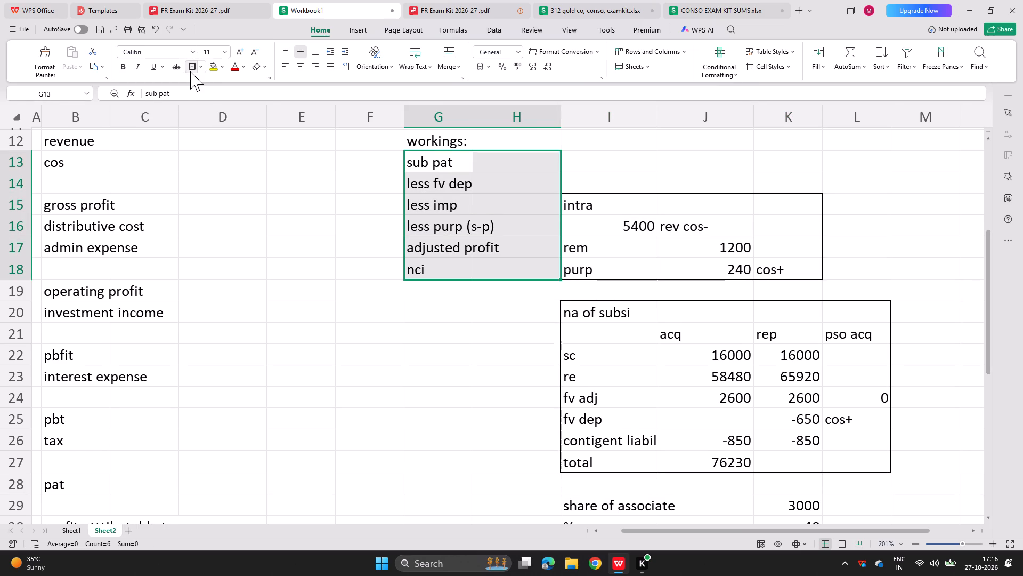
click(190, 70)
Enter the sub pat figure in H13 as =9920*9/12.
click(507, 167)
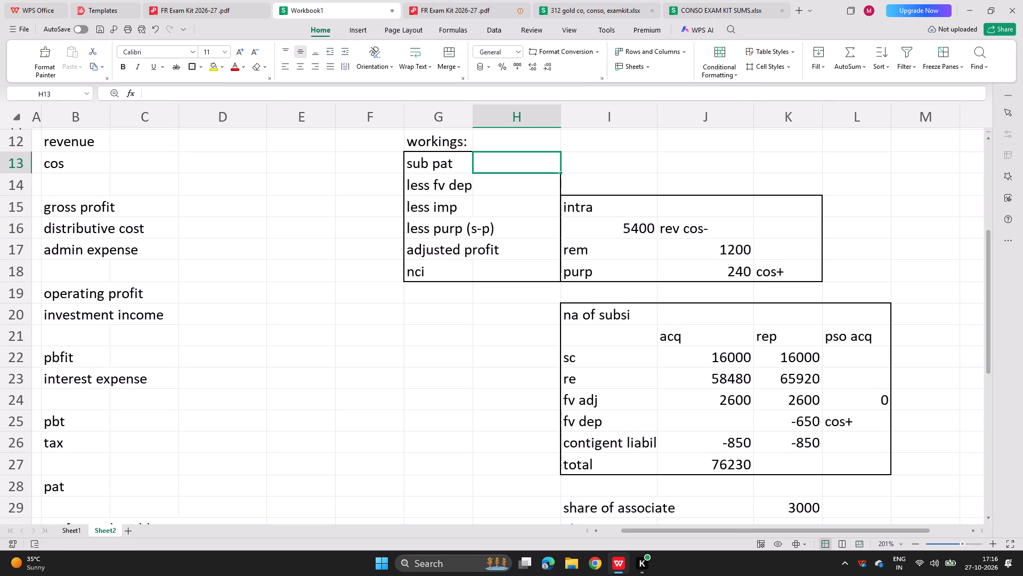
text(=9920*9/12)
key(Return)
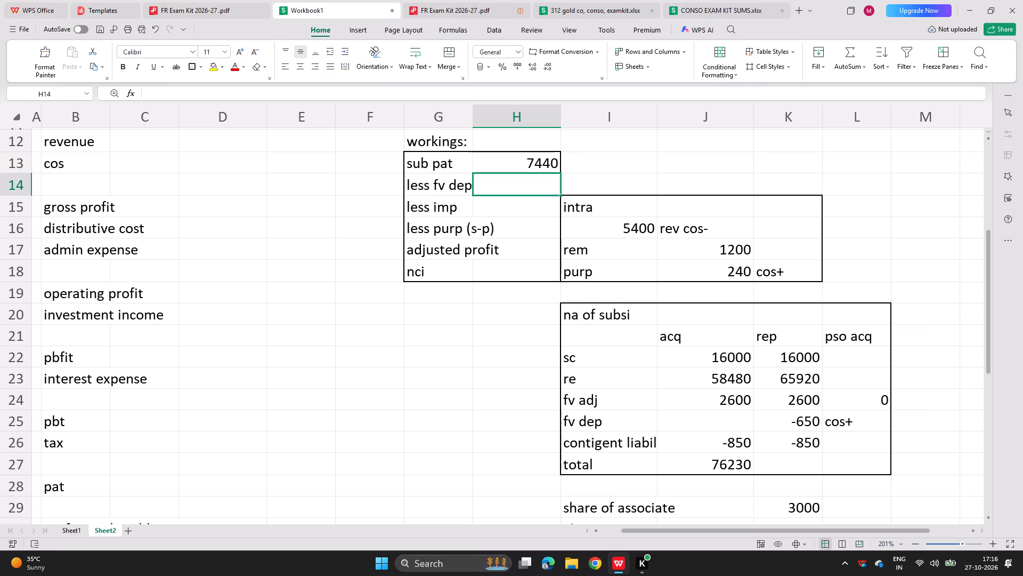
Following the 312 sheet of CONSO EXAM KIT SUMS, link less fv dep in Workbook1 to K25 and enter 0 for less imp.
click(704, 0)
scroll(368, 324, down, 1)
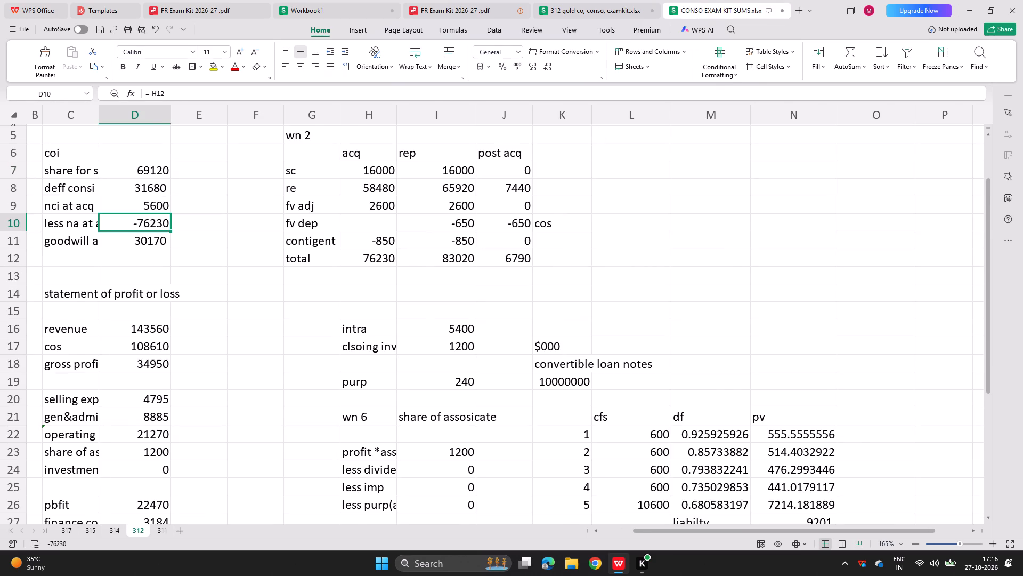
scroll(368, 324, down, 5)
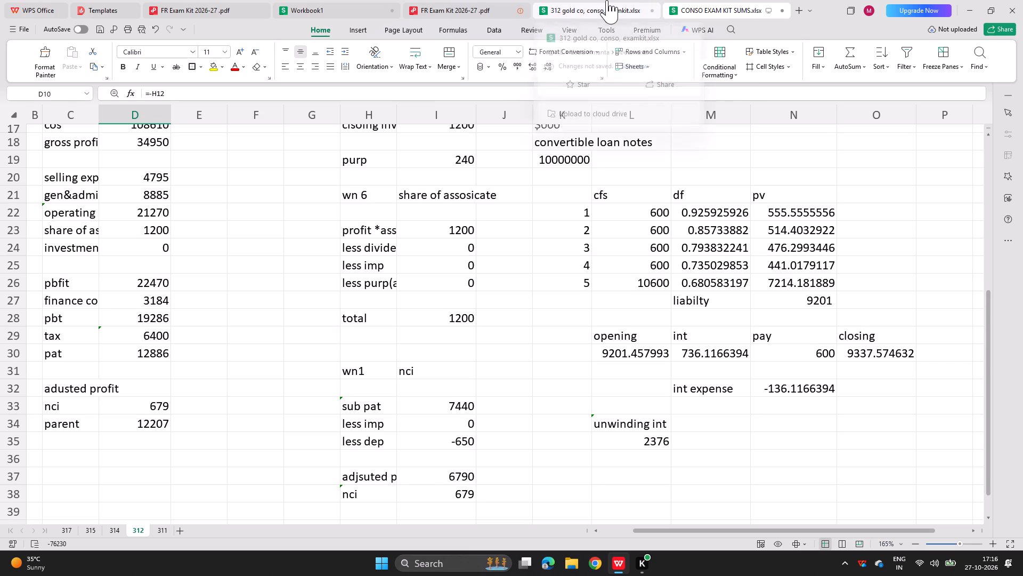
click(298, 0)
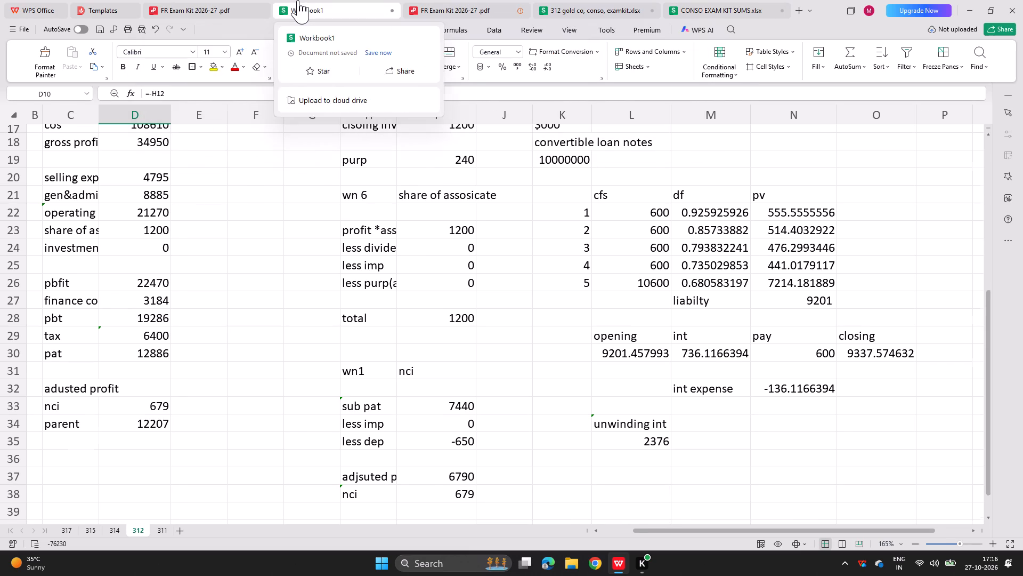
key(equal)
key(Right)
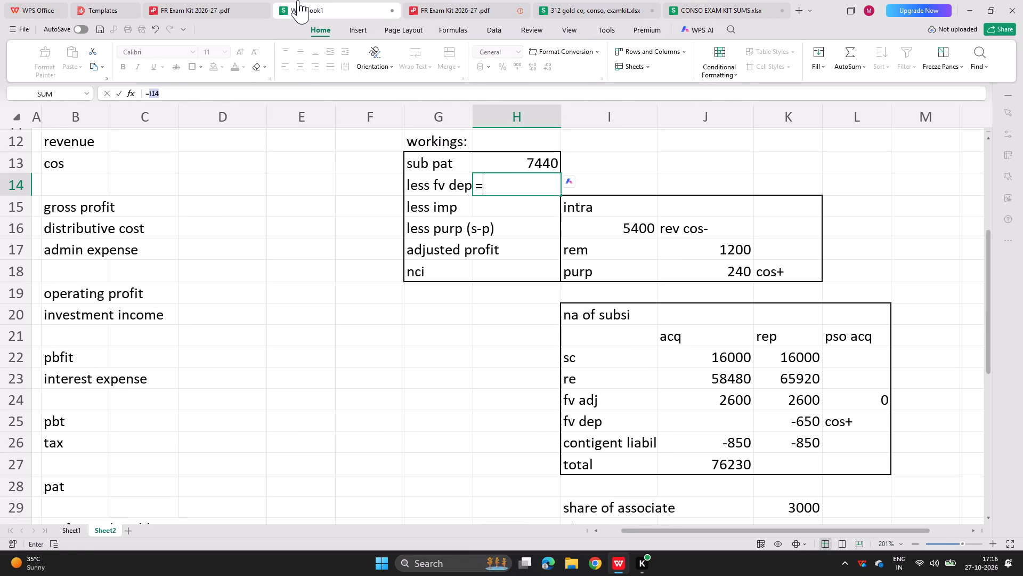
key(Right)
key(Right)
key(Down)
key(Down)
key(Down)
key(Down)
key(Down)
key(Down)
key(Down)
key(Down)
key(Down)
key(Down)
key(Down)
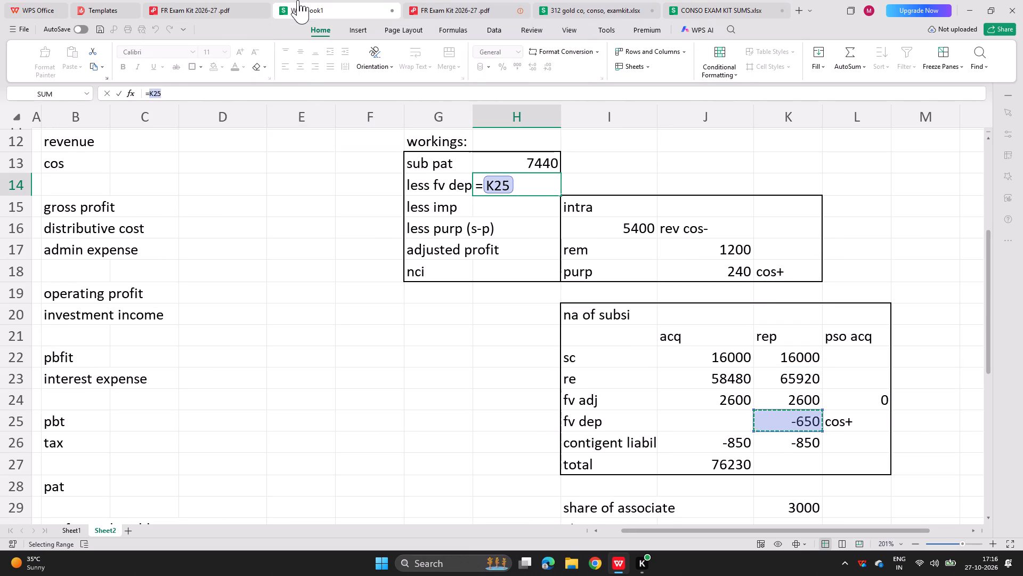
key(Return)
key(0)
key(Return)
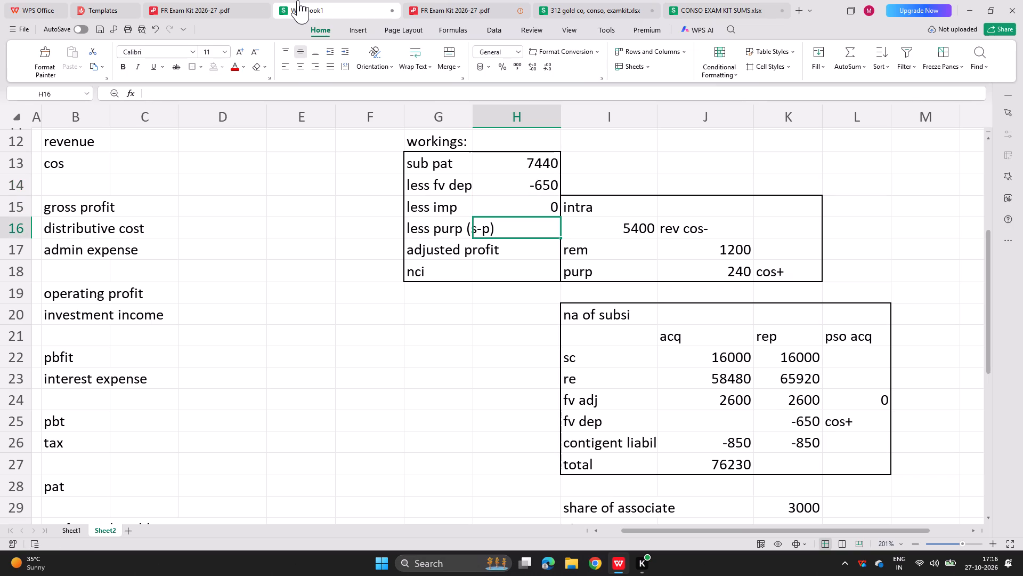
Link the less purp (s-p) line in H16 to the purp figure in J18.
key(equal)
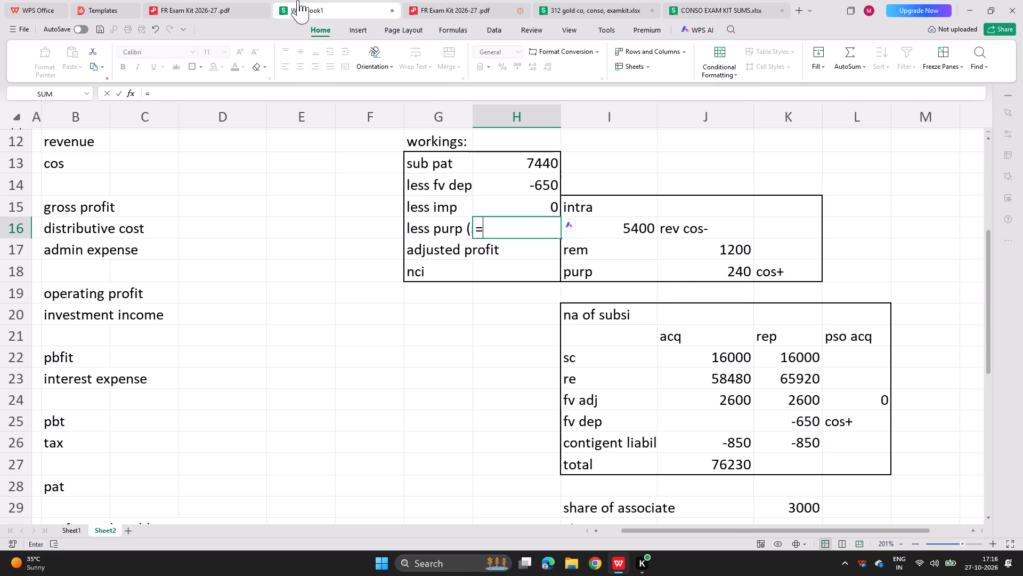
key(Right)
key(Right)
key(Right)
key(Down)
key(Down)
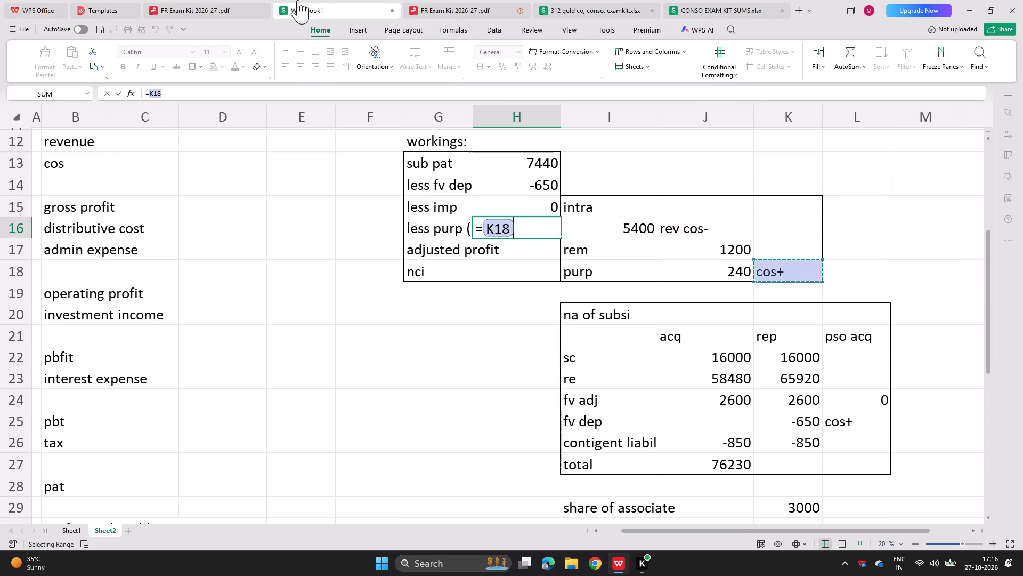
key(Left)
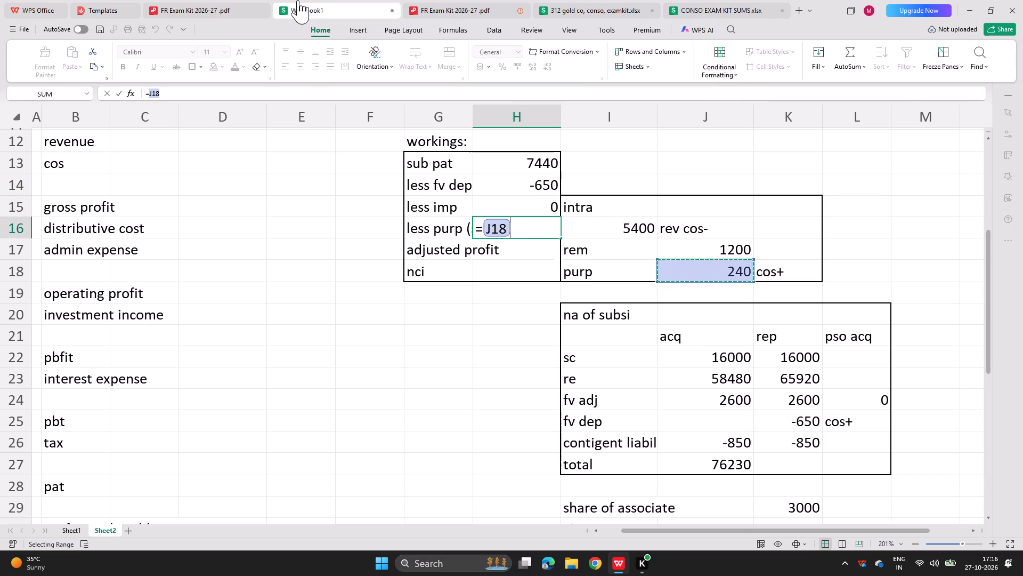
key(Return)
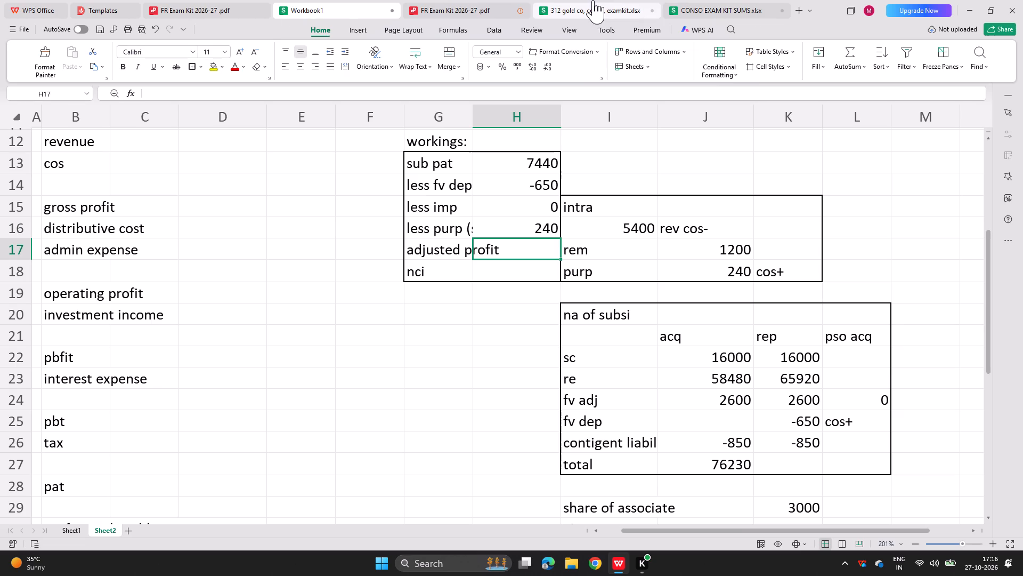
Check the nci working in CONSO EXAM KIT SUMS and set less purp (s-p) in Workbook1's H16 to 0.
click(756, 0)
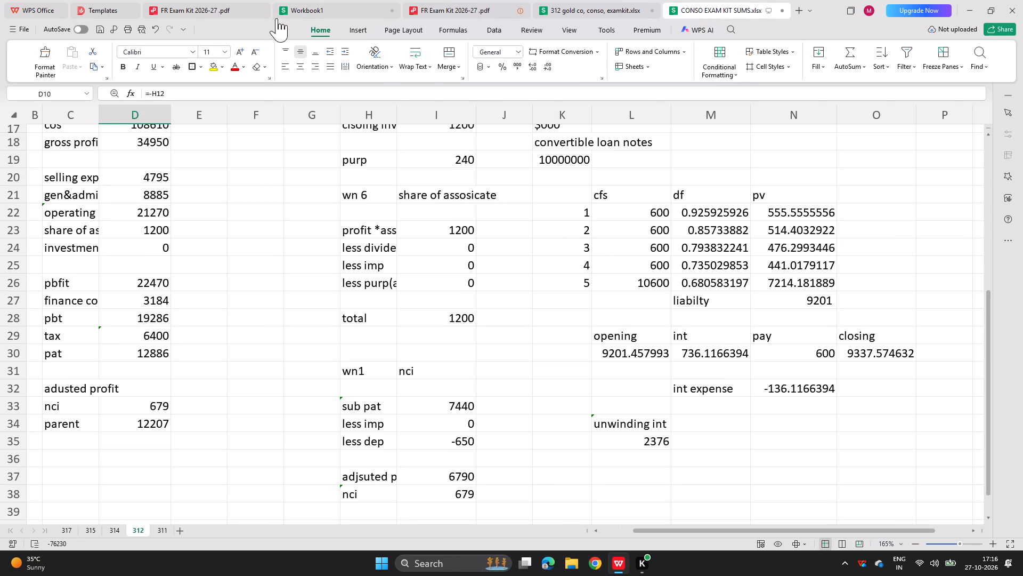
click(315, 0)
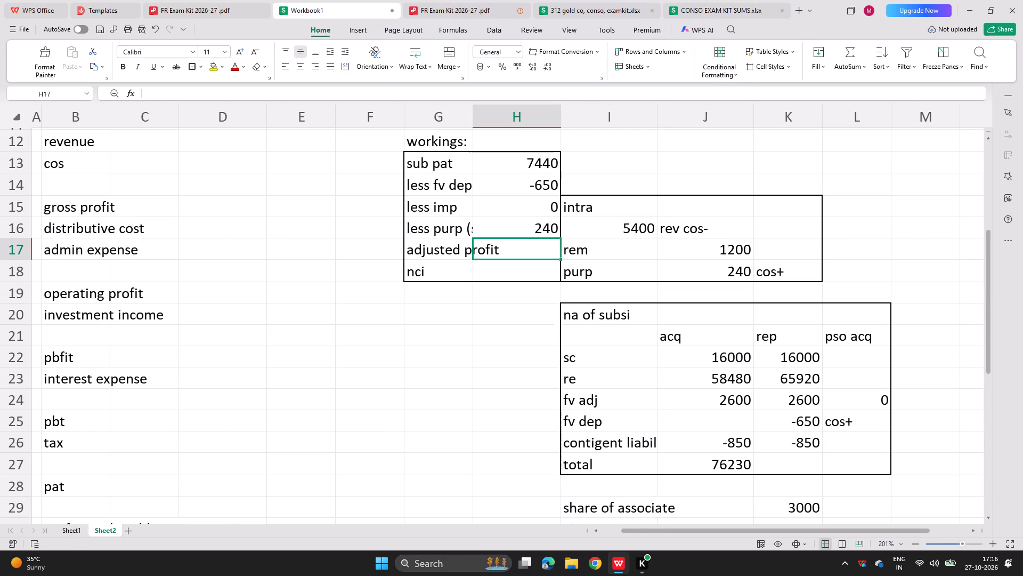
click(514, 237)
key(BackSpace)
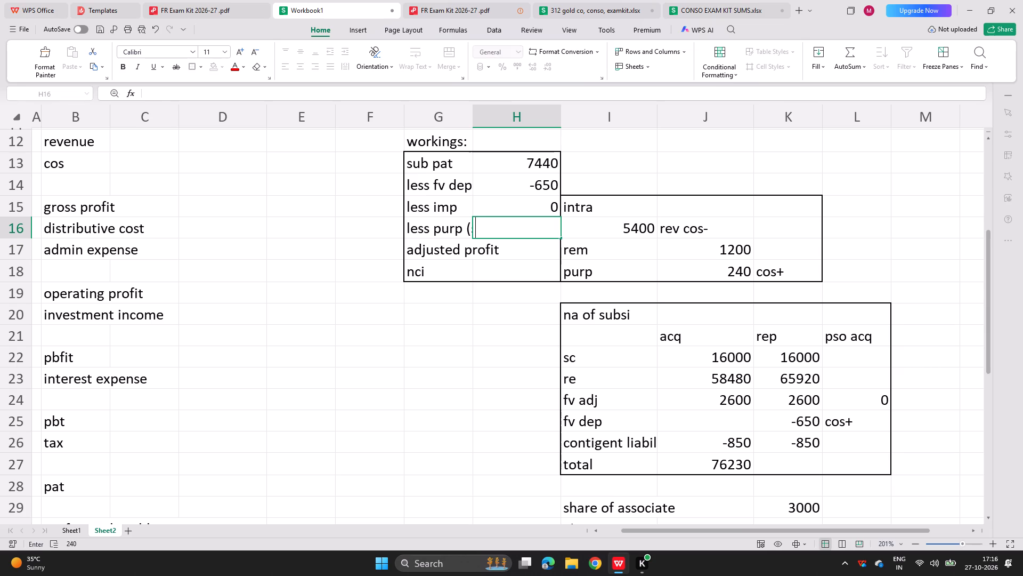
key(0)
key(Return)
Calculate adjusted profit in H17 as the sum of H13:H16.
key(equal)
key(Up)
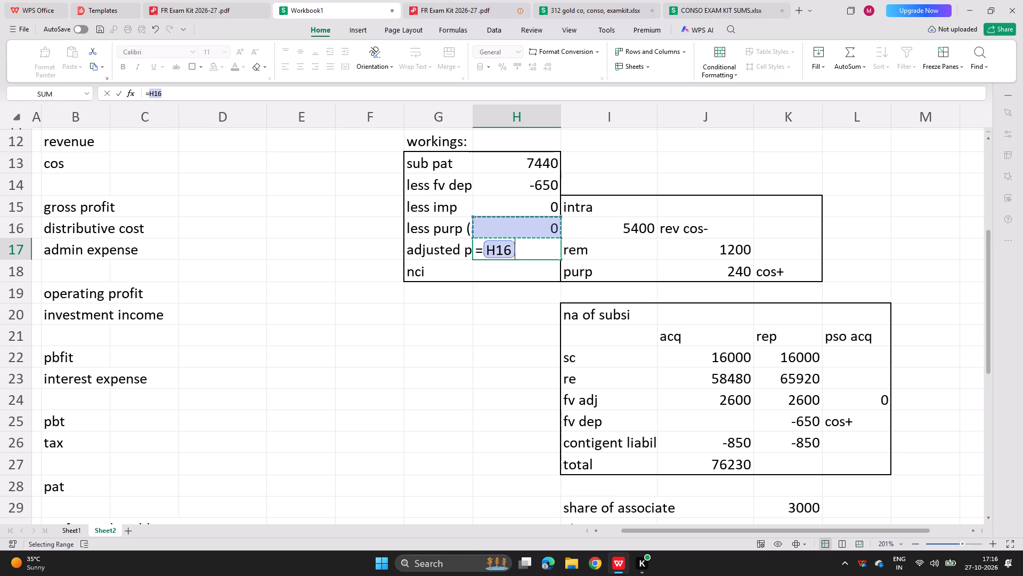
key(Up)
key(Up)
key(BackSpace)
key(BackSpace)
key(BackSpace)
key(BackSpace)
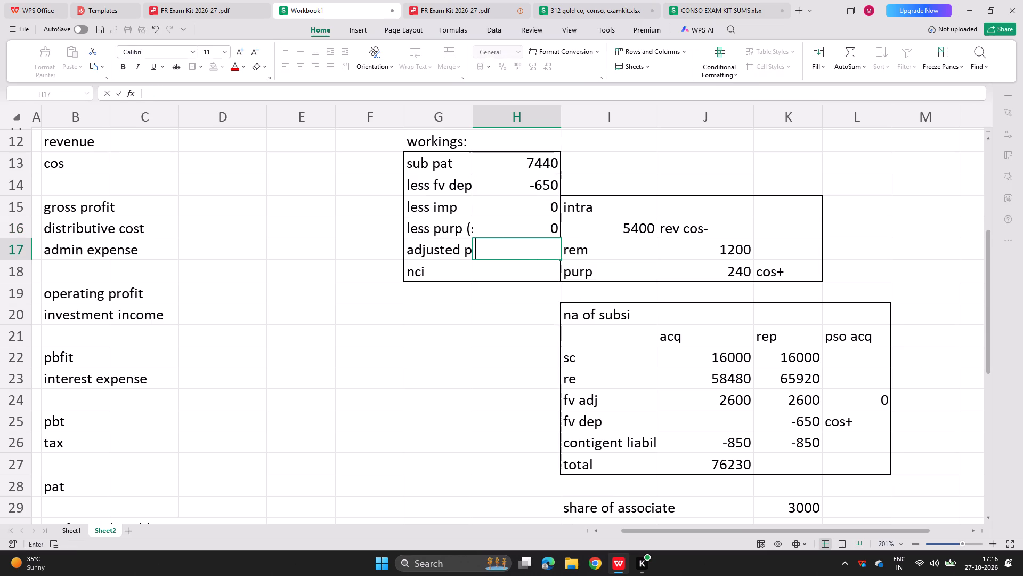
text(=sum()
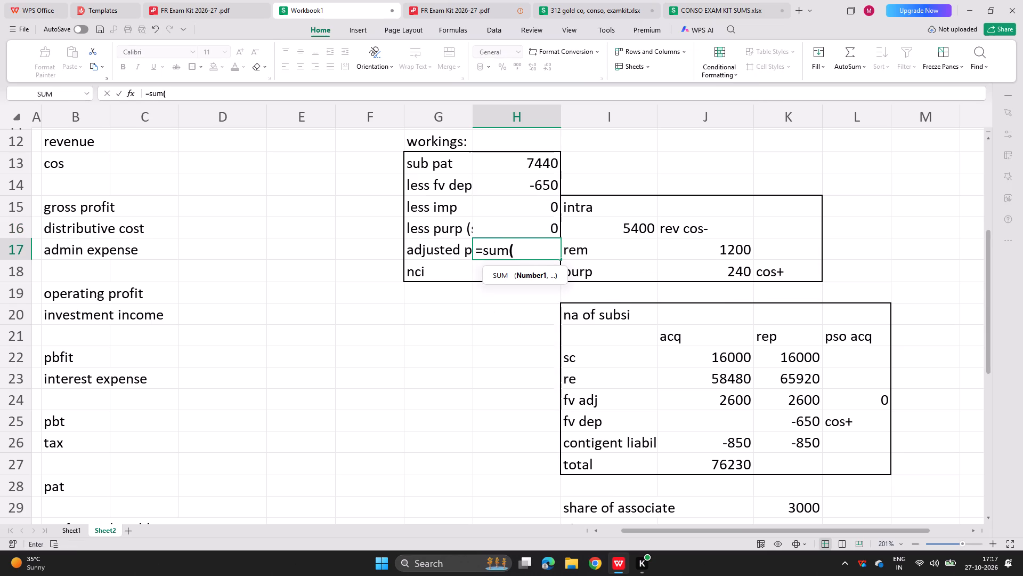
drag(502, 233, 504, 171)
key(Return)
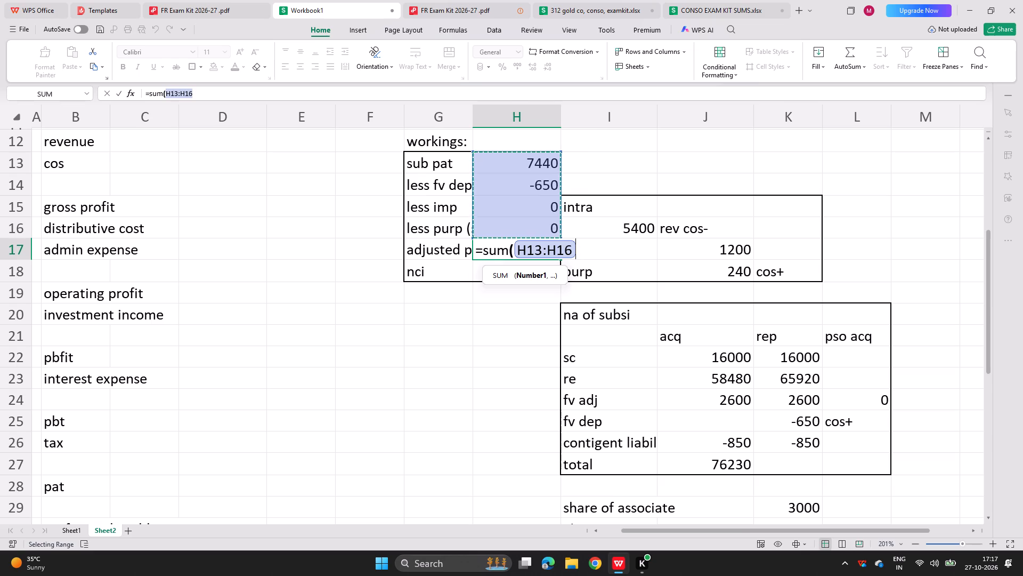
Calculate nci in H18 as H17*0.10, checking the NCI percentage in the FR Exam Kit question and answer PDFs.
key(equal)
key(Up)
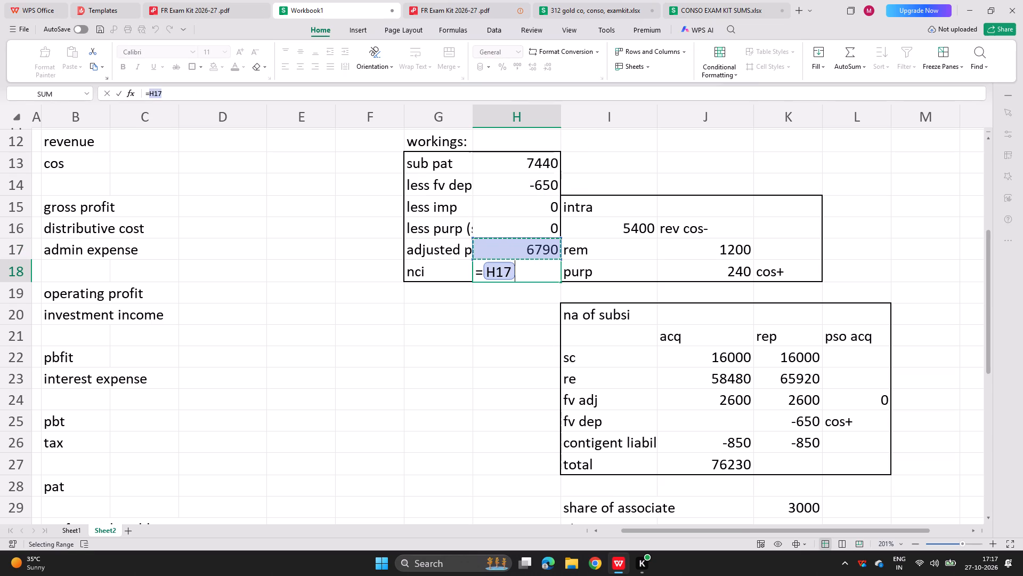
text(*0.)
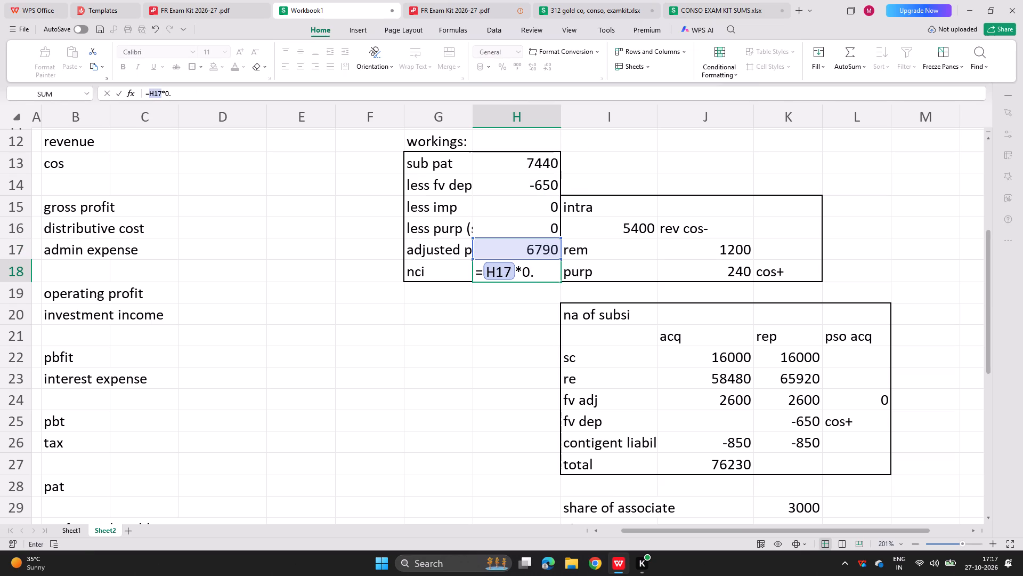
click(215, 0)
scroll(271, 277, up, 2)
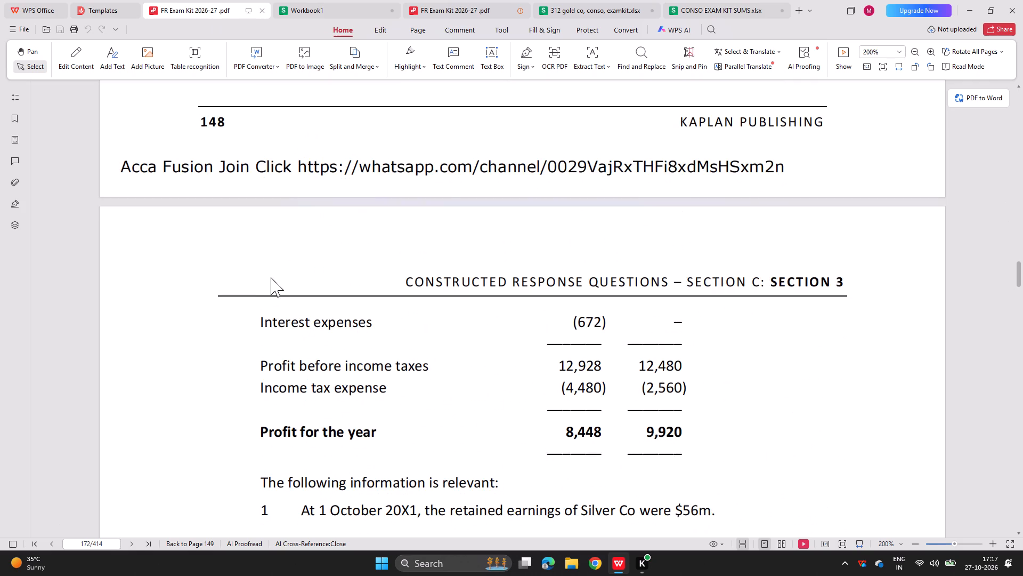
scroll(271, 277, up, 4)
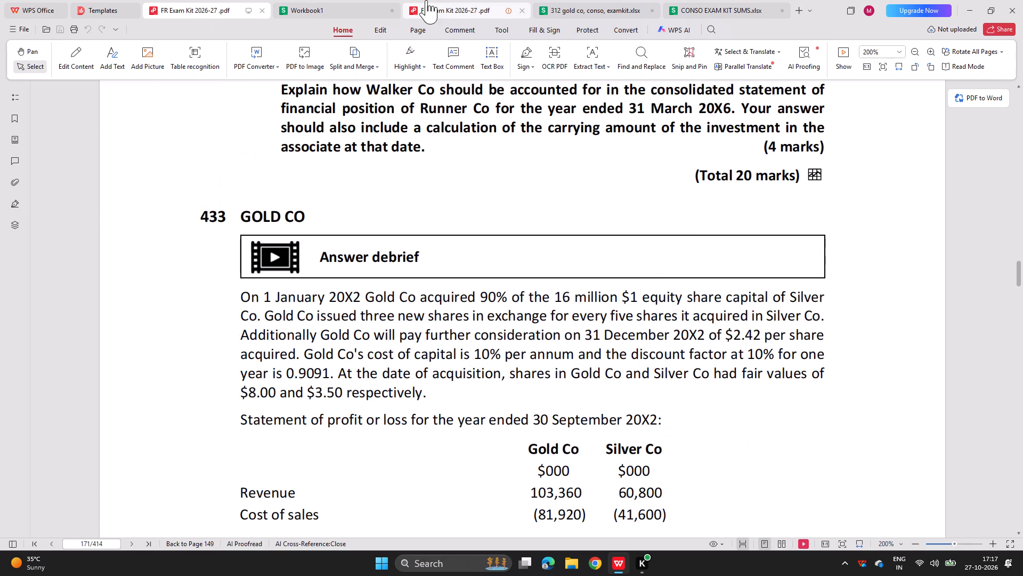
click(446, 0)
click(354, 0)
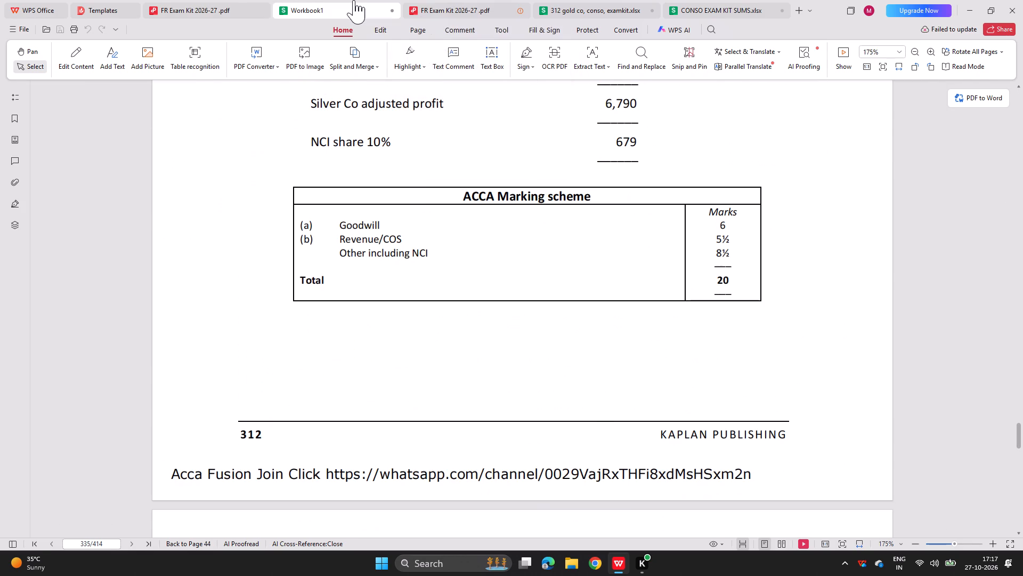
text(10)
key(Return)
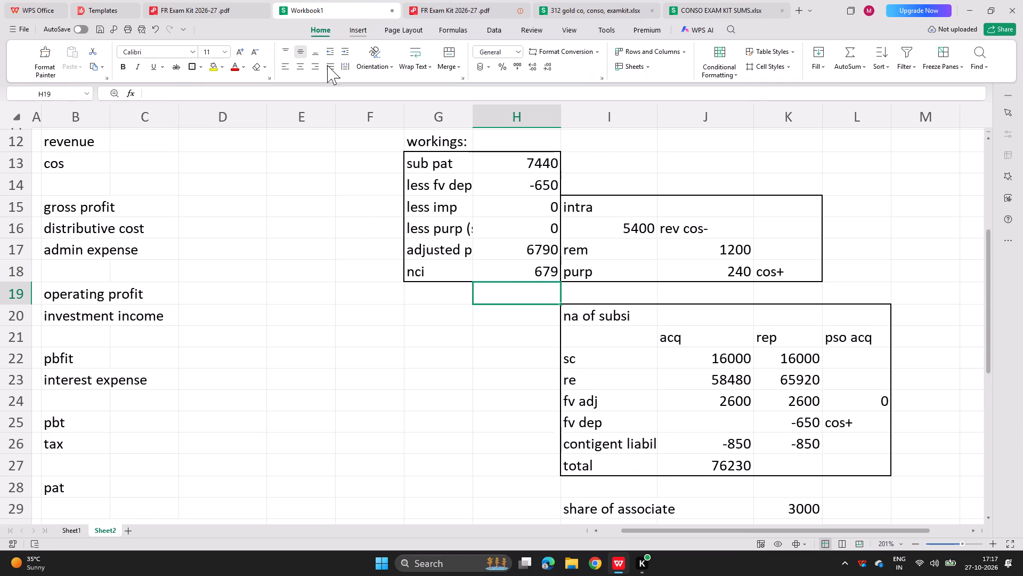
Link the nci line under profit attributable, C32, to the nci working result in H18.
scroll(209, 379, down, 2)
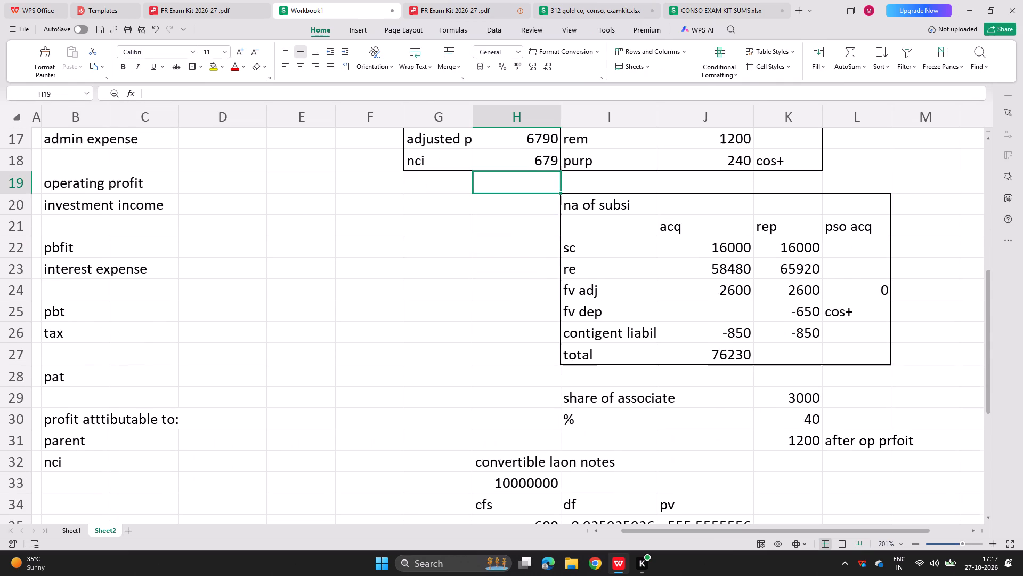
scroll(209, 379, down, 1)
click(134, 463)
key(equal)
key(Right)
key(Right)
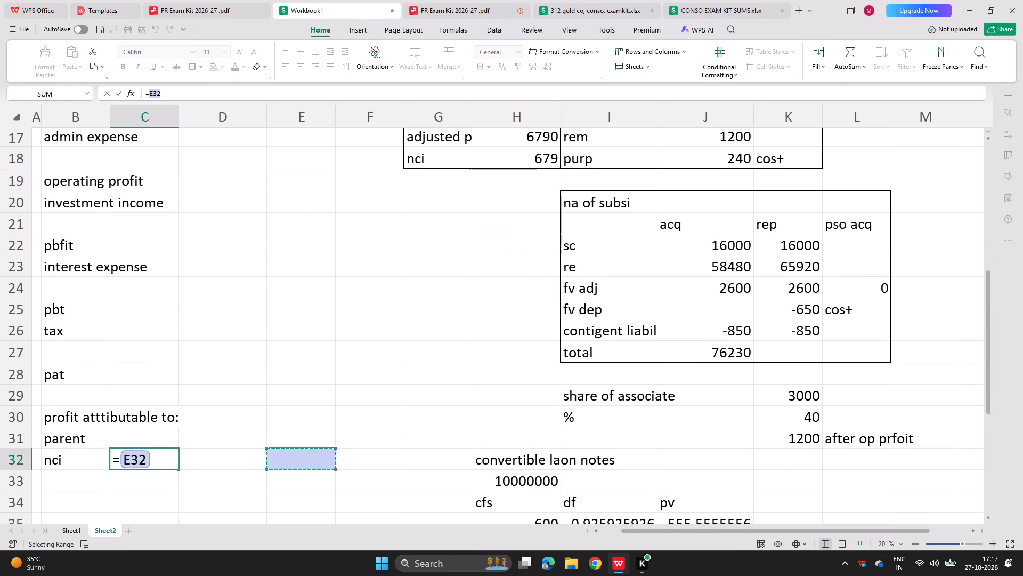
key(Right)
key(Right)
key(Up)
key(Up)
key(Up)
key(Up)
key(Right)
key(Up)
key(Up)
key(Up)
key(Up)
key(Up)
key(Up)
key(Up)
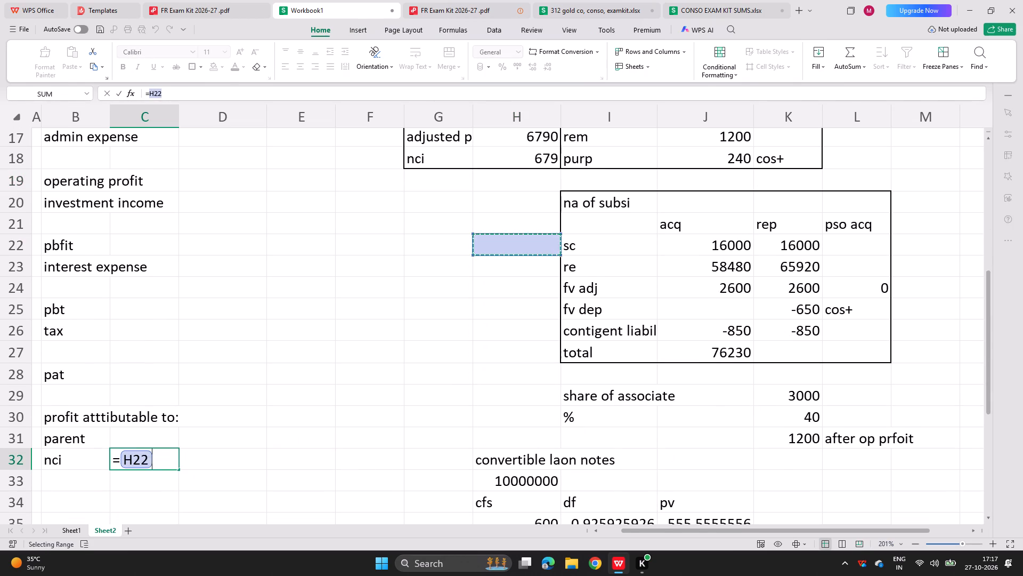
key(Up)
key(Up)
key(Up)
key(Return)
Link the nci line under profit attributable, C32, to the nci working result in H18.
key(Up)
key(Up)
key(Up)
key(Up)
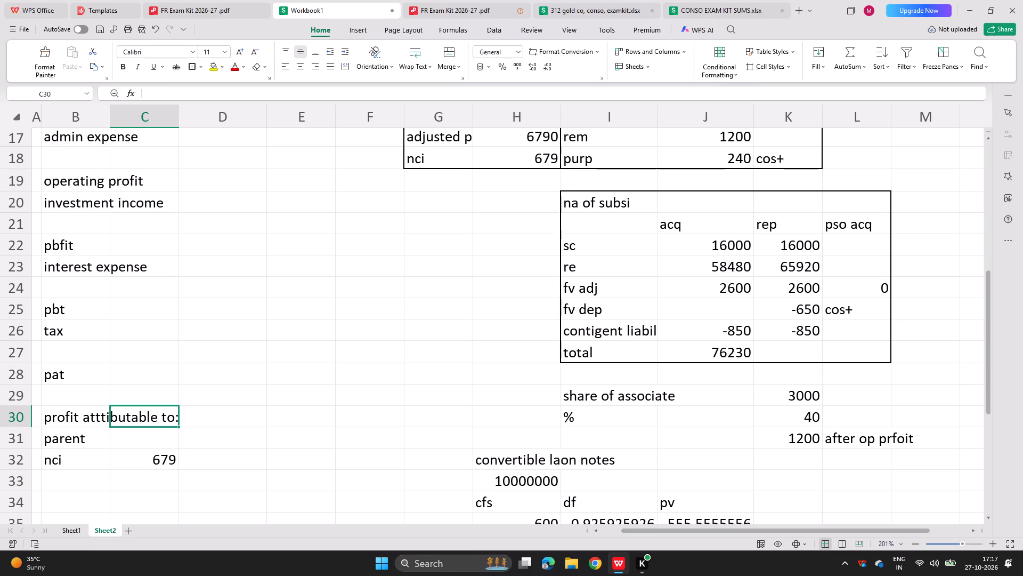
Start the revenue formula in C12, consulting CONSO EXAM KIT SUMS and the FR Exam Kit question 433 statement for the revenue figures.
scroll(119, 417, up, 6)
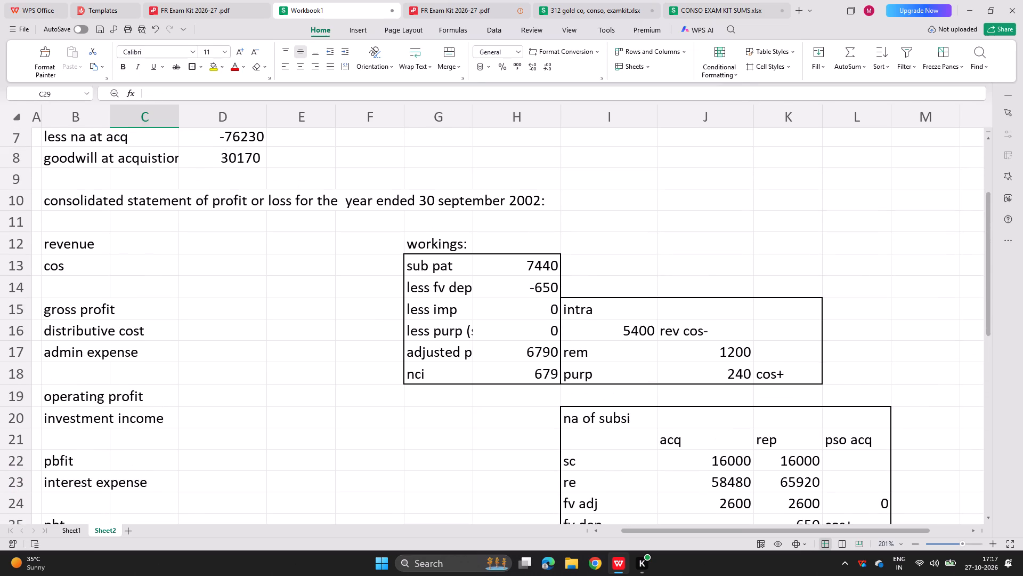
click(145, 253)
key(equal)
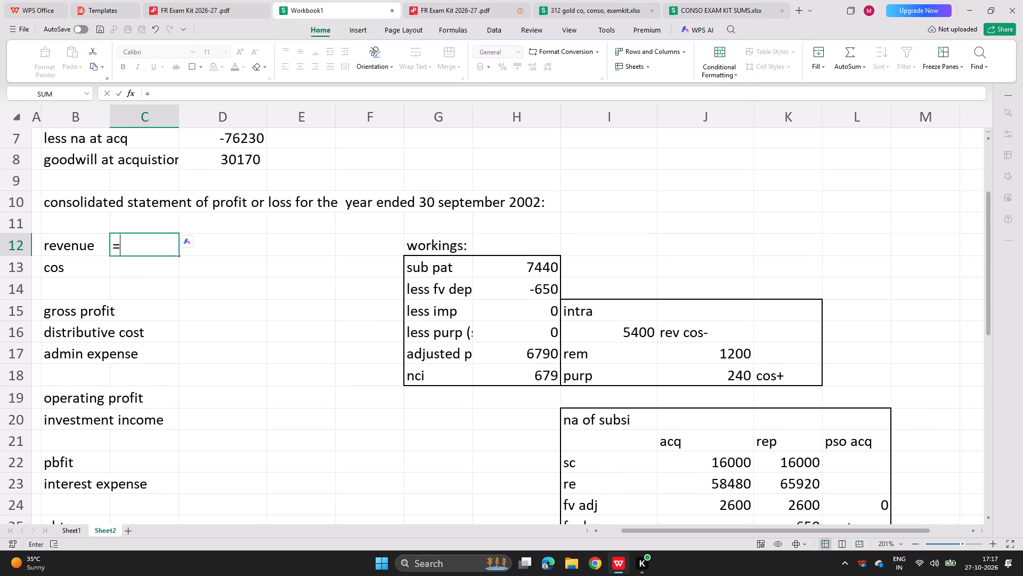
click(487, 5)
scroll(375, 248, up, 6)
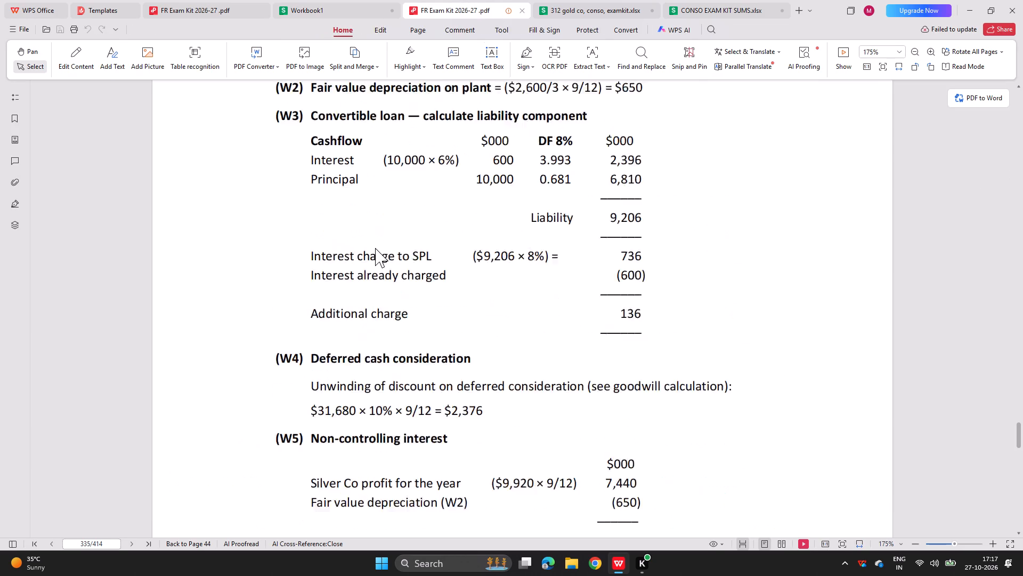
click(721, 2)
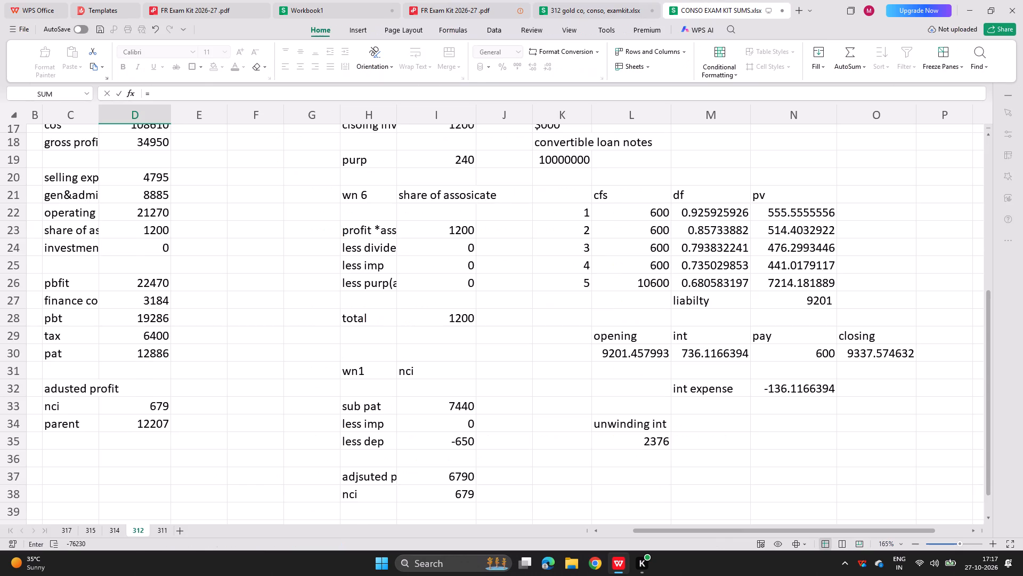
scroll(377, 301, up, 4)
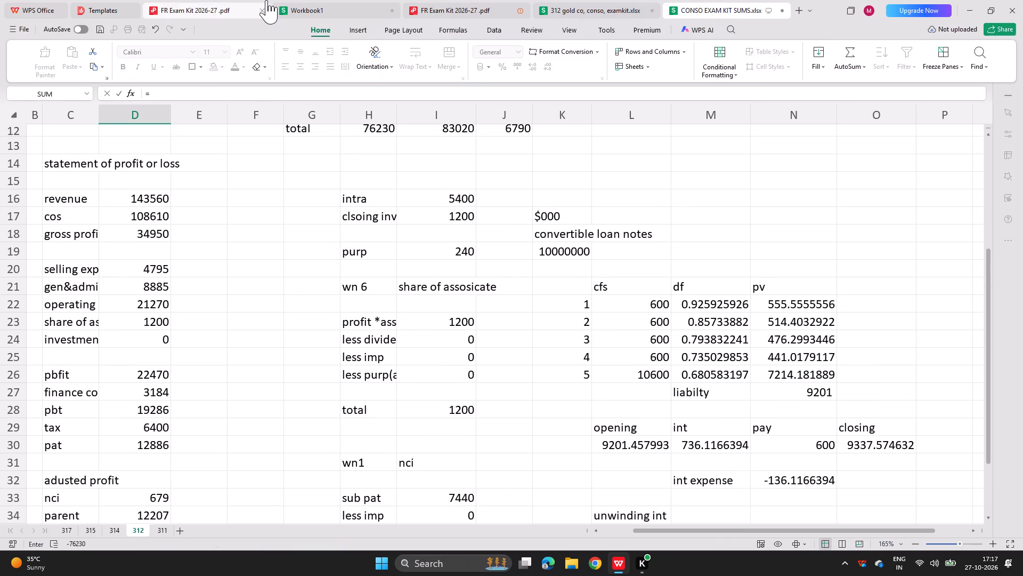
click(194, 2)
scroll(237, 314, down, 1)
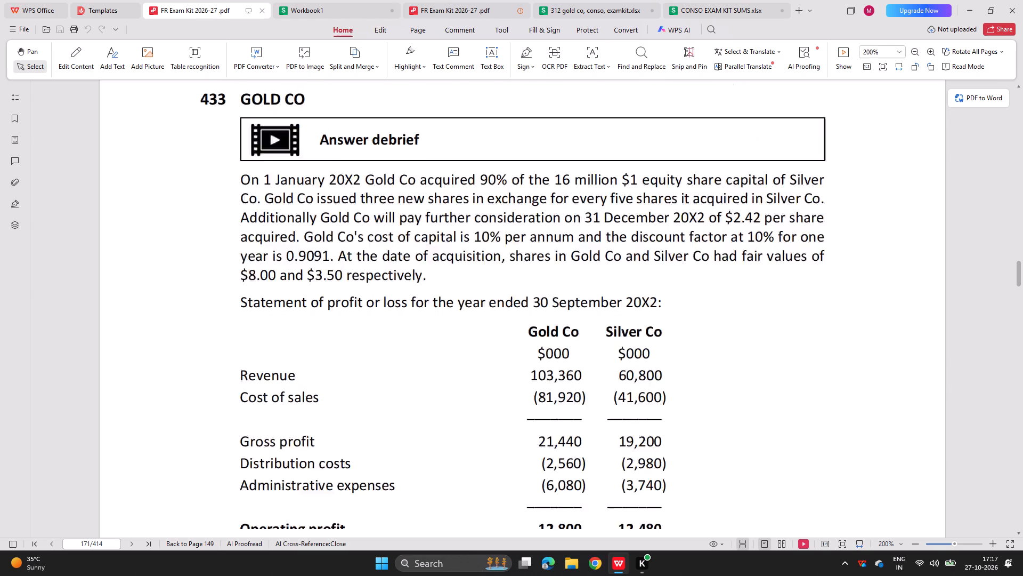
scroll(237, 314, down, 1)
click(310, 0)
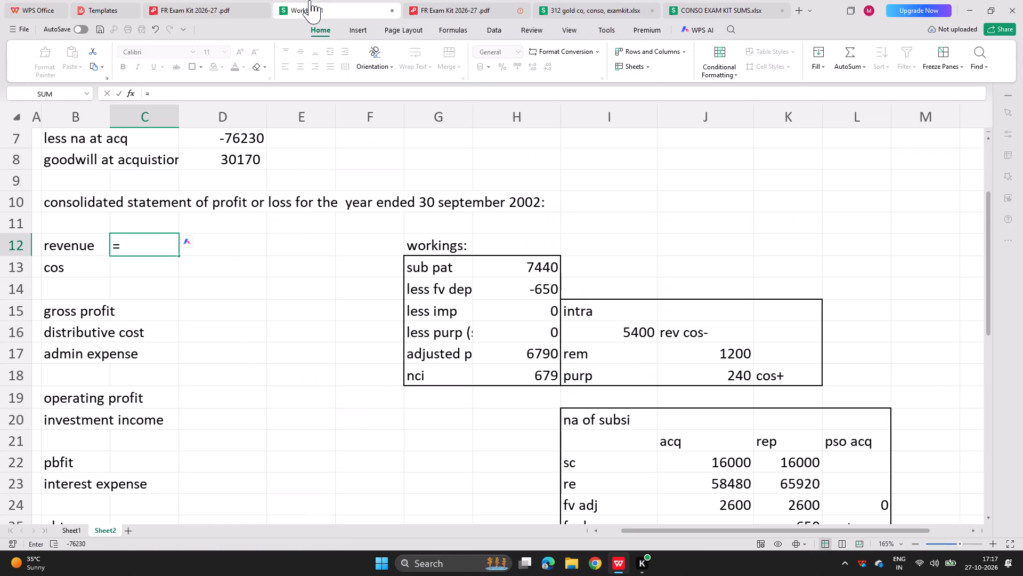
Separate Workbook1 into its own window and arrange it side by side with the FR Exam Kit PDF showing the Gold Co profit or loss statement.
click(214, 0)
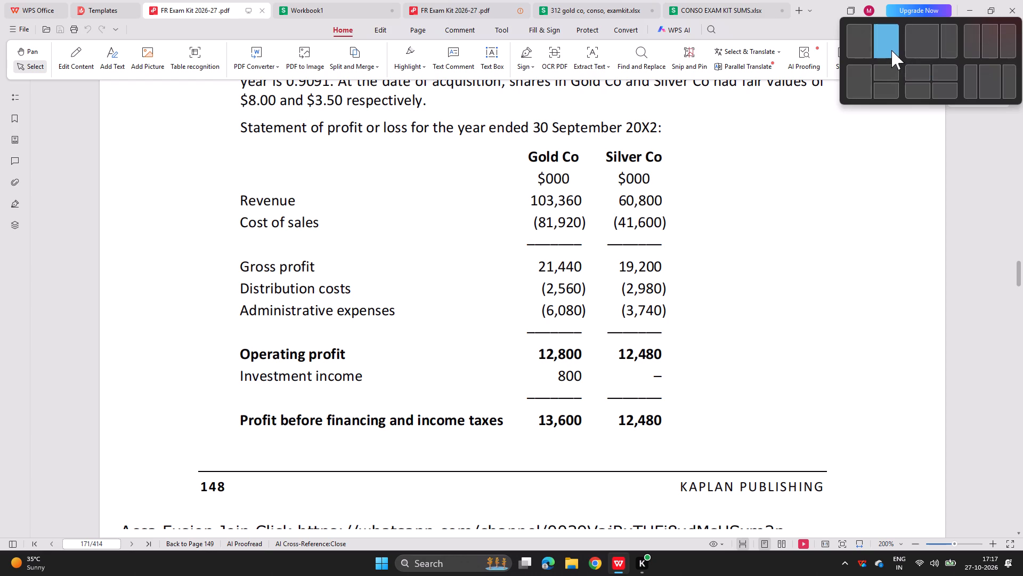
click(886, 47)
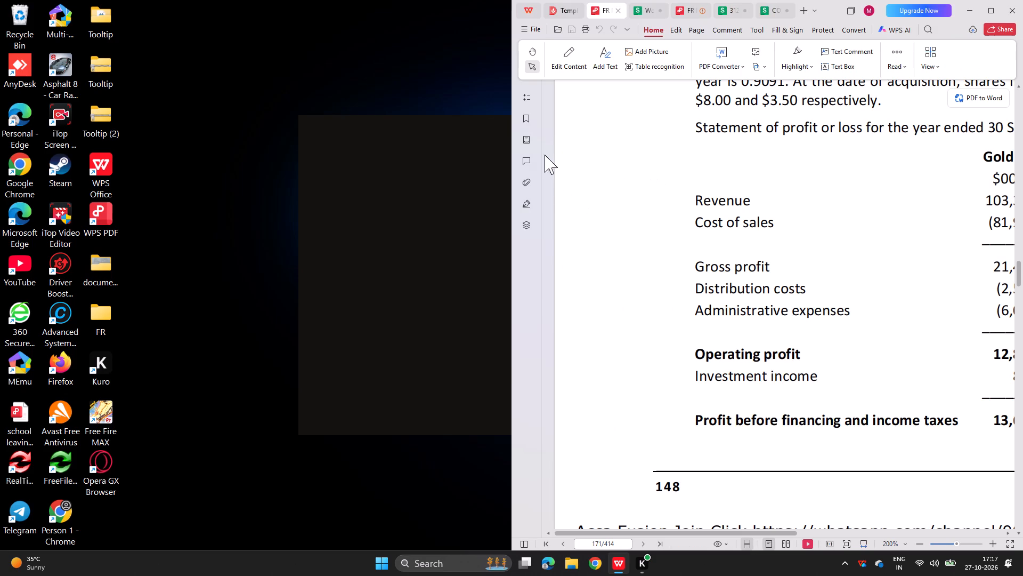
drag(646, 12, 334, 73)
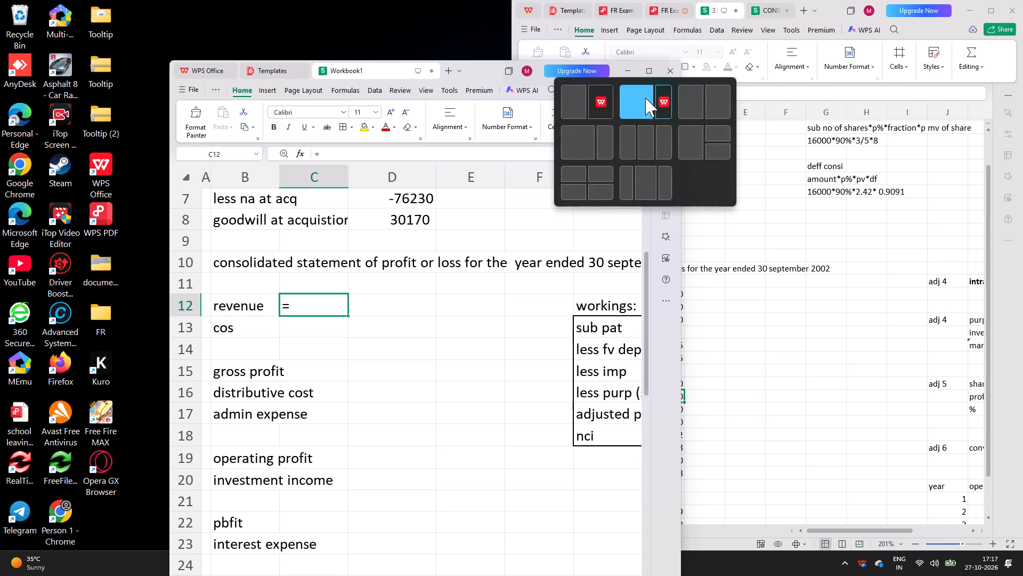
click(593, 99)
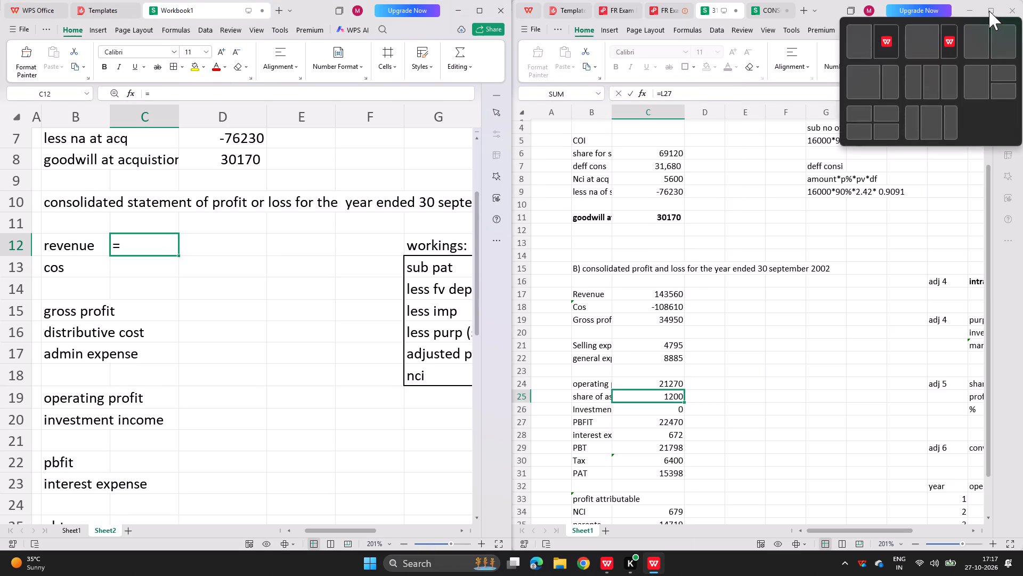
drag(880, 40, 857, 38)
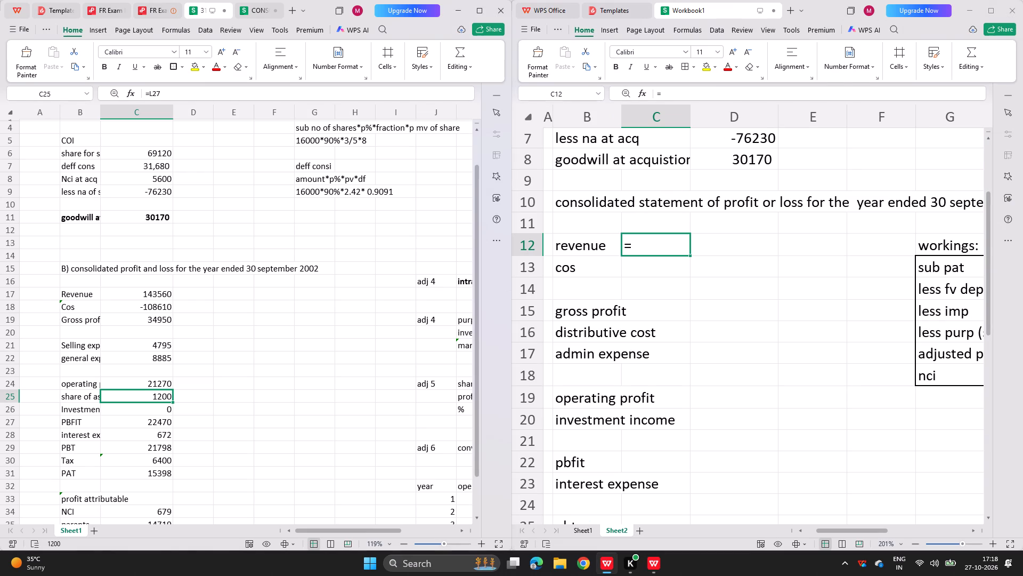
click(102, 6)
scroll(221, 182, up, 1)
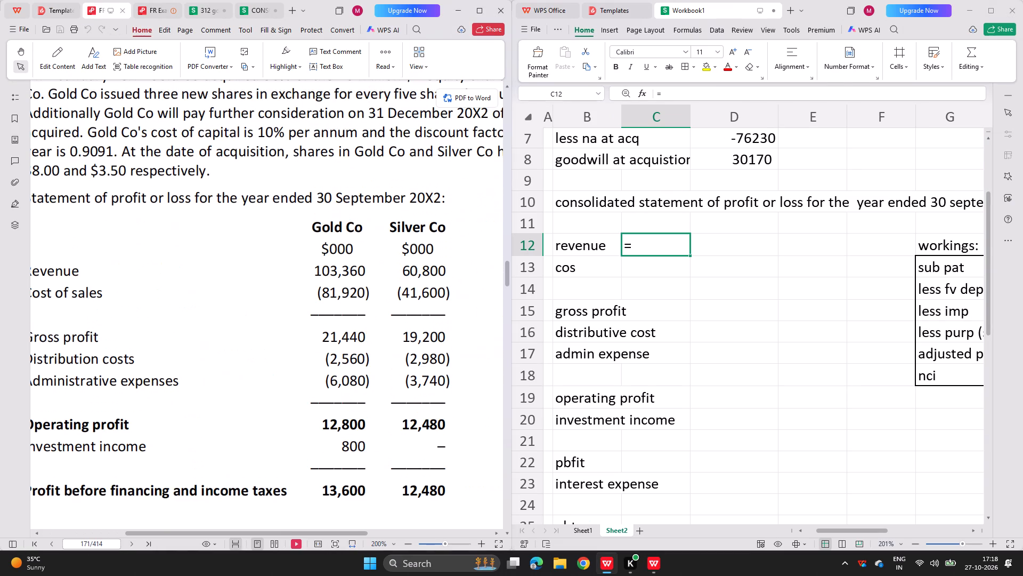
scroll(221, 182, up, 1)
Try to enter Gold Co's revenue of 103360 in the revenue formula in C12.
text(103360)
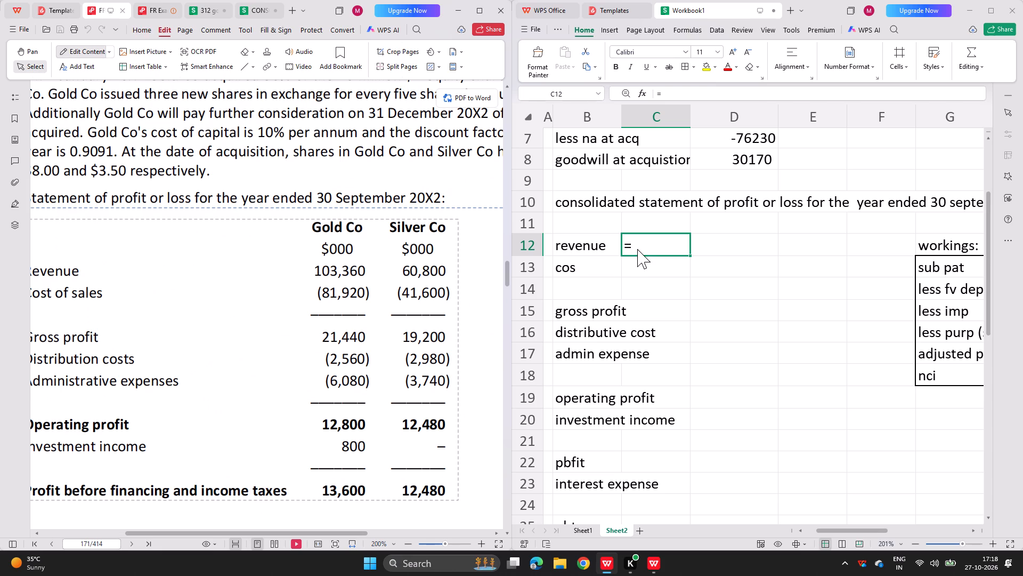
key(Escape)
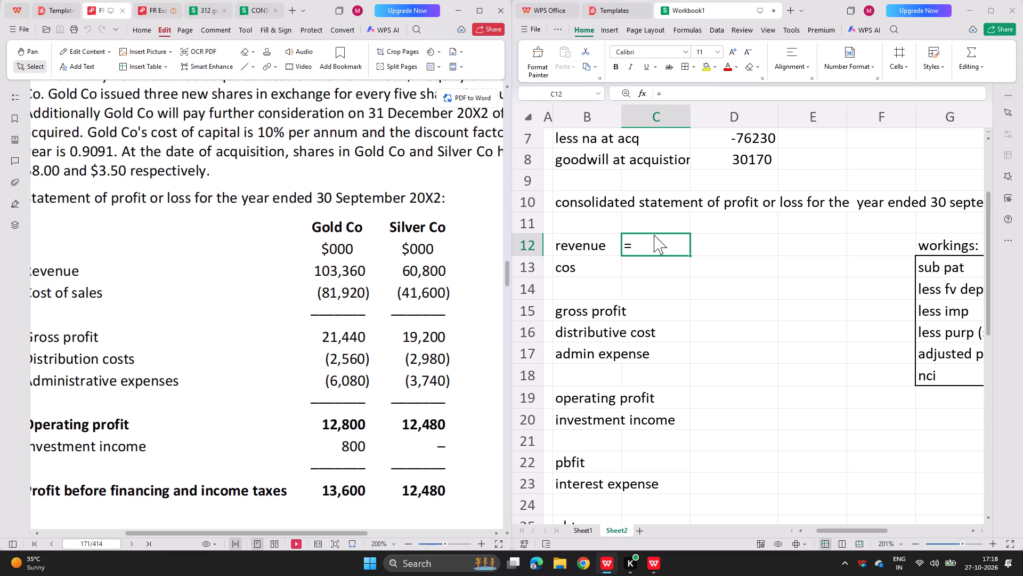
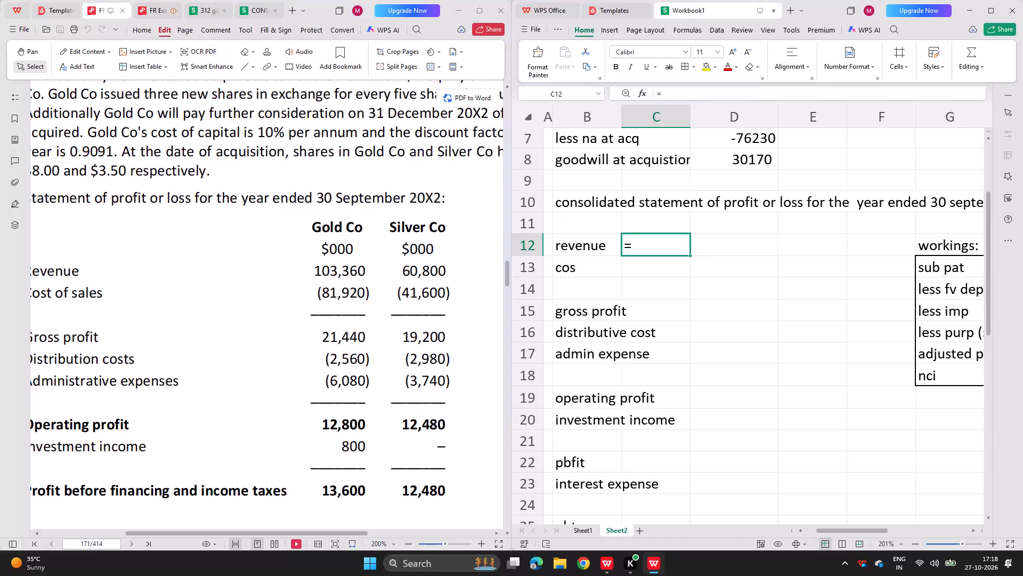
Enter revenue in C12 as 103360 plus 9/12 of Silver Co's 60800, less the intra-group figure in I16.
double_click(647, 245)
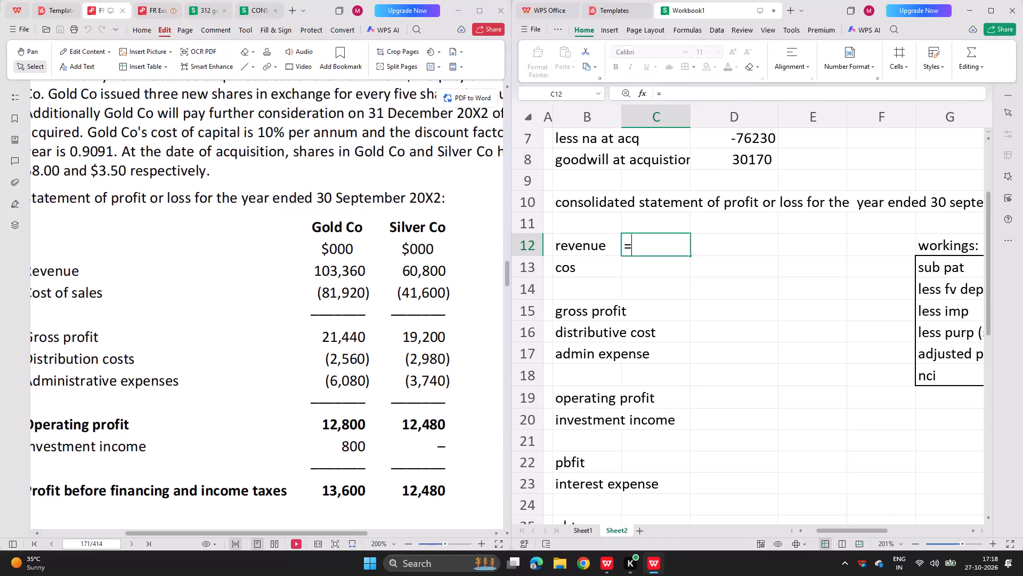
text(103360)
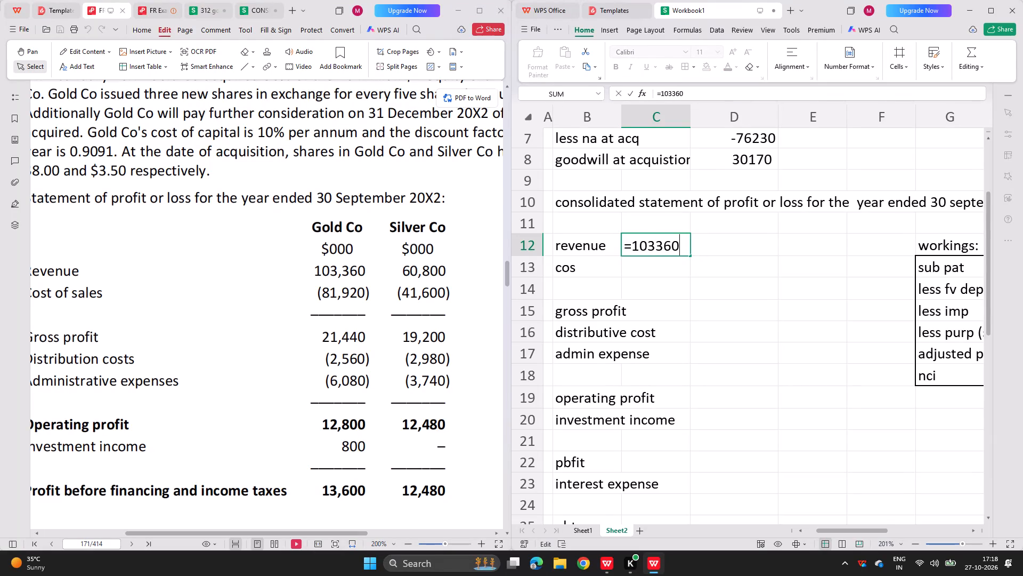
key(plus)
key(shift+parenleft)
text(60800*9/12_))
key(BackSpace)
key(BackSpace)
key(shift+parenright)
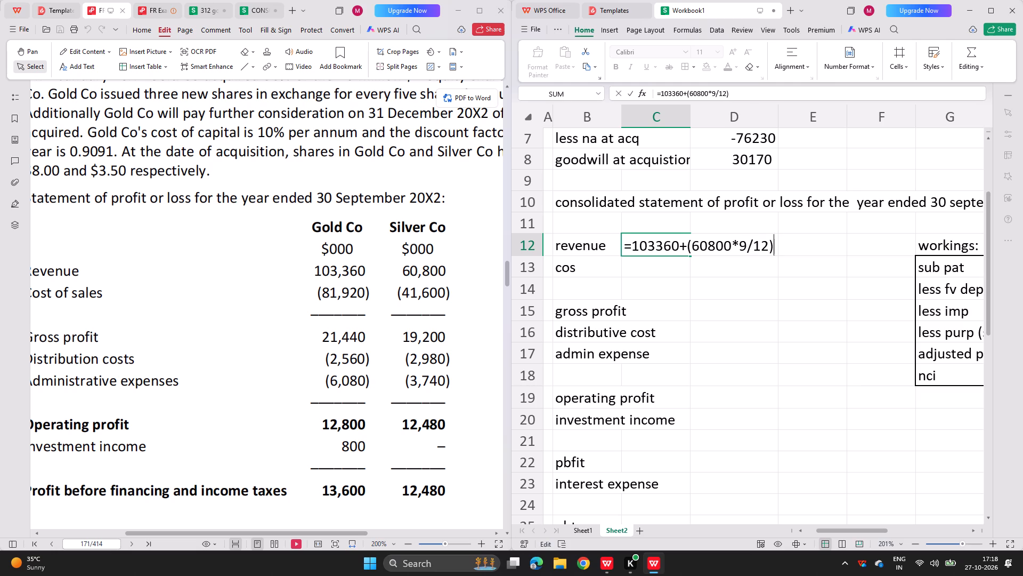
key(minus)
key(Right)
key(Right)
scroll(875, 326, left, 5)
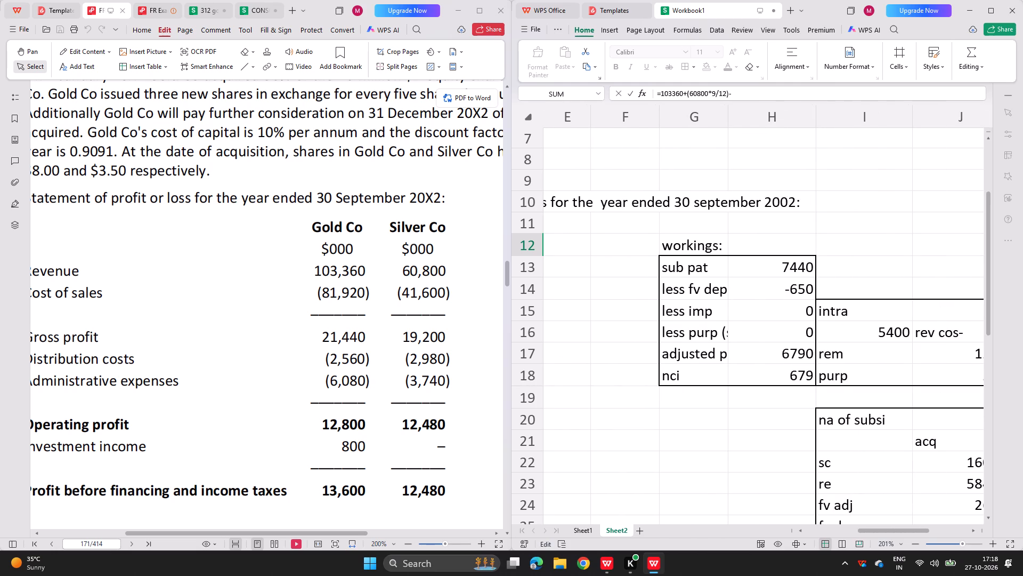
click(869, 330)
key(Return)
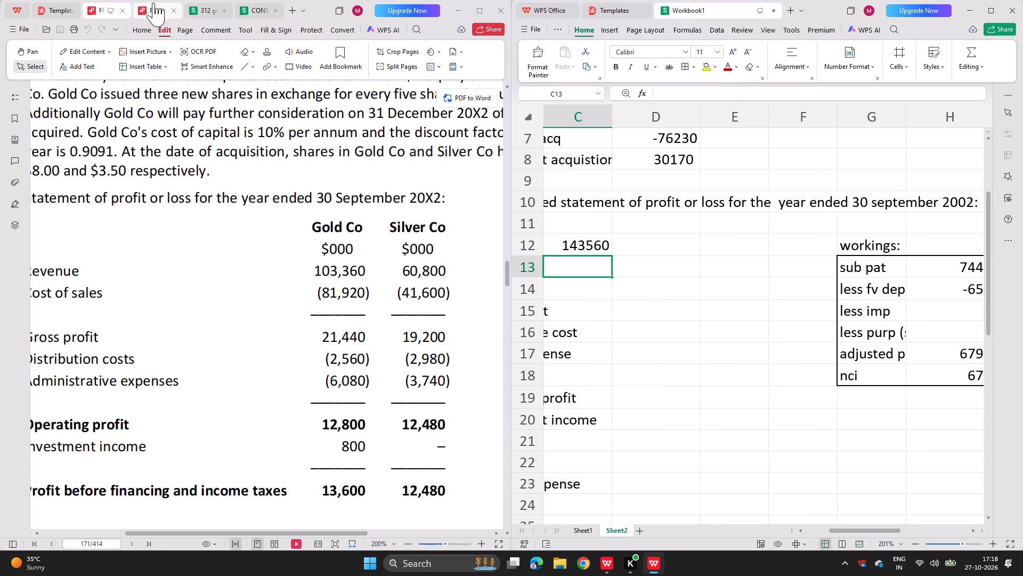
Examine how the cos formula in D17 is built on sheet 312 of the CONSO workbook.
click(261, 7)
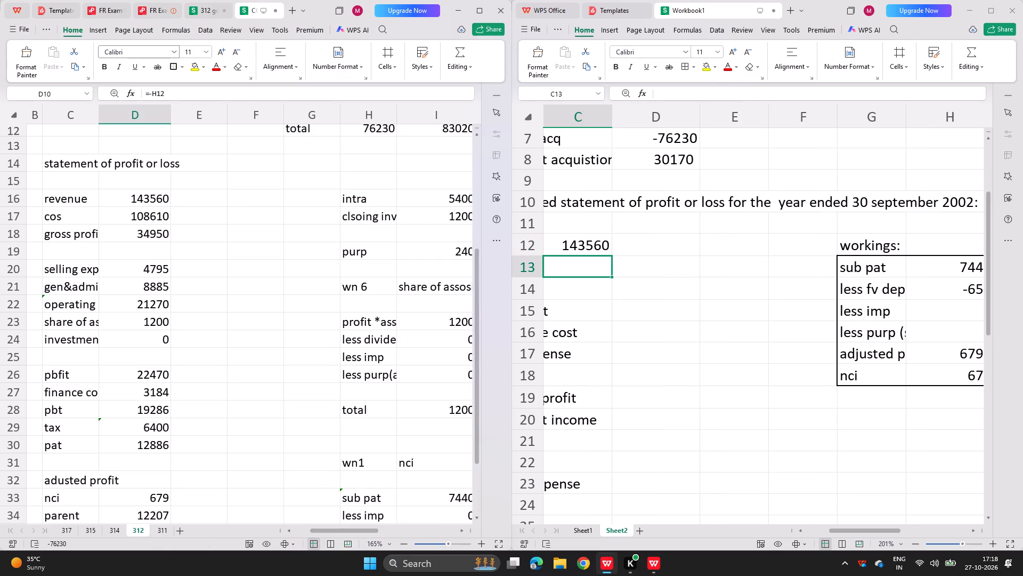
double_click(150, 215)
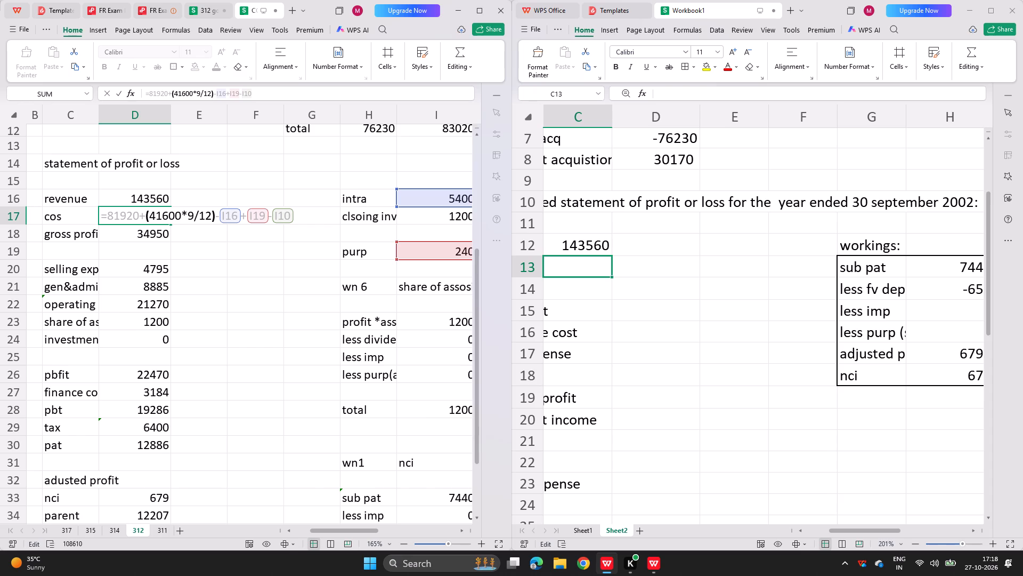
scroll(306, 245, left, 4)
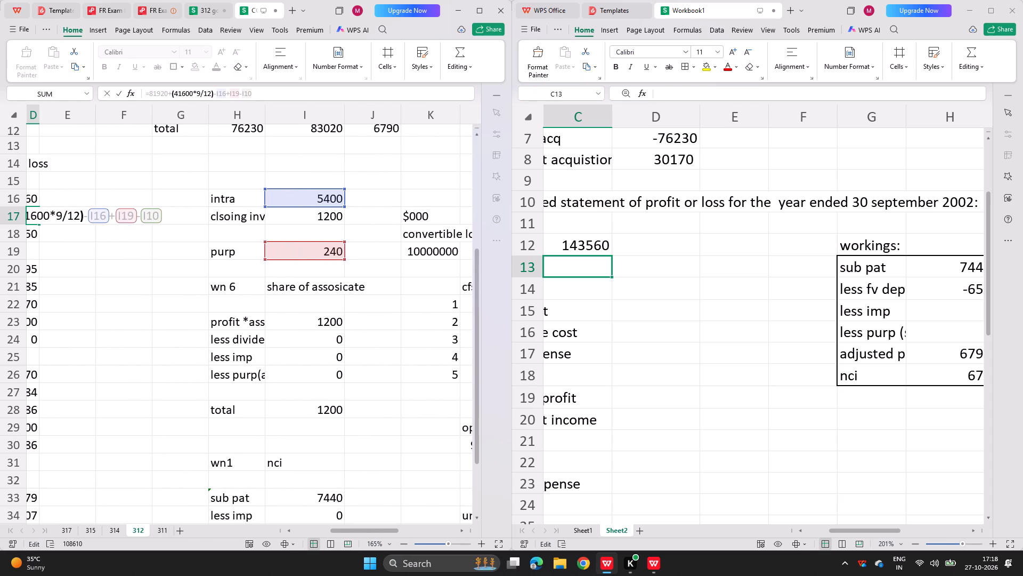
scroll(306, 245, left, 1)
key(Return)
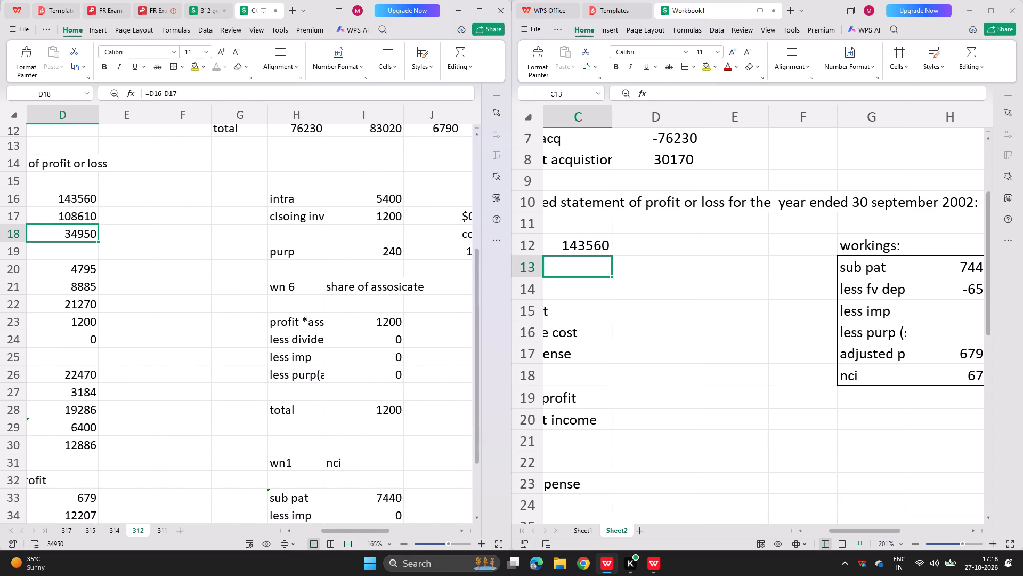
Start the cos formula in C13 with the FR Exam Kit figures, as =81920+(41600*9/12).
click(89, 0)
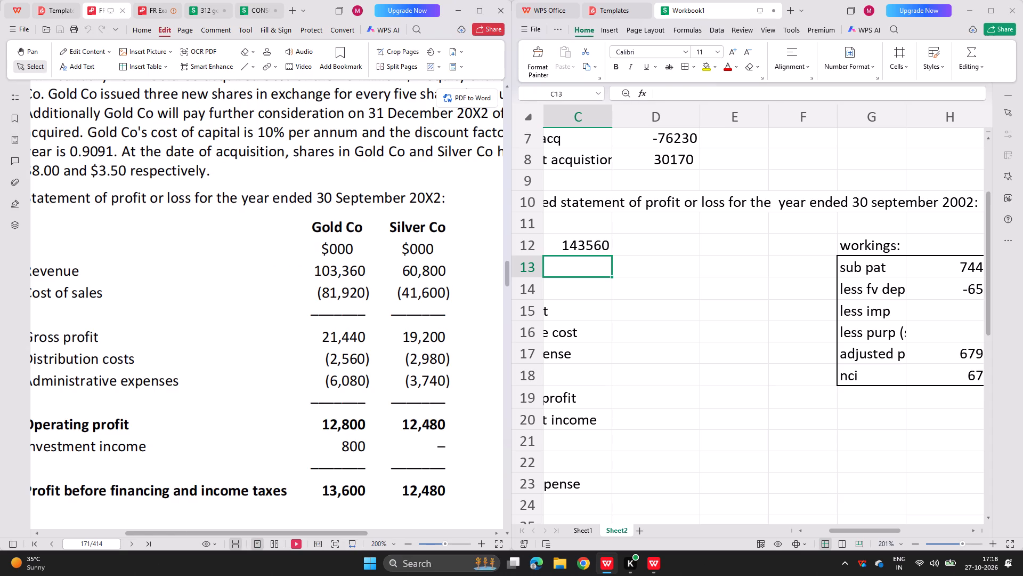
key(equal)
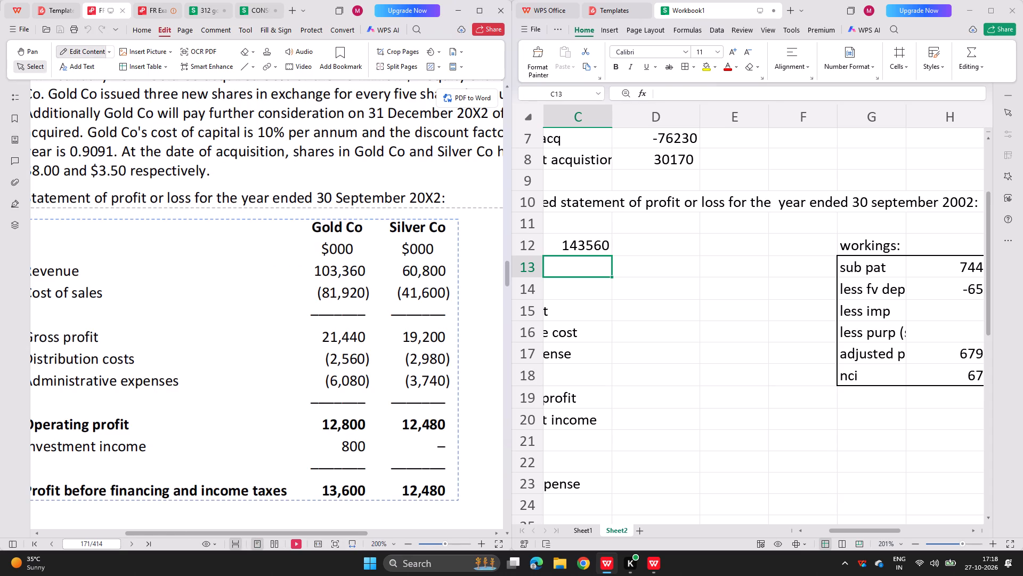
key(Escape)
scroll(577, 259, right, 5)
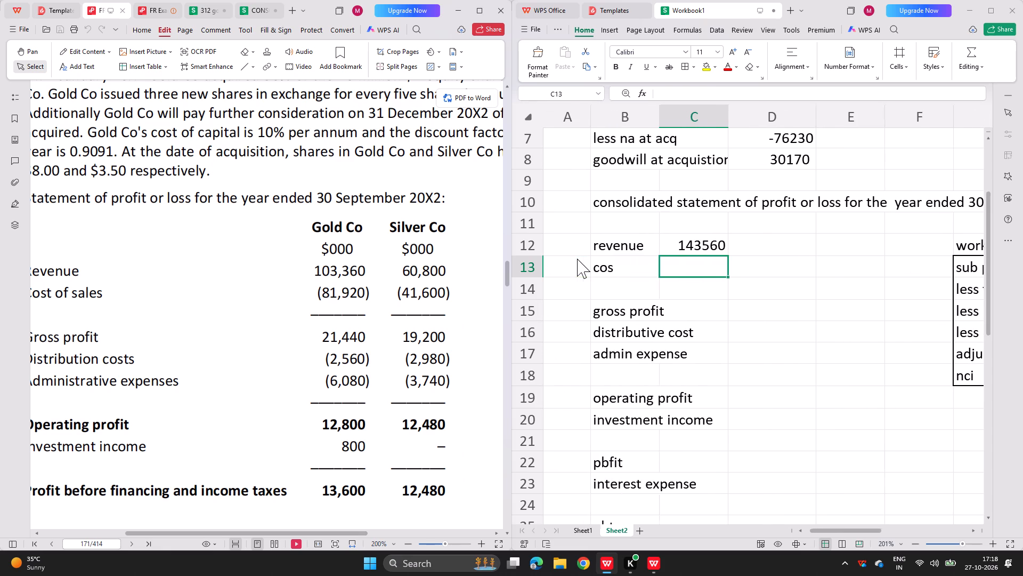
double_click(686, 261)
key(equal)
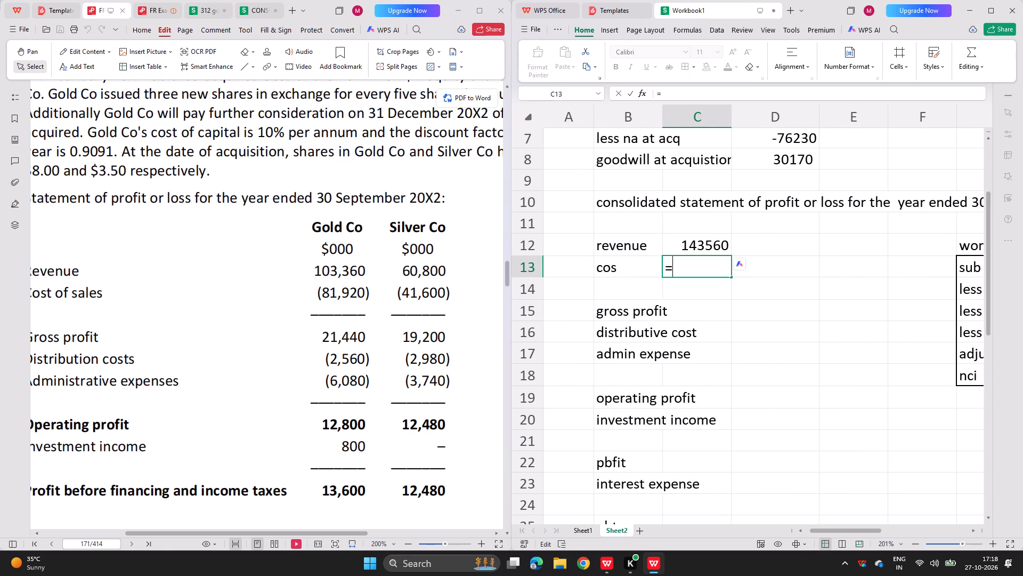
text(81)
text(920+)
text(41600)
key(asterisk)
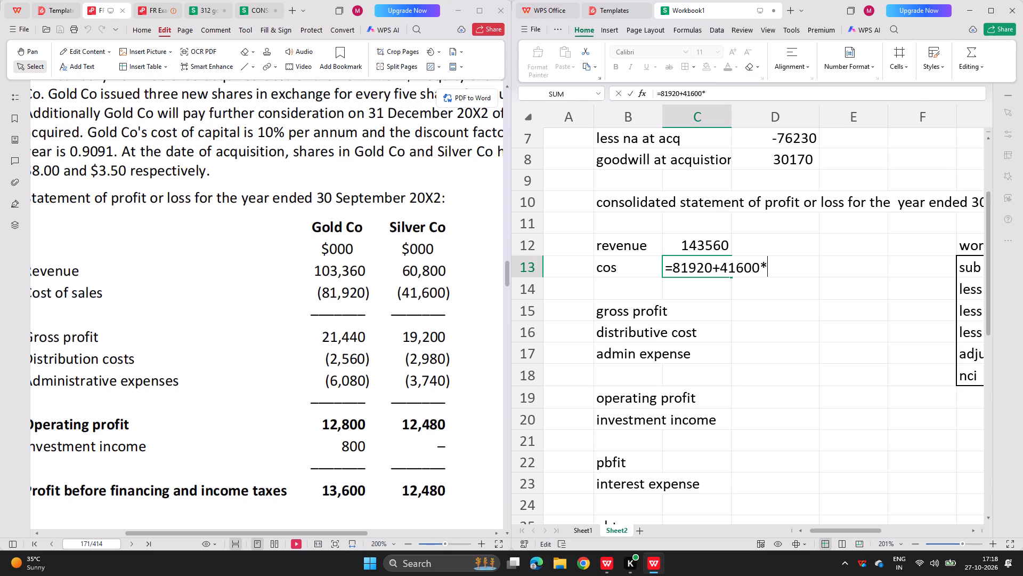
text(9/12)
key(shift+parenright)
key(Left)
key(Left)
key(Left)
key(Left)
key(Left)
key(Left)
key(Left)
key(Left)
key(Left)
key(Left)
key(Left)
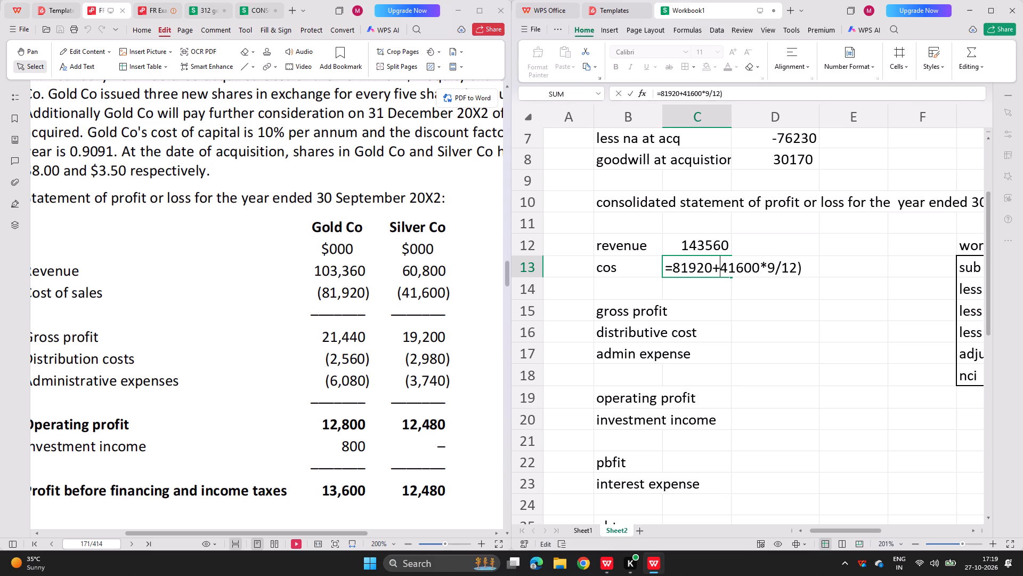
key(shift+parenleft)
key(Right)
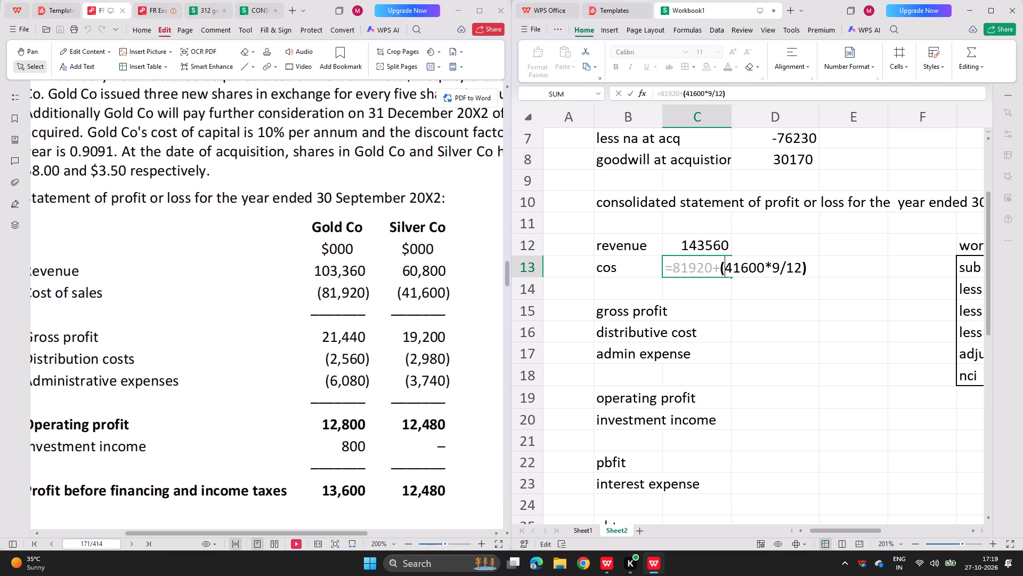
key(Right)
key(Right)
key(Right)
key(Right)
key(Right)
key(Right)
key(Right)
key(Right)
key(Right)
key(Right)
Complete the cos formula by subtracting intra-group sales I16 and adding fv dep K25 and purp J18.
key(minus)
scroll(860, 292, left, 5)
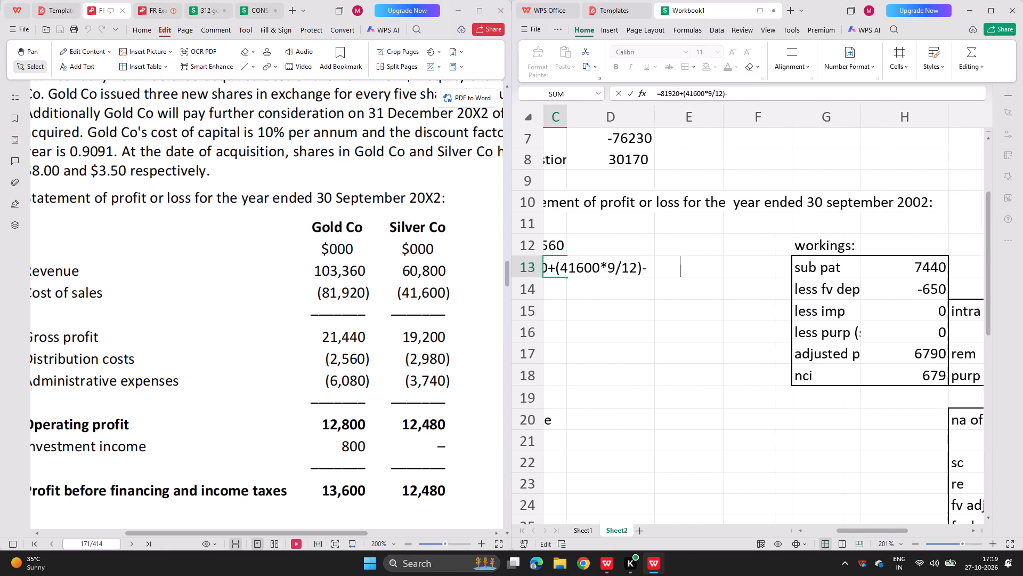
scroll(860, 317, left, 5)
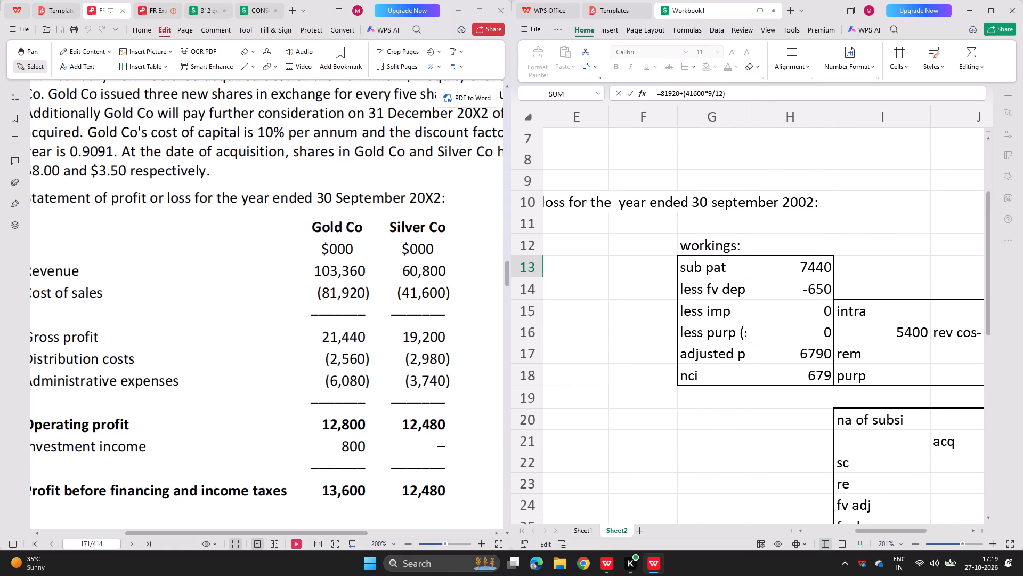
click(923, 332)
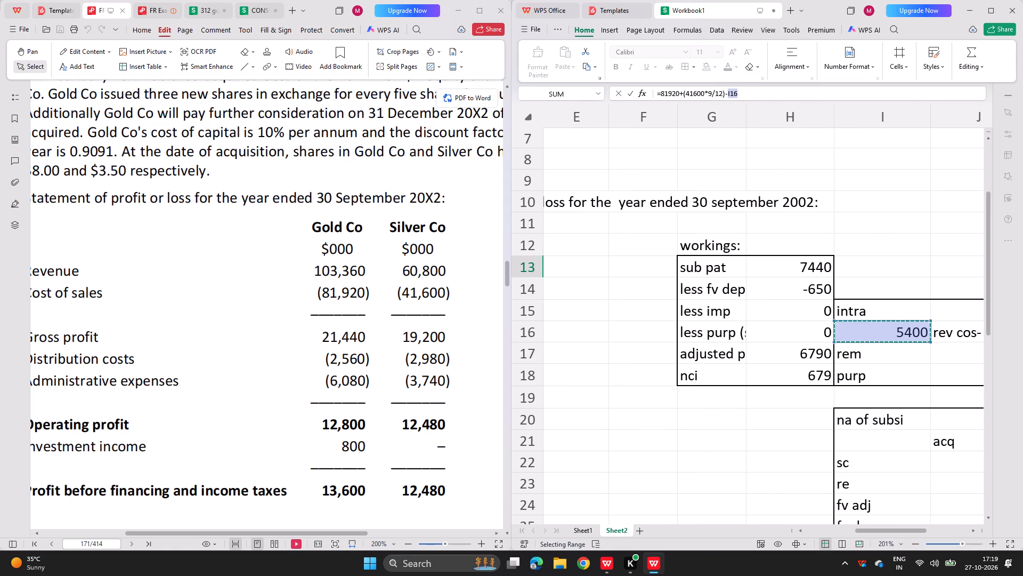
scroll(814, 370, left, 4)
scroll(814, 370, down, 2)
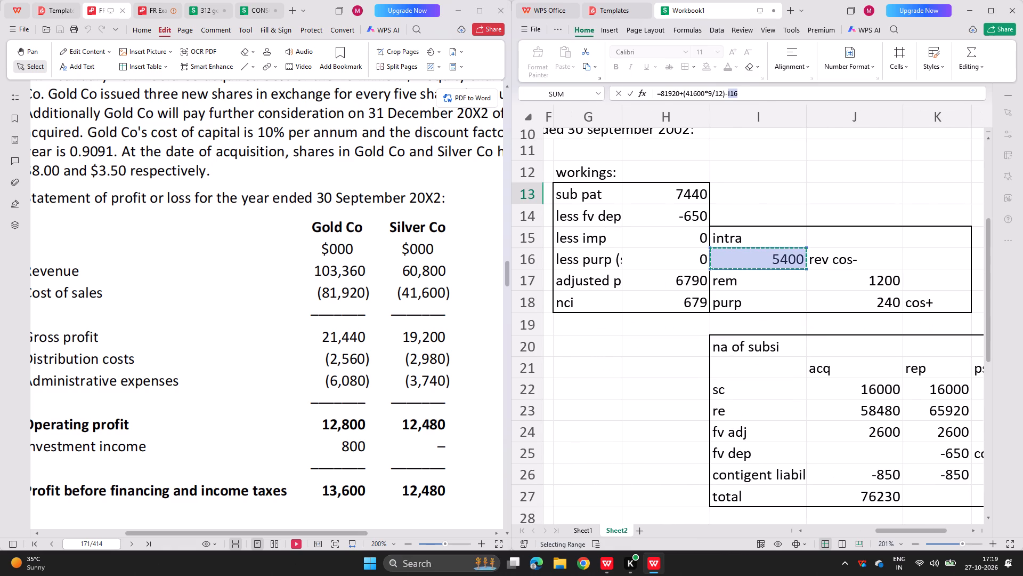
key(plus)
click(916, 465)
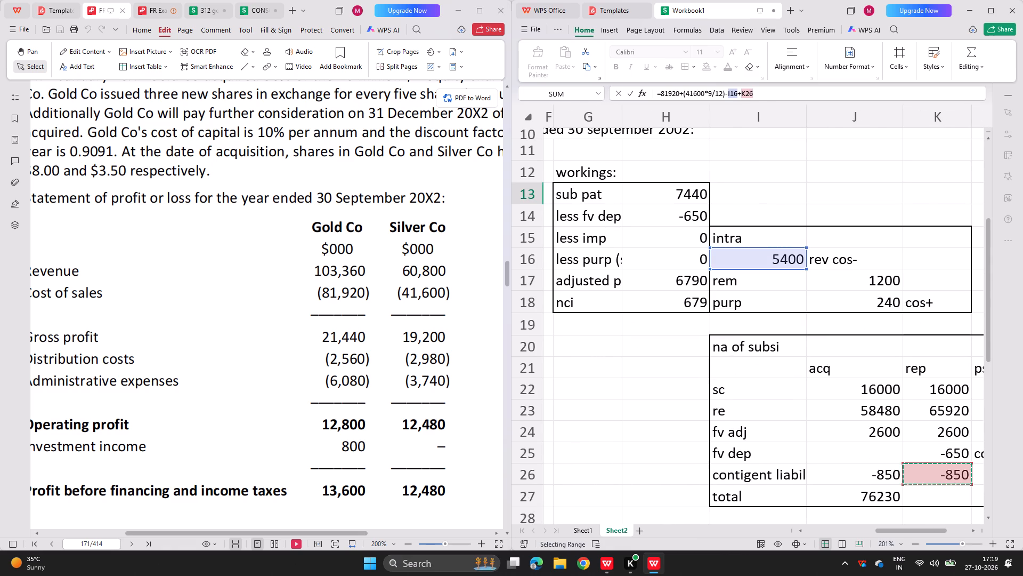
click(920, 459)
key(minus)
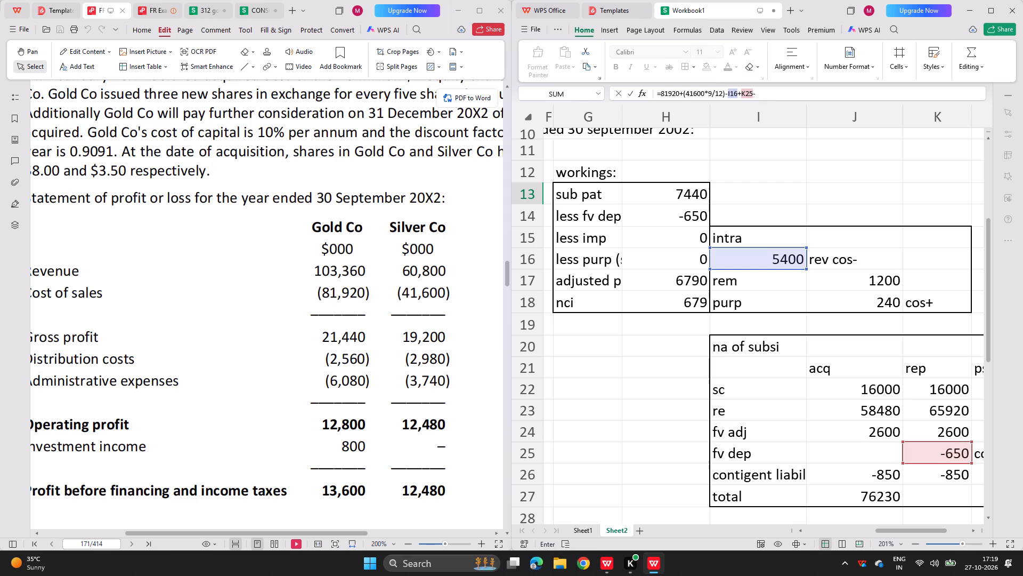
key(BackSpace)
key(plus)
click(888, 299)
key(Return)
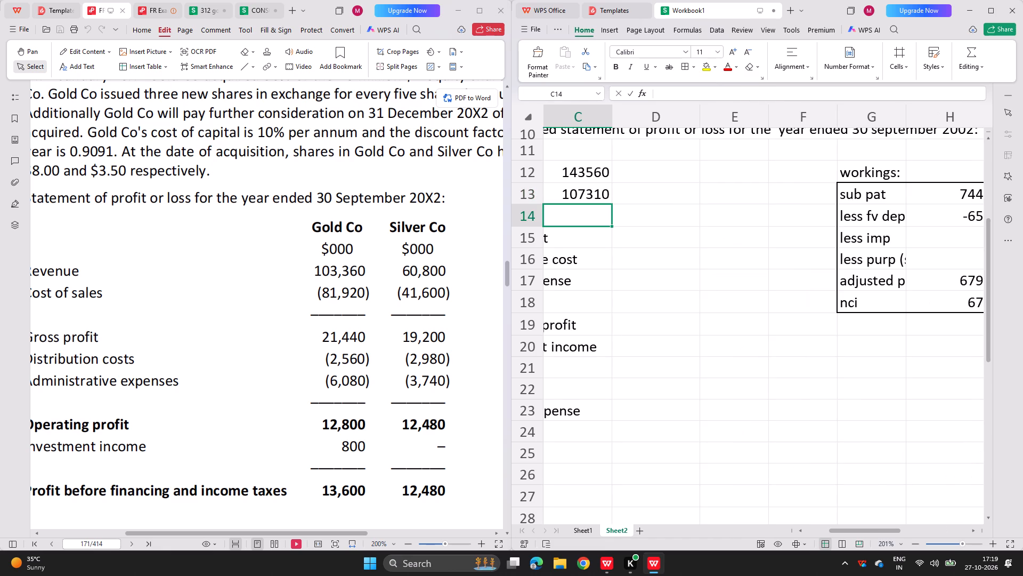
Compare cos with the CONSO workbook and change the formula in C13 to subtract K25 instead of adding it.
scroll(727, 251, right, 5)
click(246, 1)
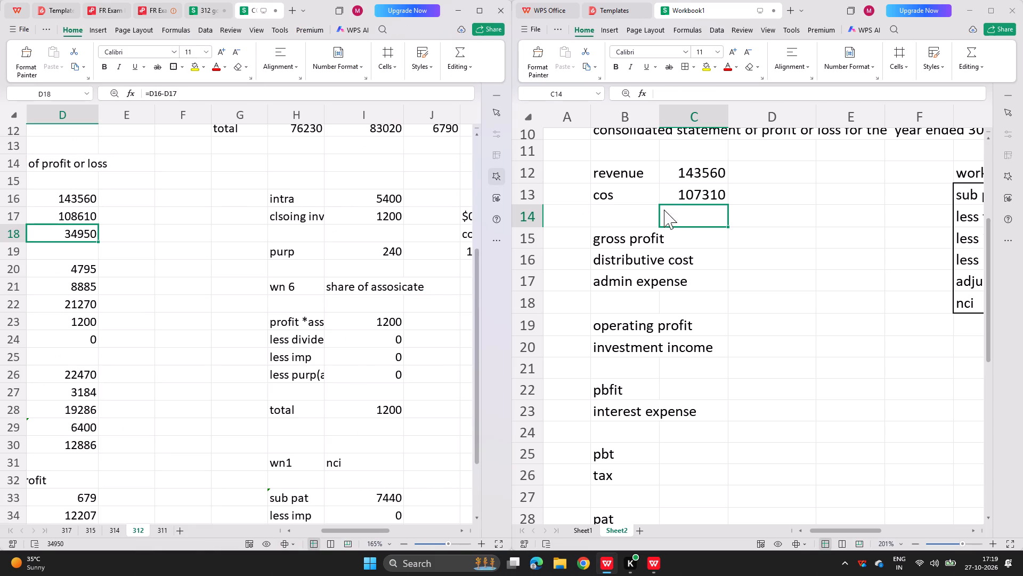
double_click(682, 193)
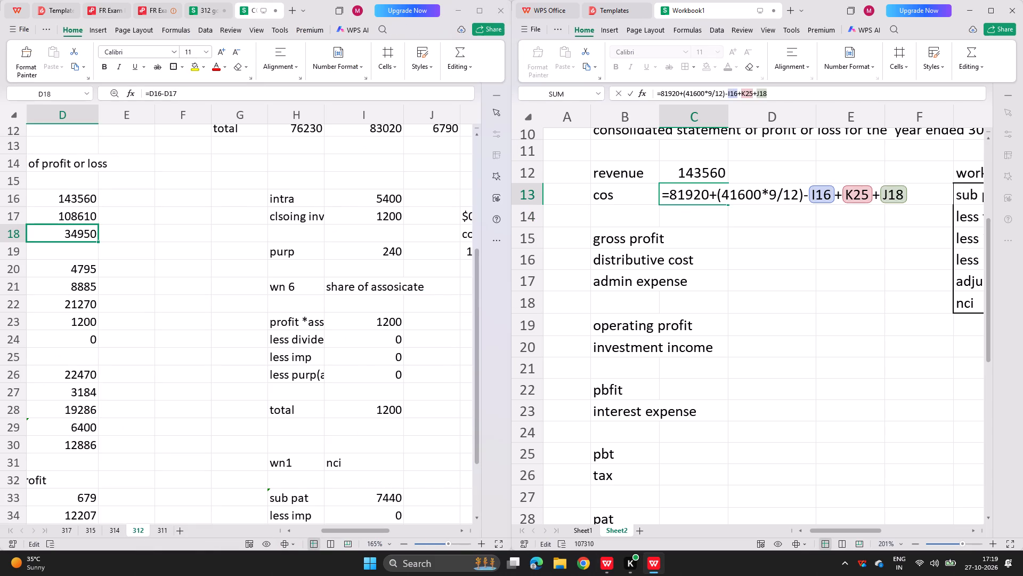
click(842, 196)
key(BackSpace)
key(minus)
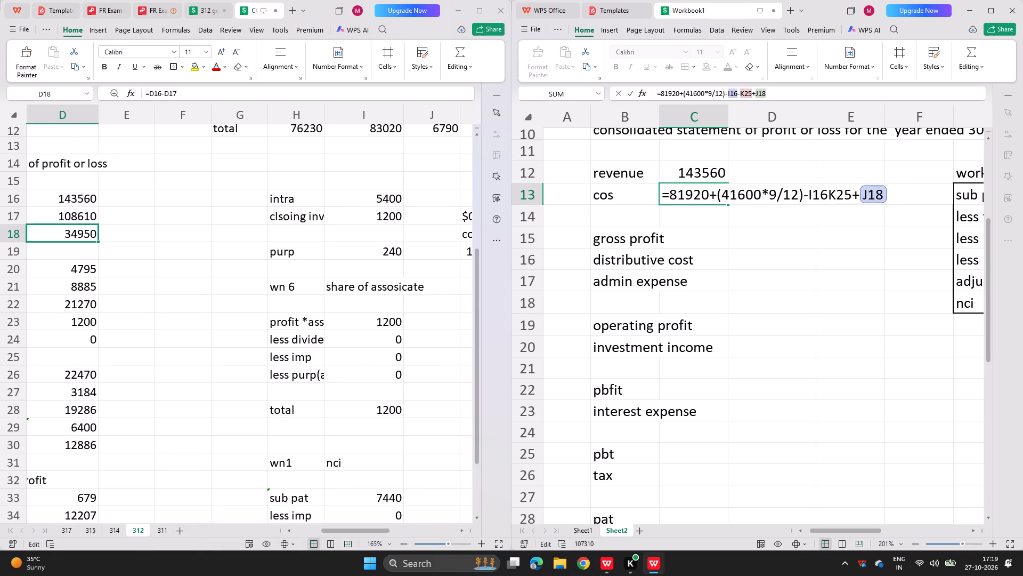
key(Return)
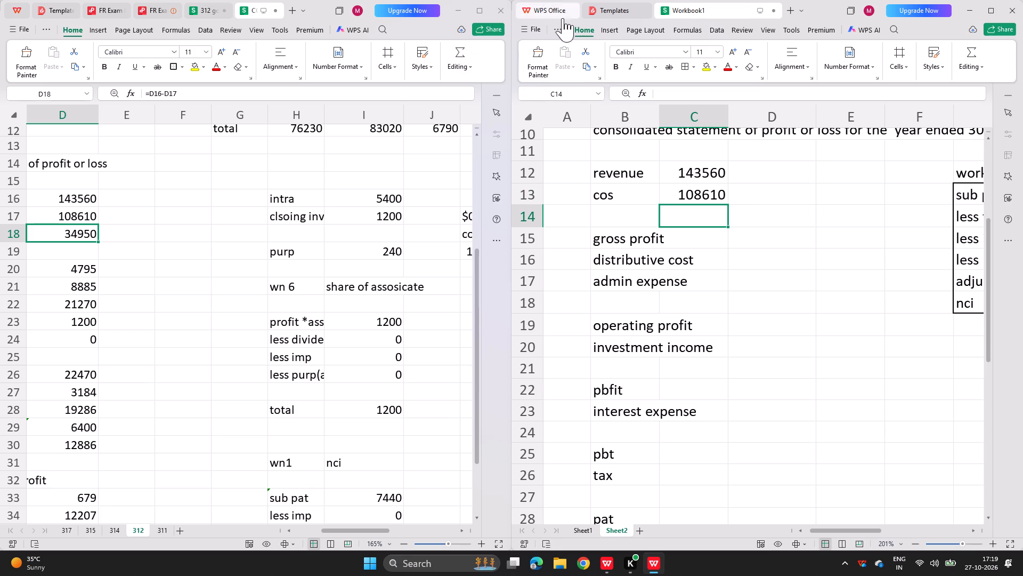
Calculate gross profit in C15 of Workbook1 as revenue minus cos, =C12-C13.
click(708, 228)
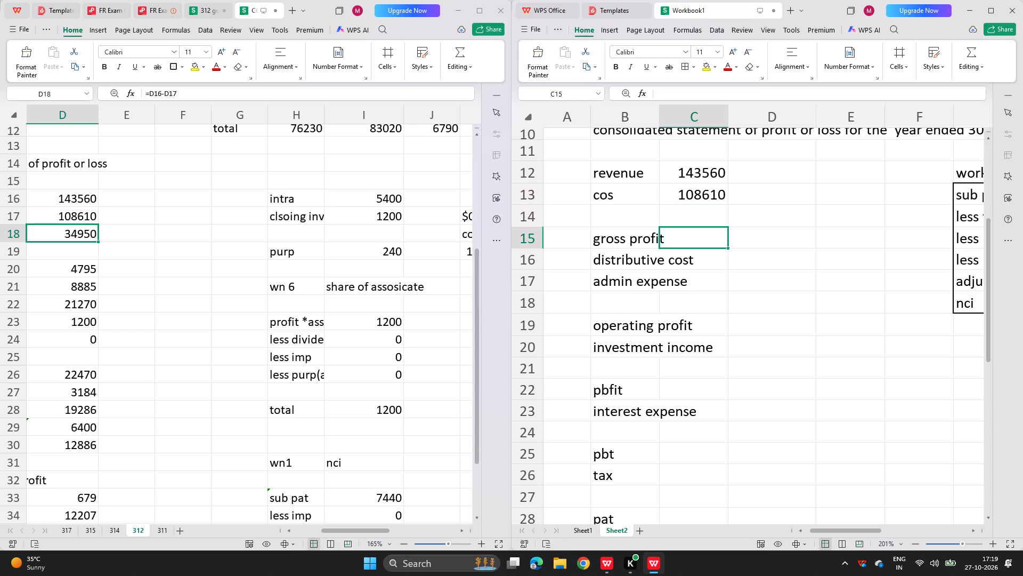
key(equal)
key(Up)
key(Up)
key(Up)
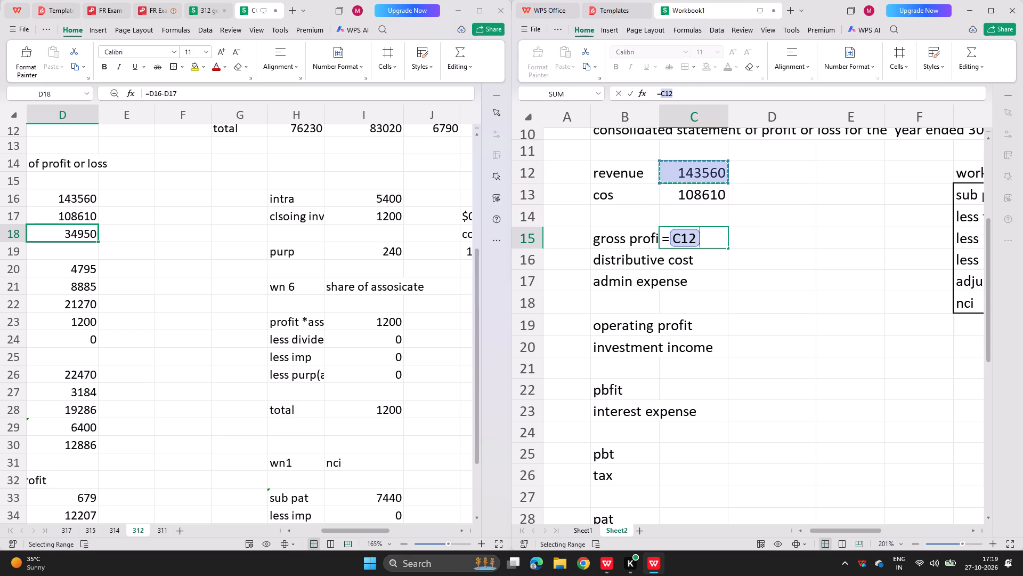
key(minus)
key(Up)
key(Up)
key(Return)
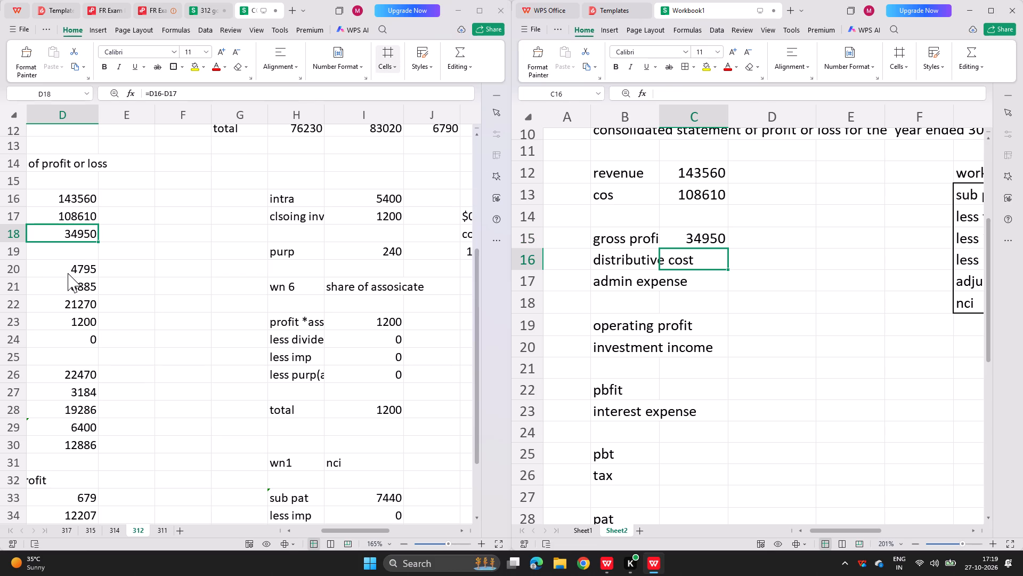
Check the expense formulas on CONSO sheet 312 and enter distributive cost in C16 from the FR Exam Kit figures, as =2560+(2980*9/12).
double_click(59, 262)
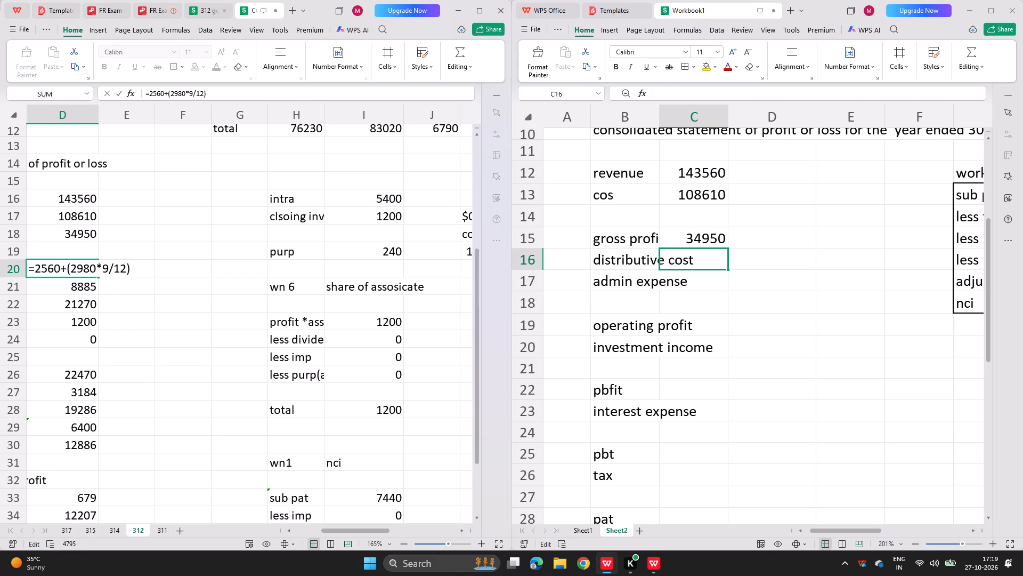
double_click(62, 283)
double_click(62, 308)
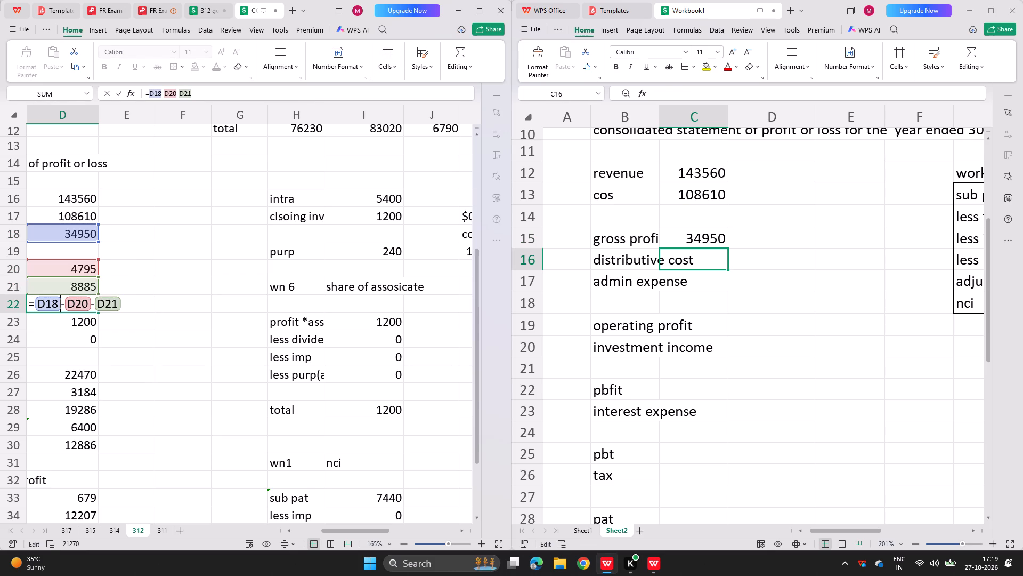
double_click(62, 323)
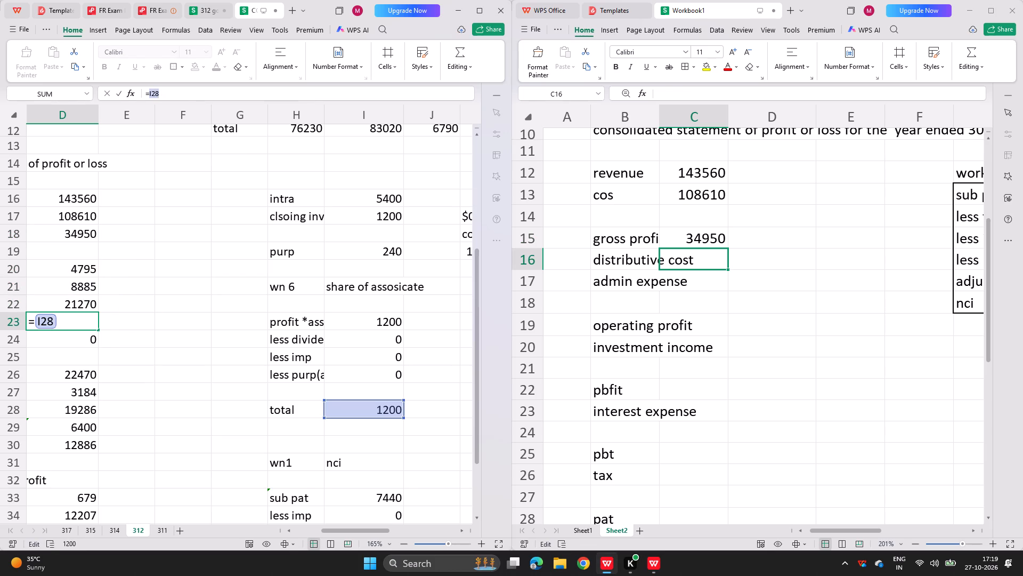
key(Return)
click(121, 0)
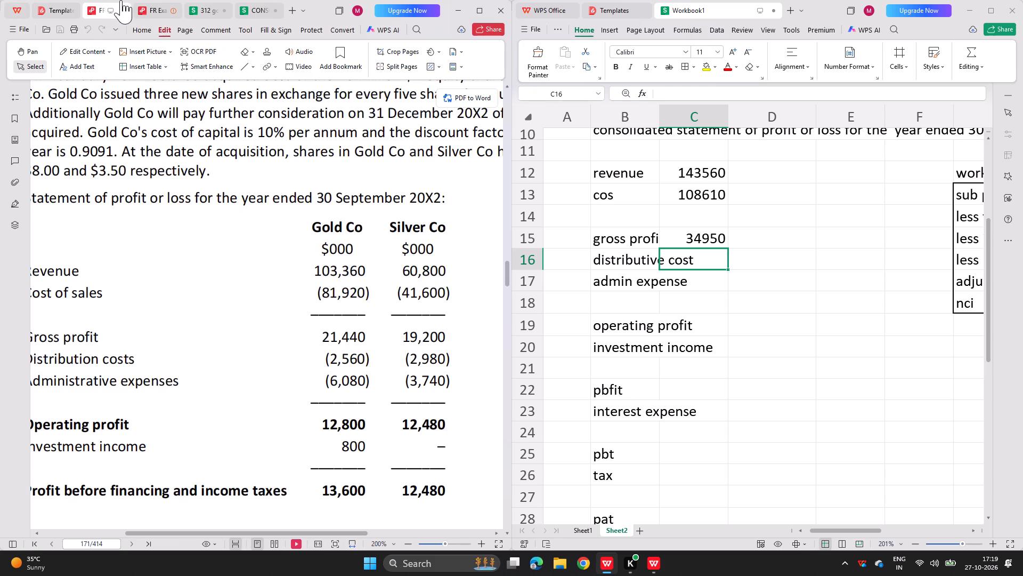
key(equal)
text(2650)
double_click(699, 258)
key(equal)
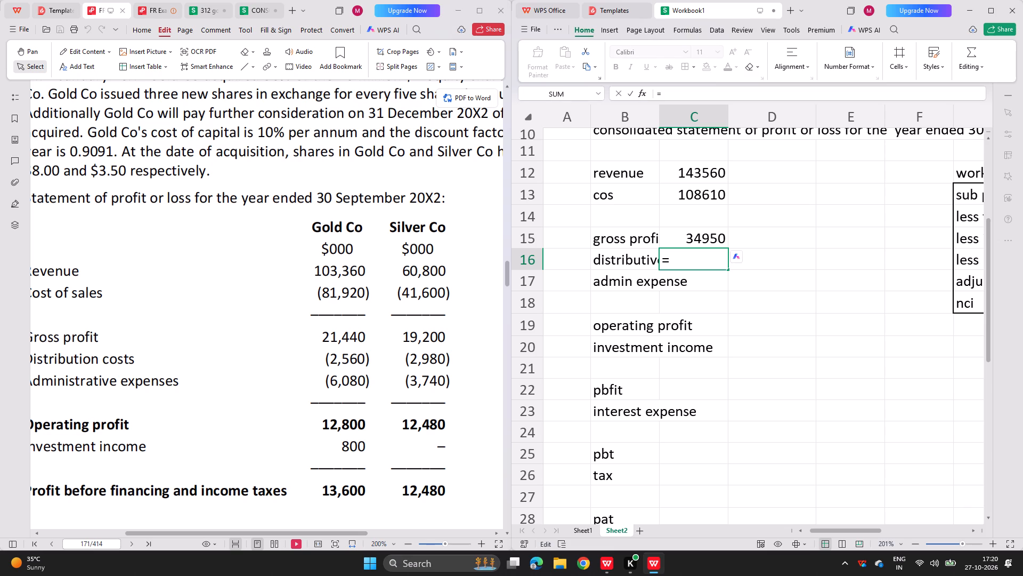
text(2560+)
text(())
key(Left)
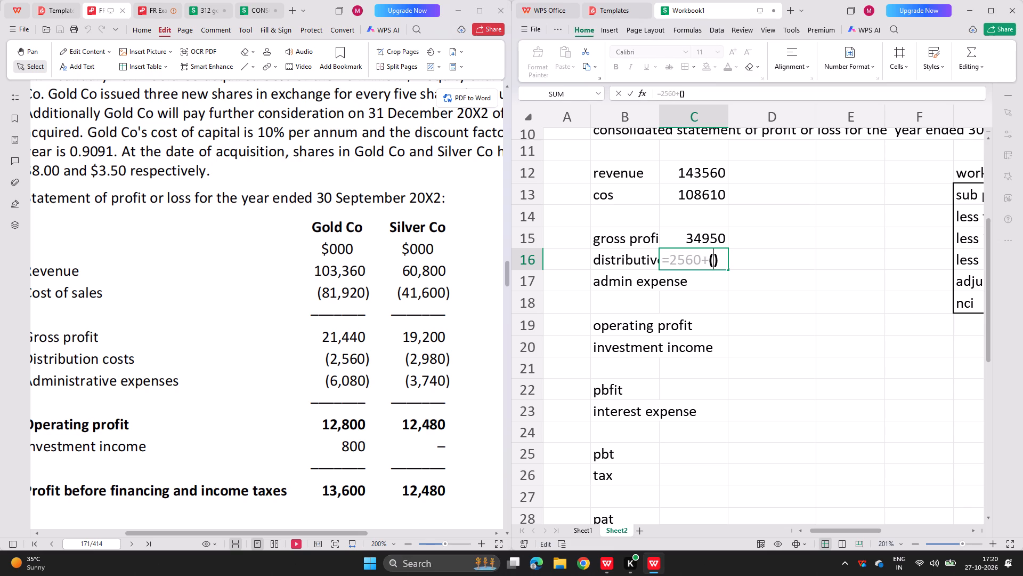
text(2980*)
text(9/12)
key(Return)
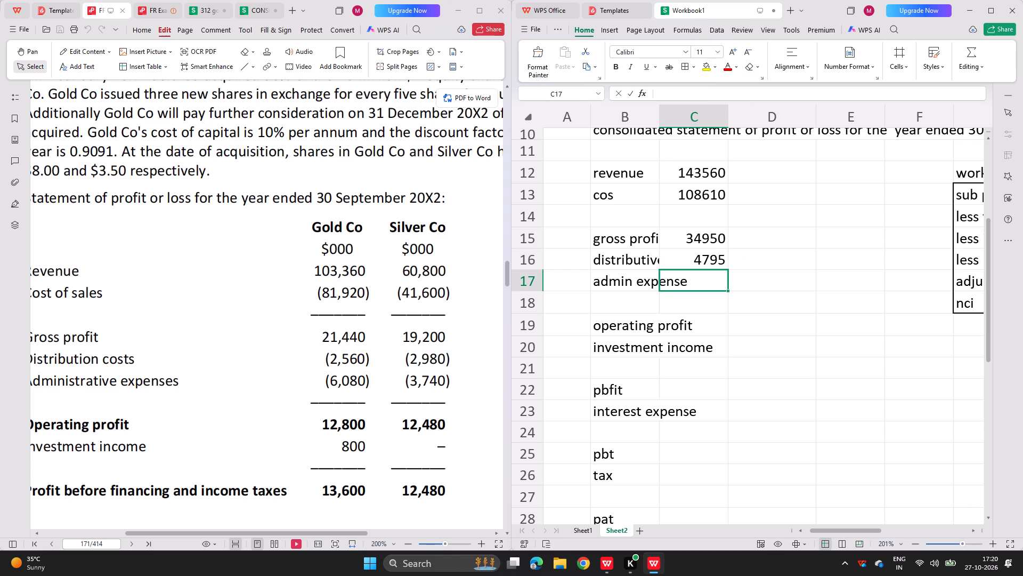
Enter admin expense in C17 from the Gold Co and Silver Co figures, as =6080+(3740*9/12).
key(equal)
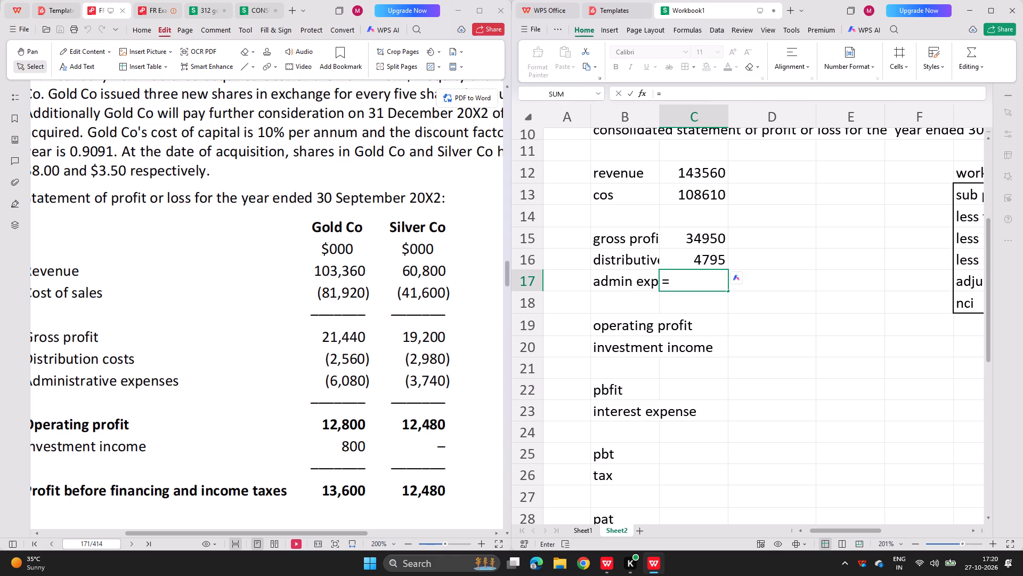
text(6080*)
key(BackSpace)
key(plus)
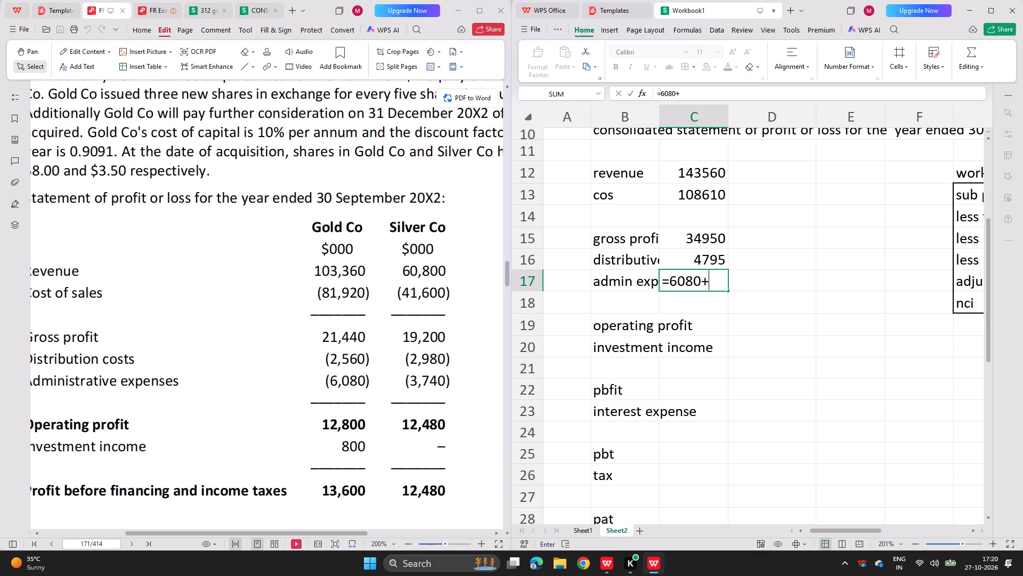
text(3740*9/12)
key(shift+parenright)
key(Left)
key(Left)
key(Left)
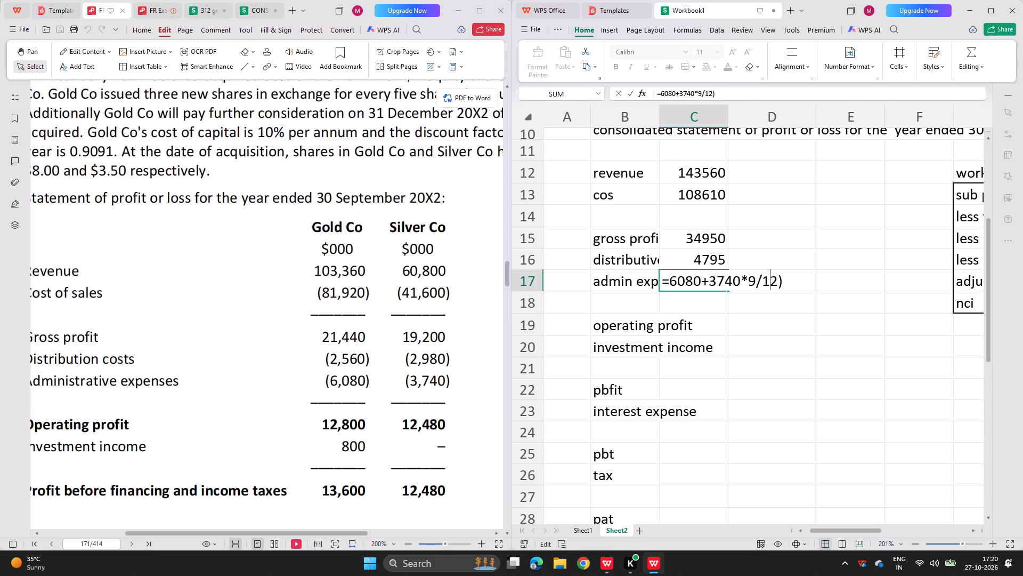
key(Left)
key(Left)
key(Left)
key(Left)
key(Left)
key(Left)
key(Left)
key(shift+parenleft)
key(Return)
Calculate operating profit in C19 as gross profit less distributive cost and admin expense, =C15-C16-C17.
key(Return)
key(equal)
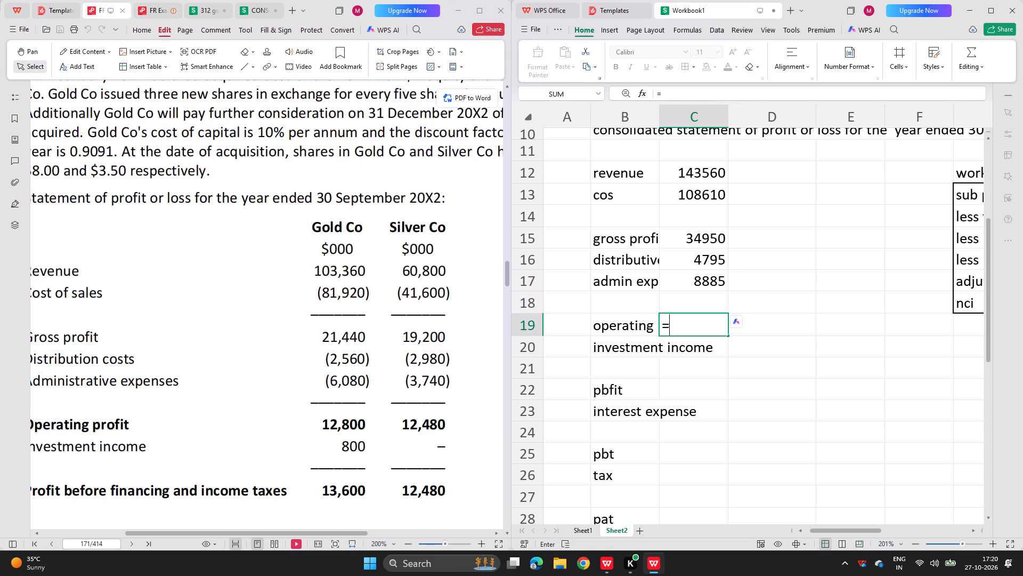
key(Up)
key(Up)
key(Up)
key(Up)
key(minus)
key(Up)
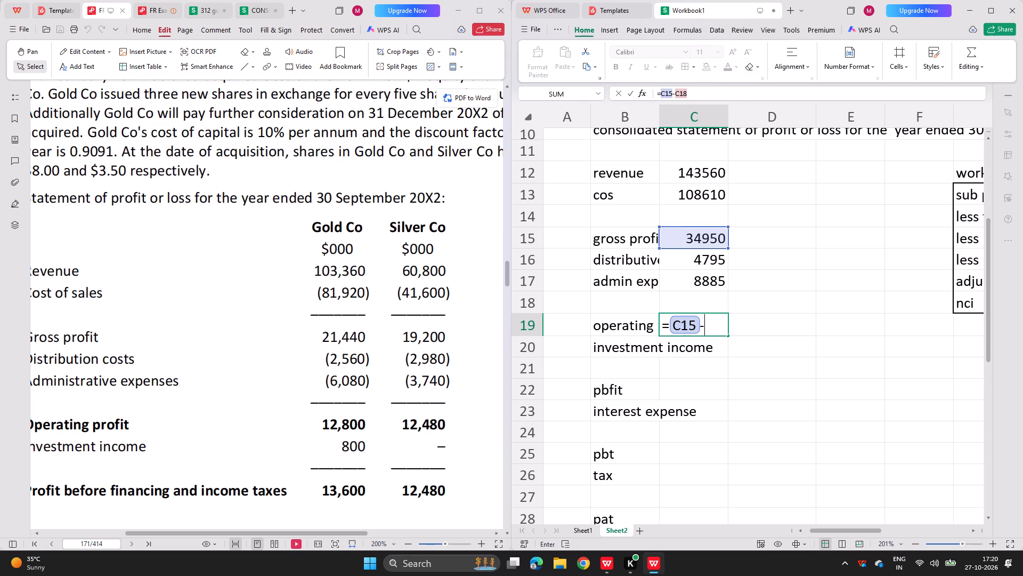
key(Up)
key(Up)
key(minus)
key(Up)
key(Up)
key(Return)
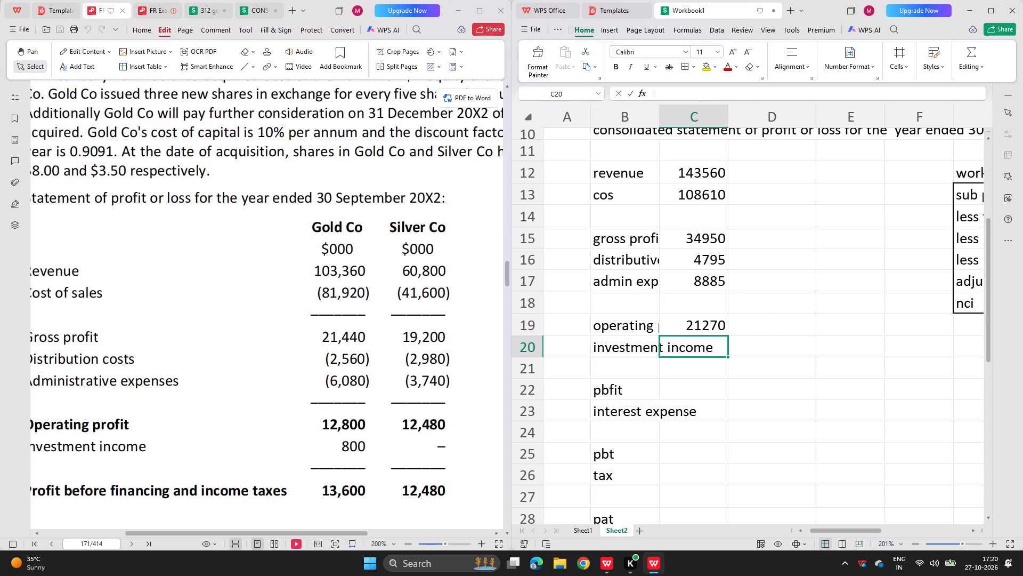
Link investment income in C20 to the share of associate result in K31 of the workings.
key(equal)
scroll(889, 326, left, 2)
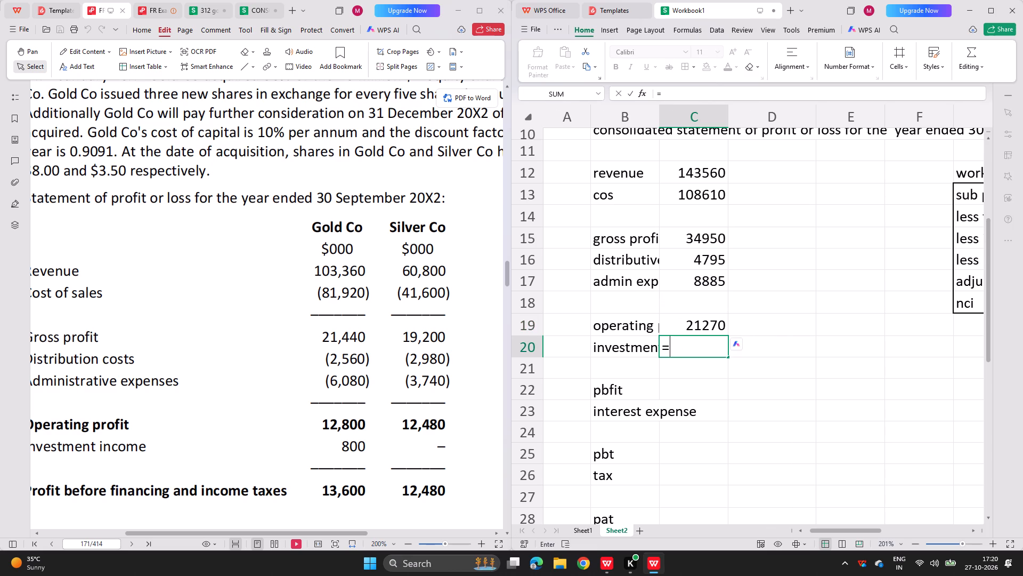
scroll(889, 326, left, 6)
scroll(889, 326, down, 3)
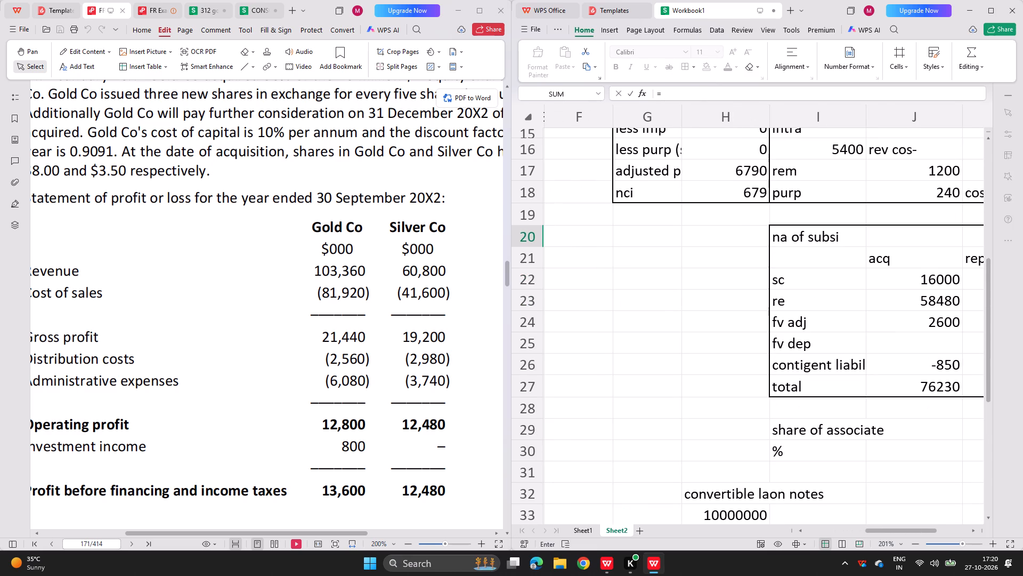
scroll(889, 326, down, 1)
scroll(815, 368, left, 1)
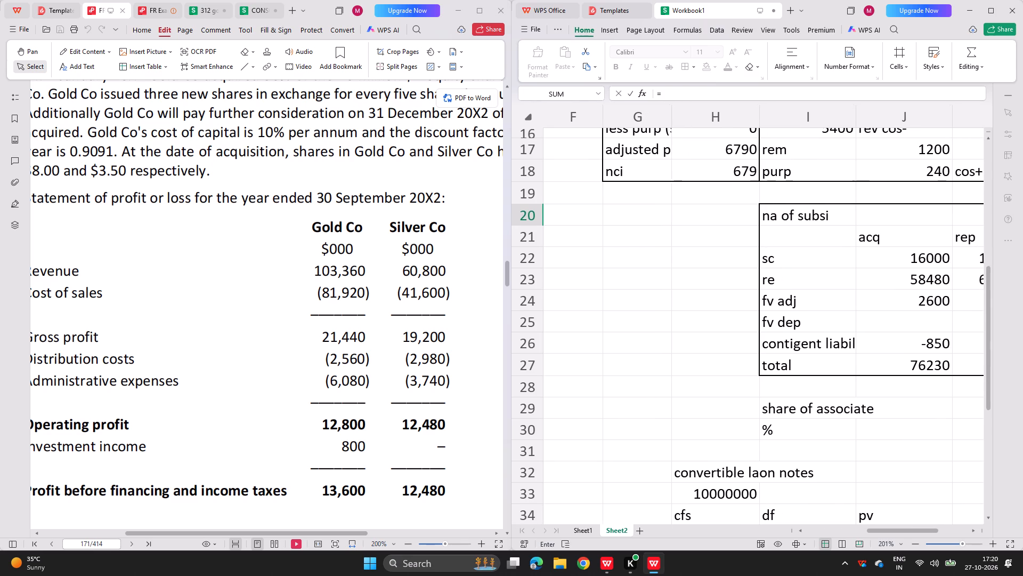
scroll(815, 368, left, 1)
scroll(830, 377, down, 5)
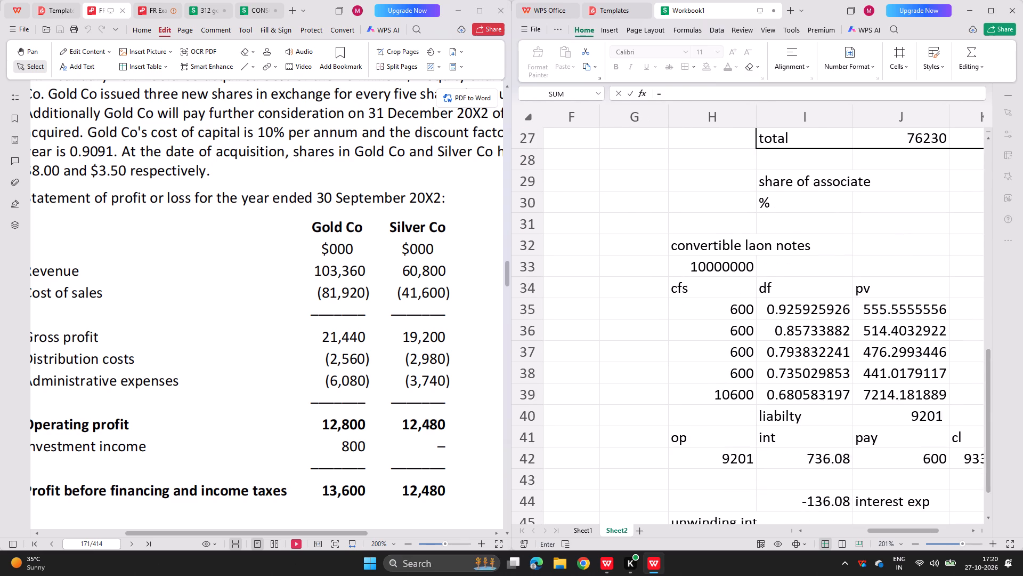
scroll(830, 377, left, 3)
click(876, 225)
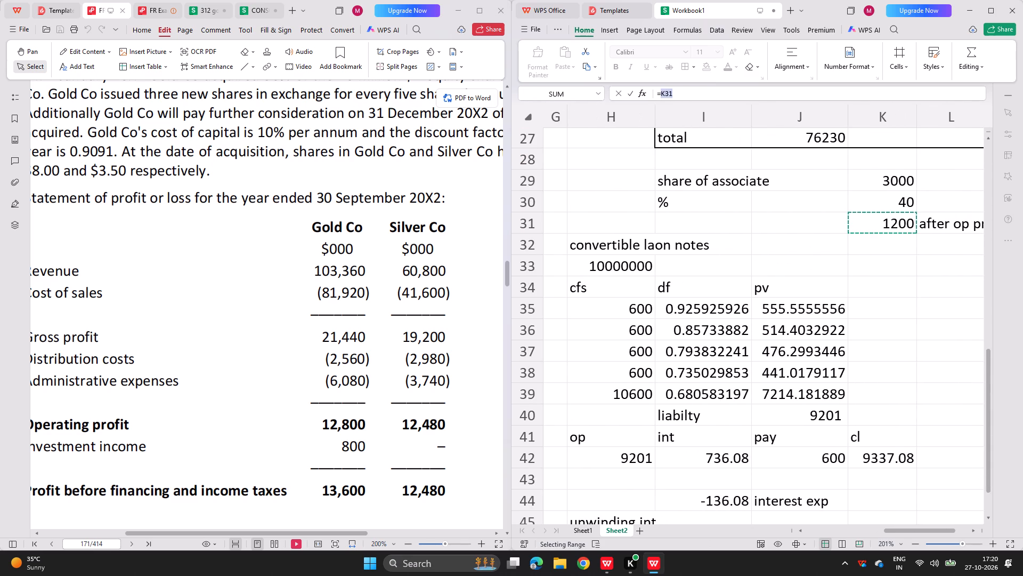
key(Return)
Calculate pbfit in C22 by adding investment income to operating profit, =C19+C20.
scroll(876, 225, right, 3)
scroll(876, 225, up, 4)
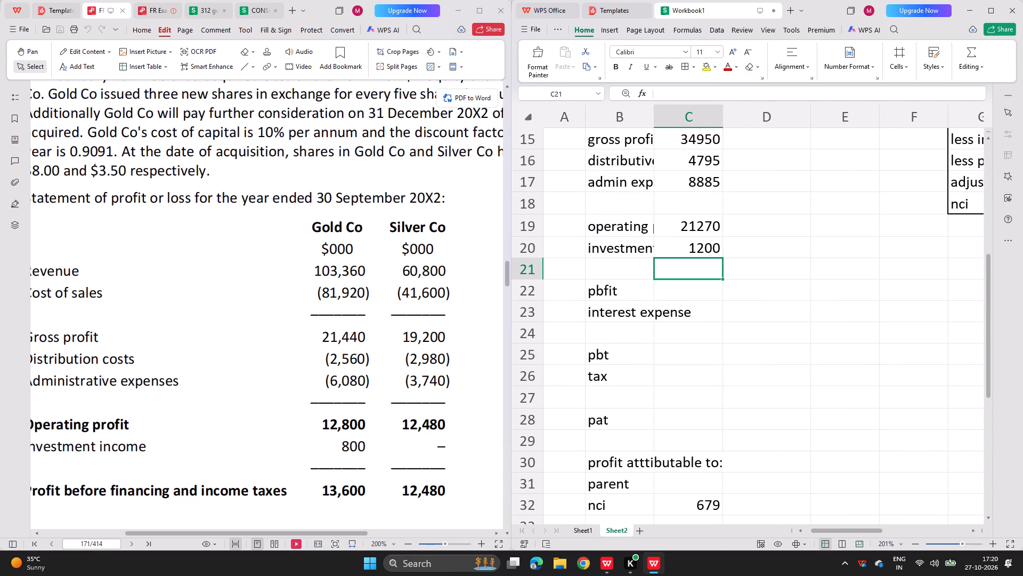
click(689, 288)
key(equal)
key(Up)
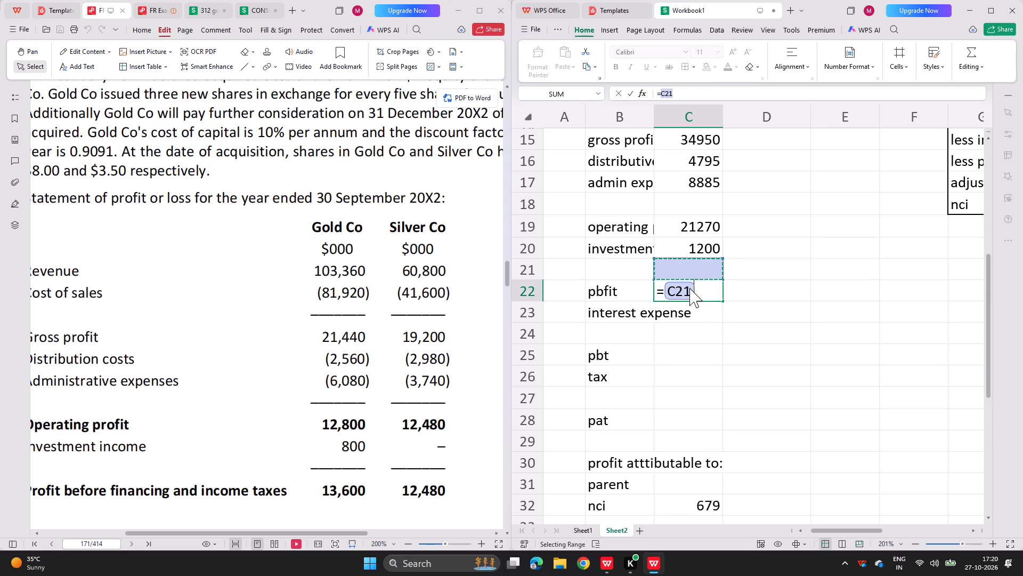
key(Up)
key(Up)
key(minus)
key(BackSpace)
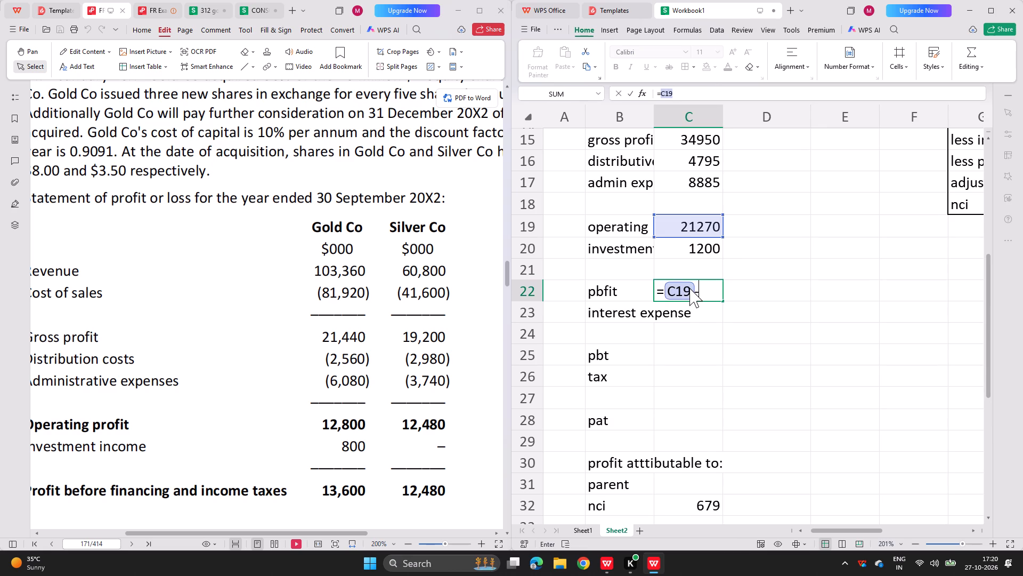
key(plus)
key(Up)
key(Up)
key(Return)
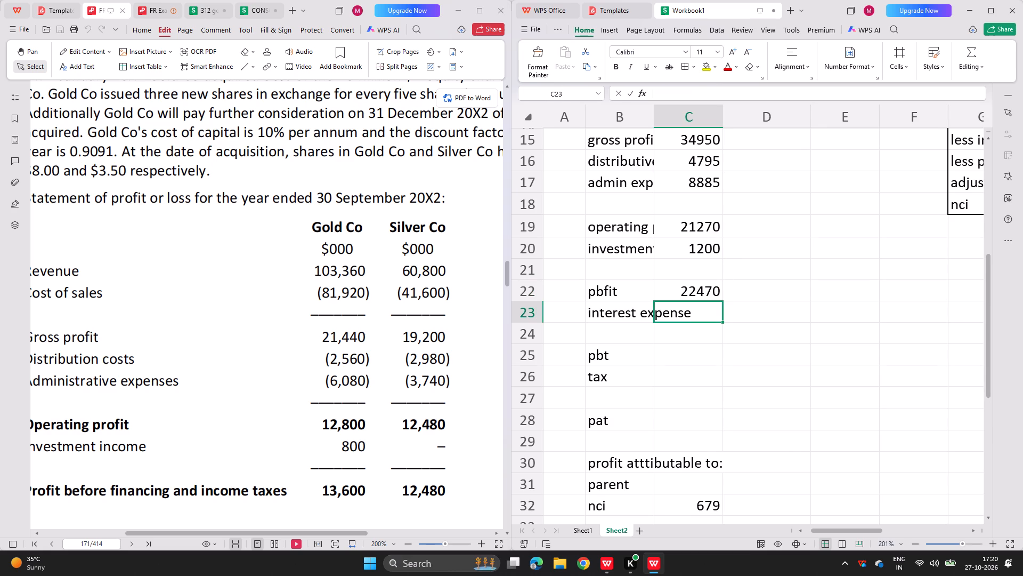
Examine how the finance cost formula in D27 is built on sheet 312 of the CONSO workbook.
click(255, 6)
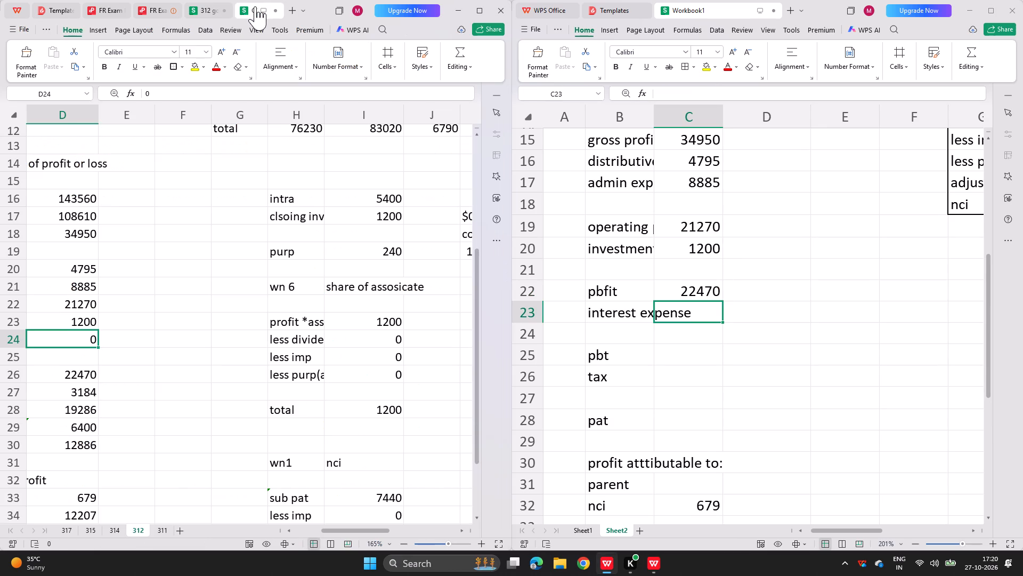
scroll(126, 310, right, 3)
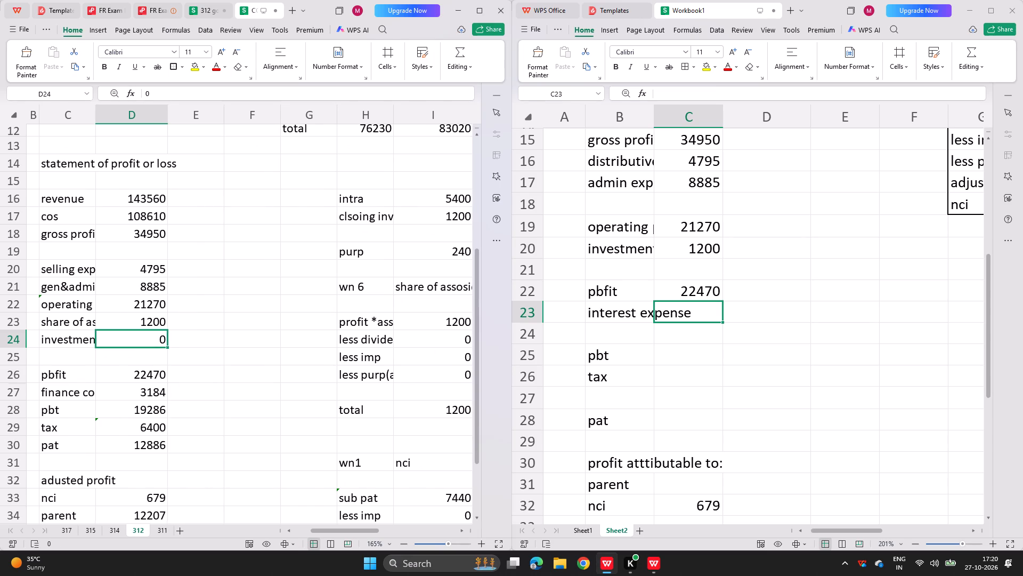
double_click(121, 391)
key(Return)
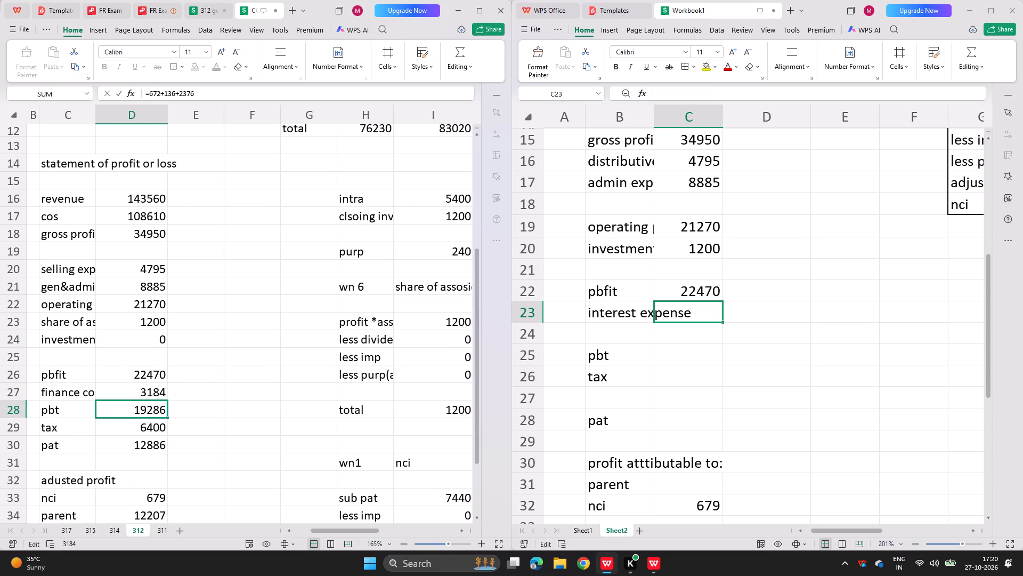
Enter the interest expense in C23 as =672+136+2376, using the question PDF and the loan note working.
click(119, 0)
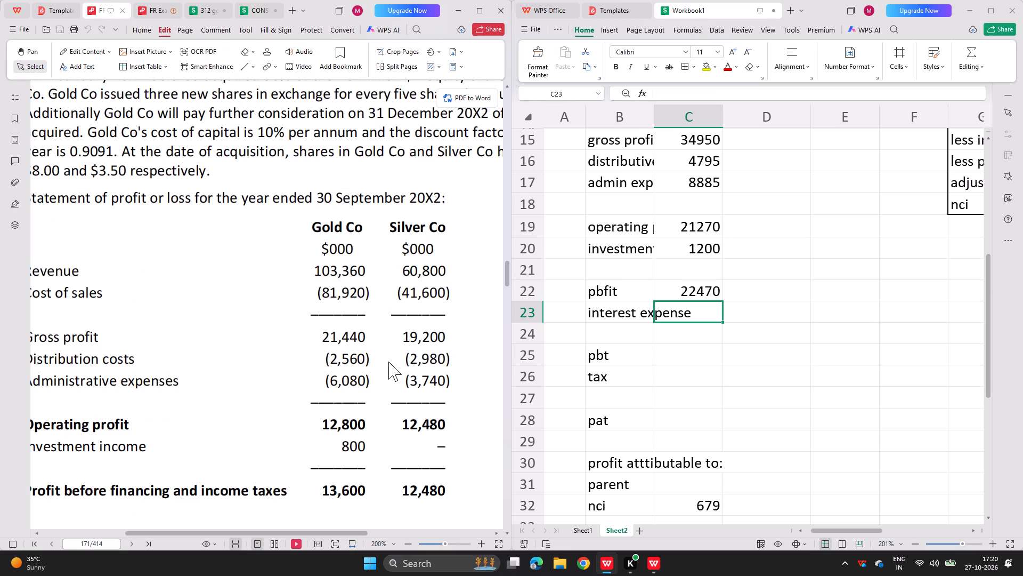
key(equal)
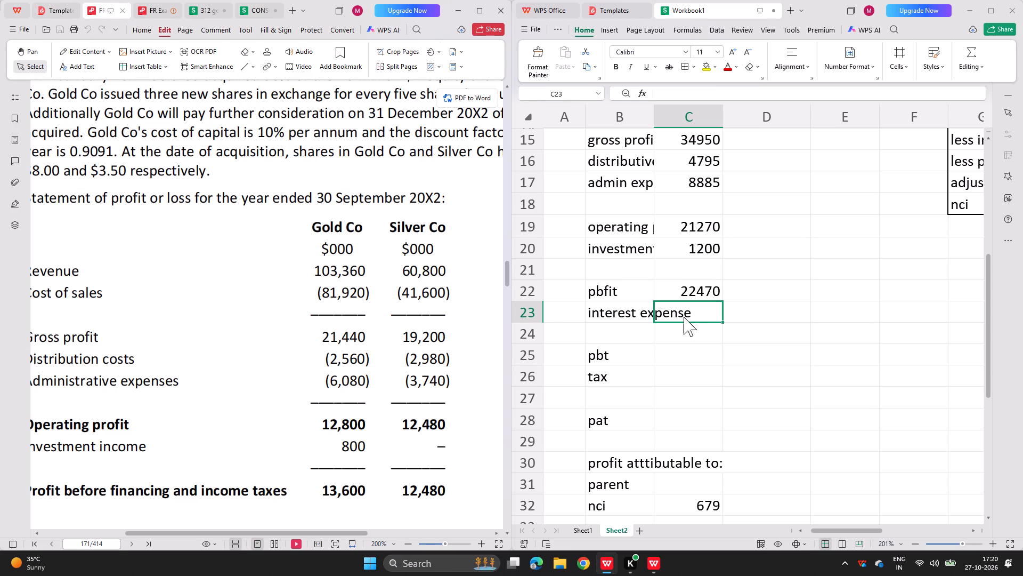
click(684, 317)
click(684, 317)
key(equal)
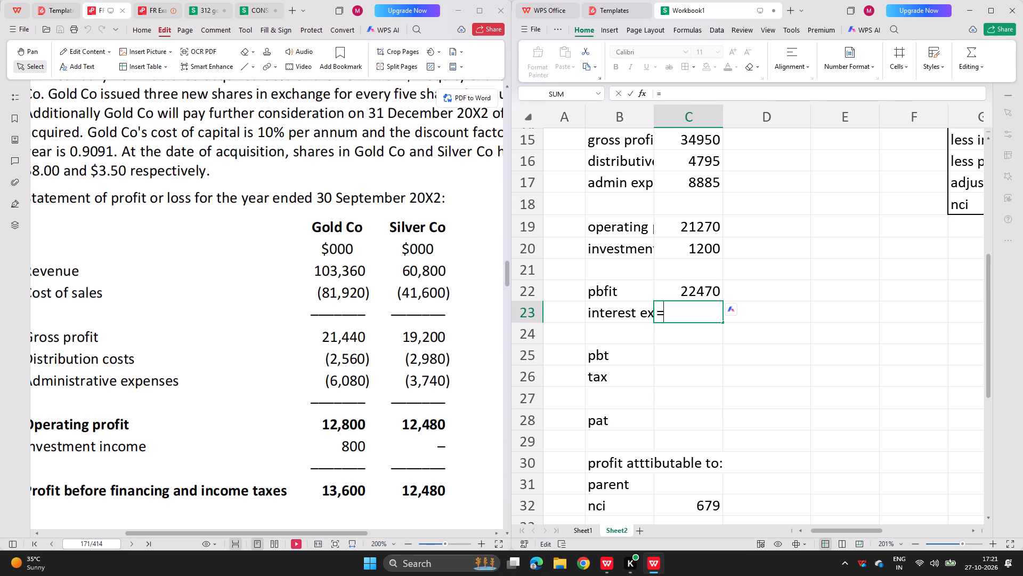
scroll(253, 380, down, 2)
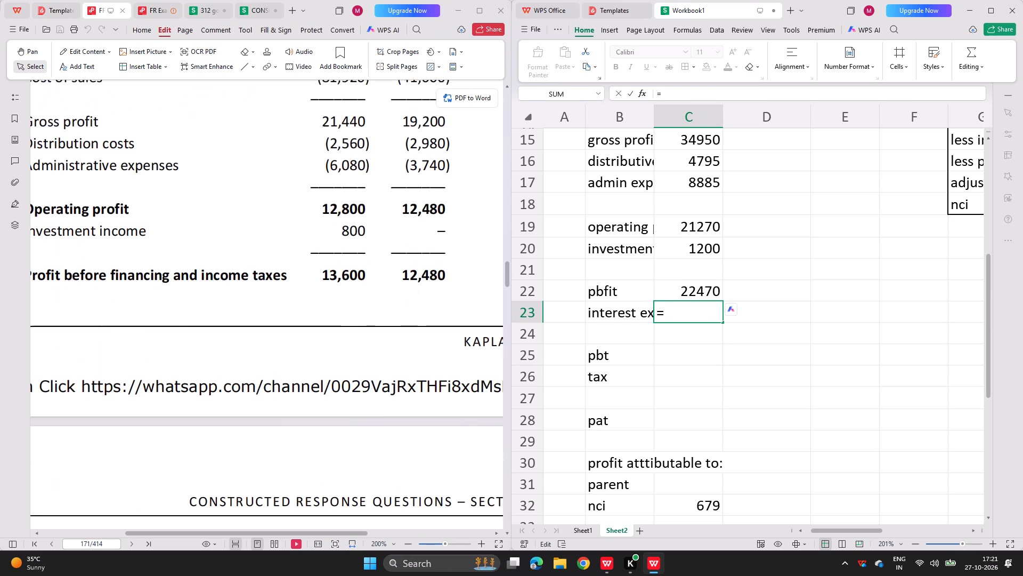
scroll(253, 380, down, 1)
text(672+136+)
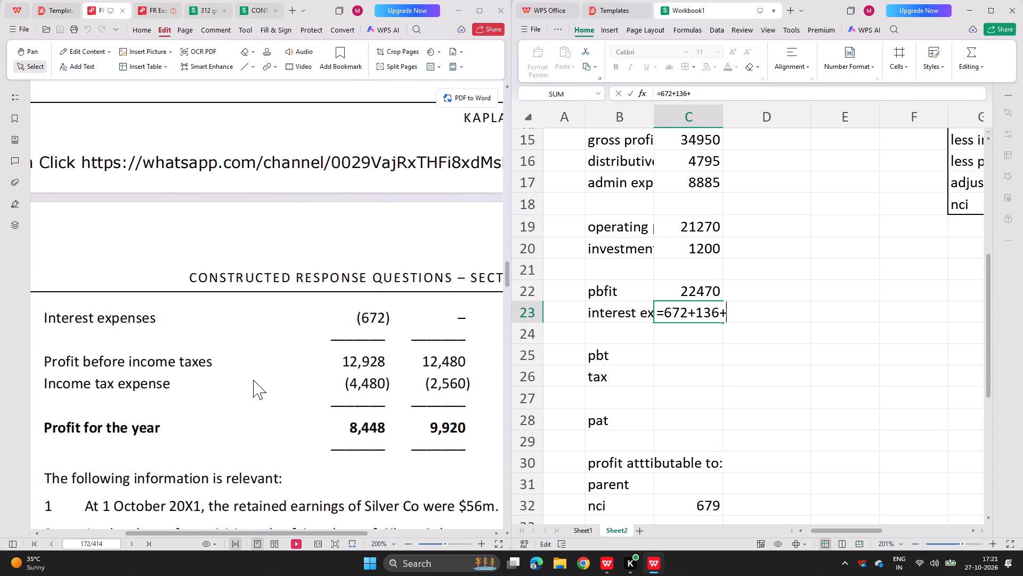
scroll(743, 396, left, 5)
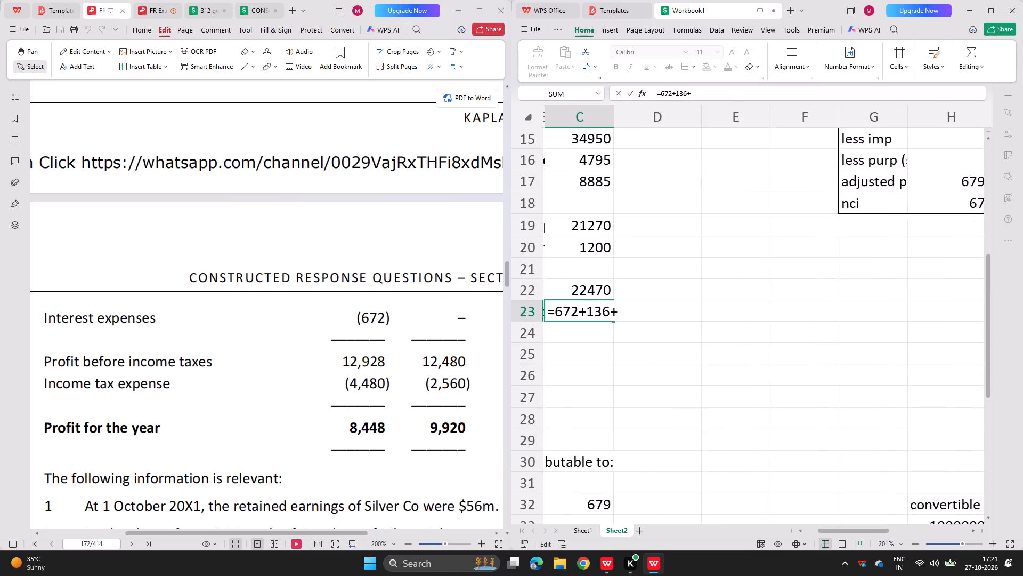
scroll(743, 396, down, 3)
scroll(743, 396, left, 3)
scroll(743, 396, down, 5)
scroll(743, 396, left, 1)
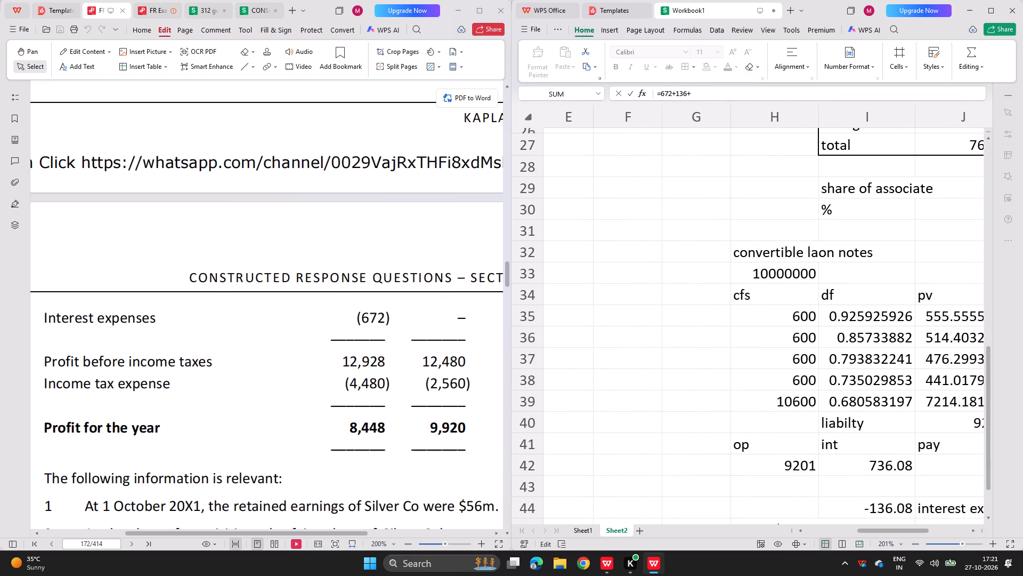
scroll(743, 396, left, 1)
scroll(743, 396, down, 2)
scroll(743, 396, up, 4)
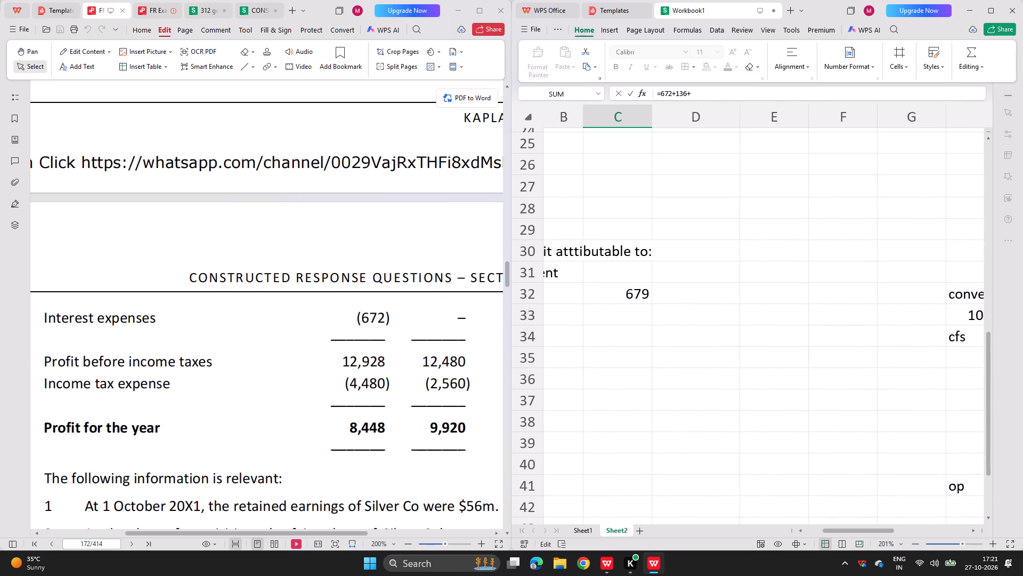
scroll(743, 396, right, 5)
scroll(743, 396, up, 9)
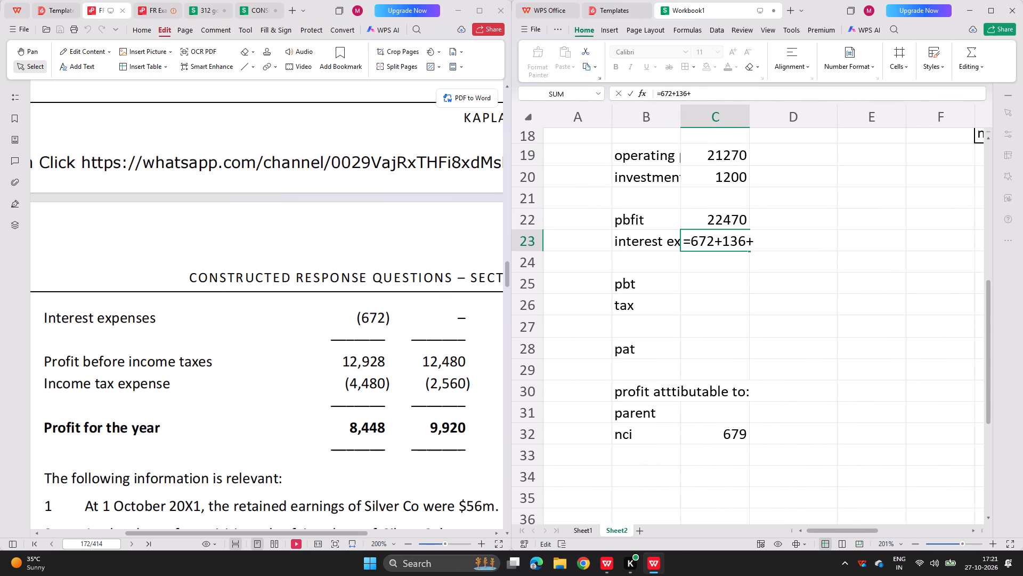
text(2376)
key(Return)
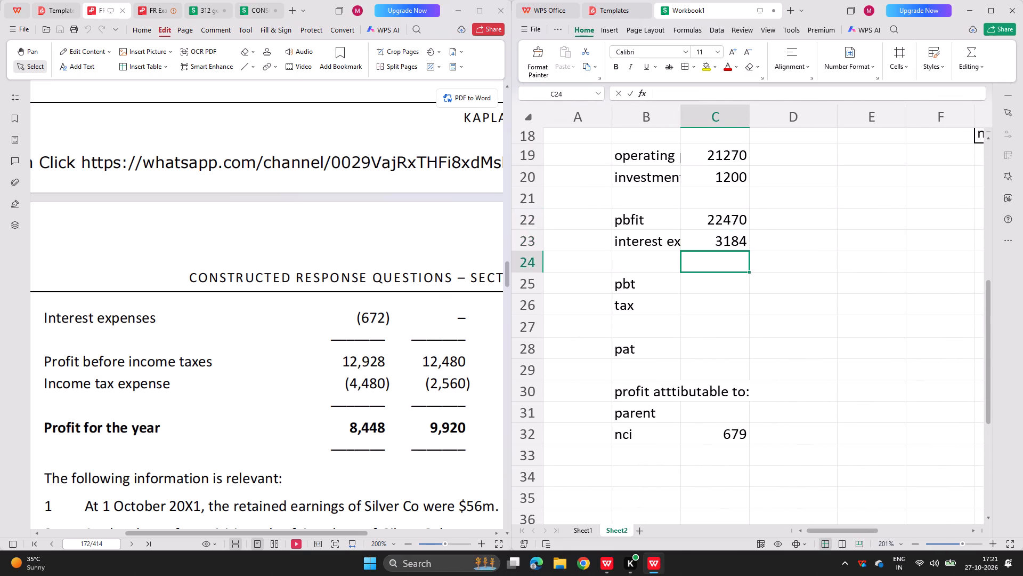
Calculate pbt in C25 by subtracting interest expense from pbfit, =C22-C23.
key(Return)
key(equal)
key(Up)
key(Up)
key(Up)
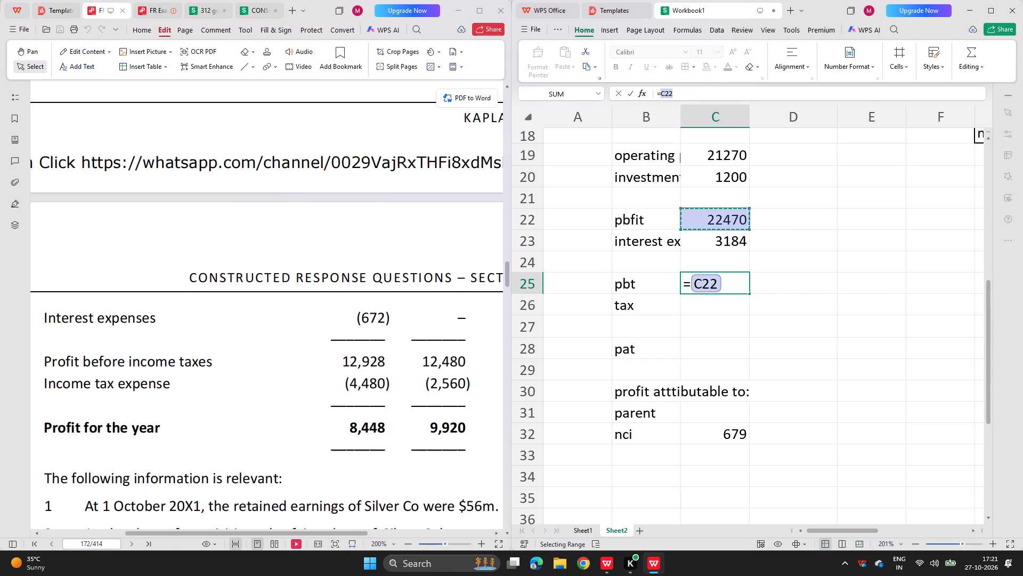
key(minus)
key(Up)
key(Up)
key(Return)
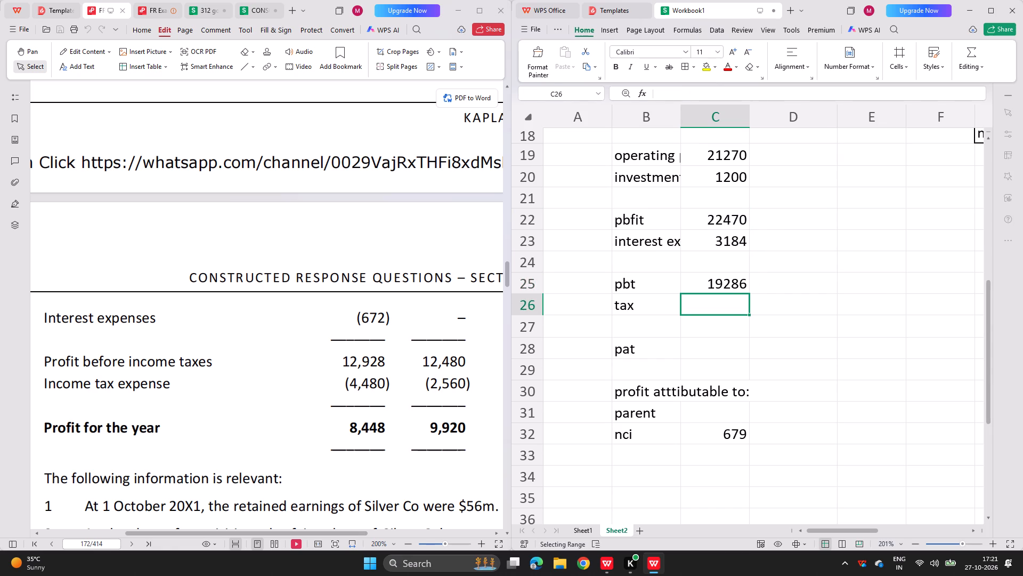
Enter the tax in C26 as Gold Co's charge plus nine months of Silver Co's, =4480+(2560*9/12).
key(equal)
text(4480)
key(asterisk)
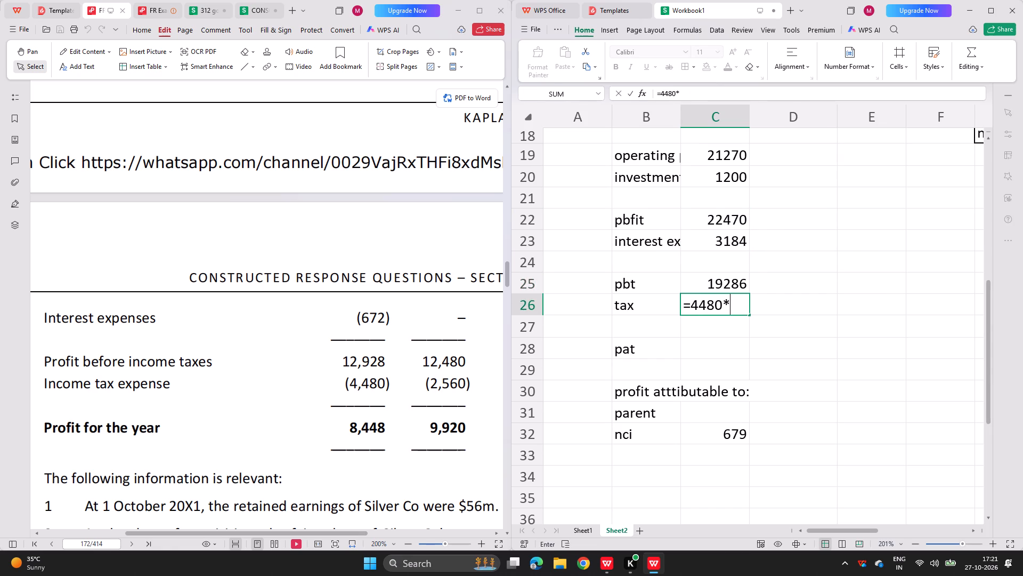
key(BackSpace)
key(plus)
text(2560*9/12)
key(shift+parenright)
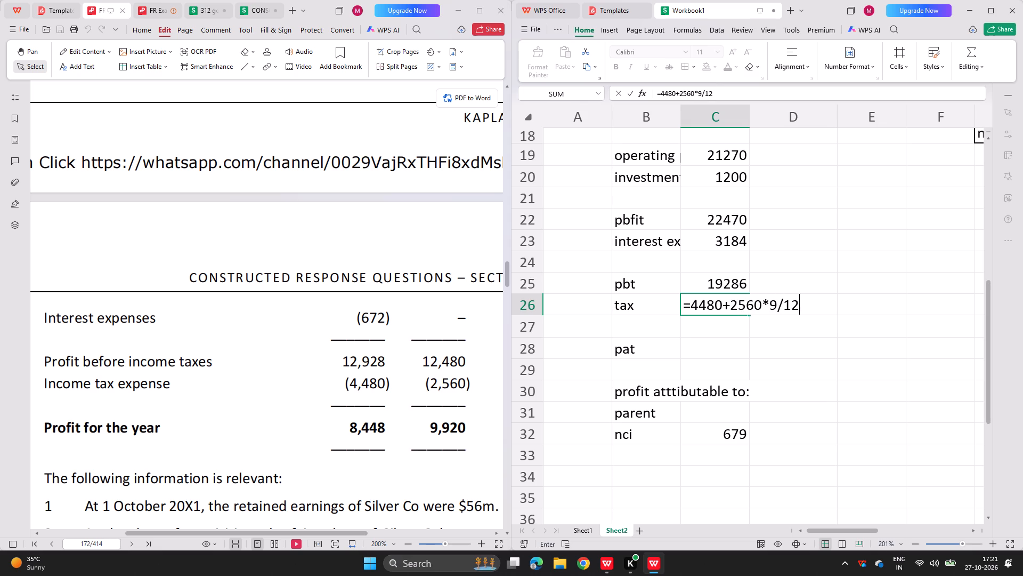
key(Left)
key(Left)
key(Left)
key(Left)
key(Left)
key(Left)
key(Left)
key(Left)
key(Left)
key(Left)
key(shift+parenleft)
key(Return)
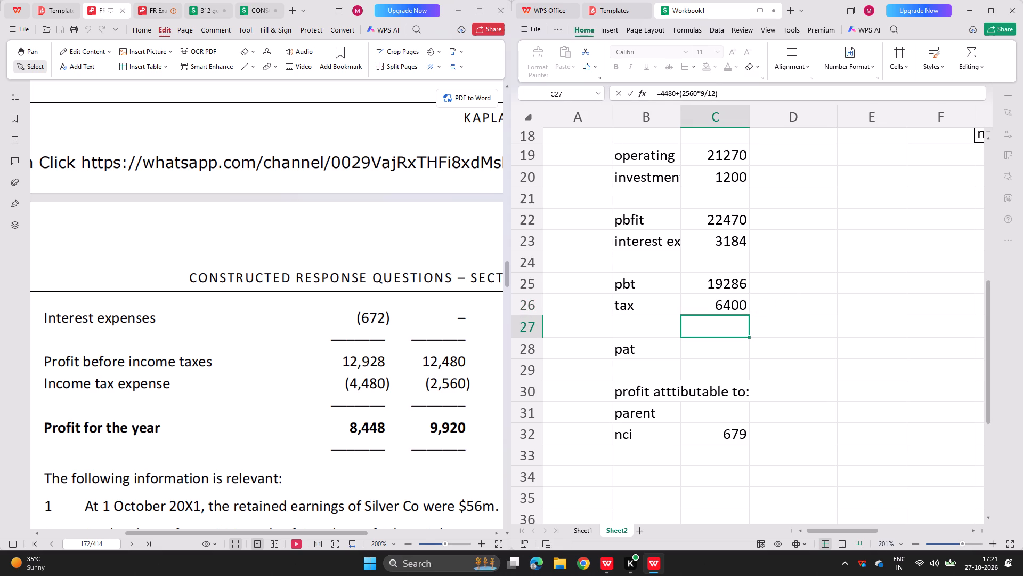
Calculate pat in C28 by subtracting tax from pbt, =C25-C26.
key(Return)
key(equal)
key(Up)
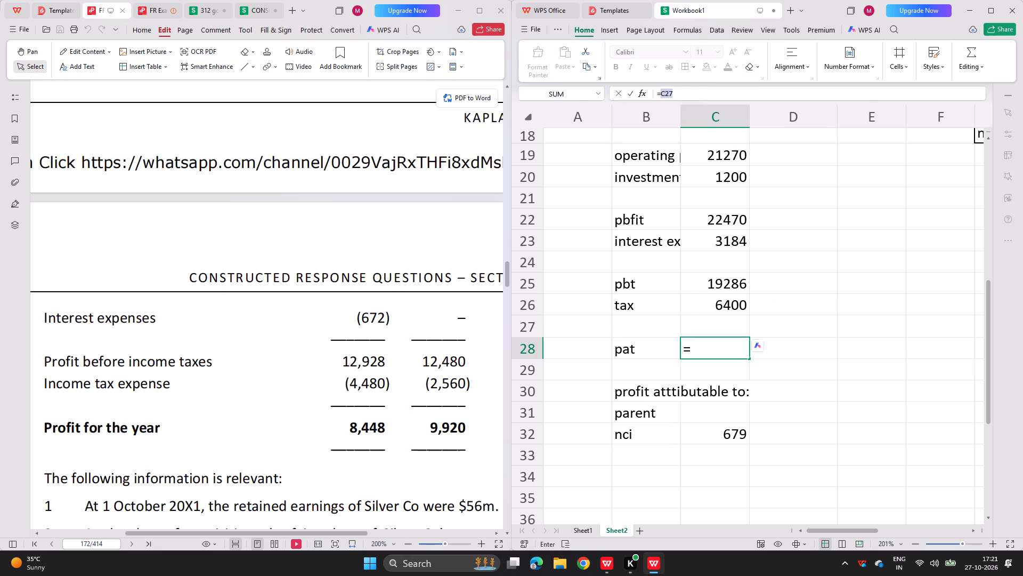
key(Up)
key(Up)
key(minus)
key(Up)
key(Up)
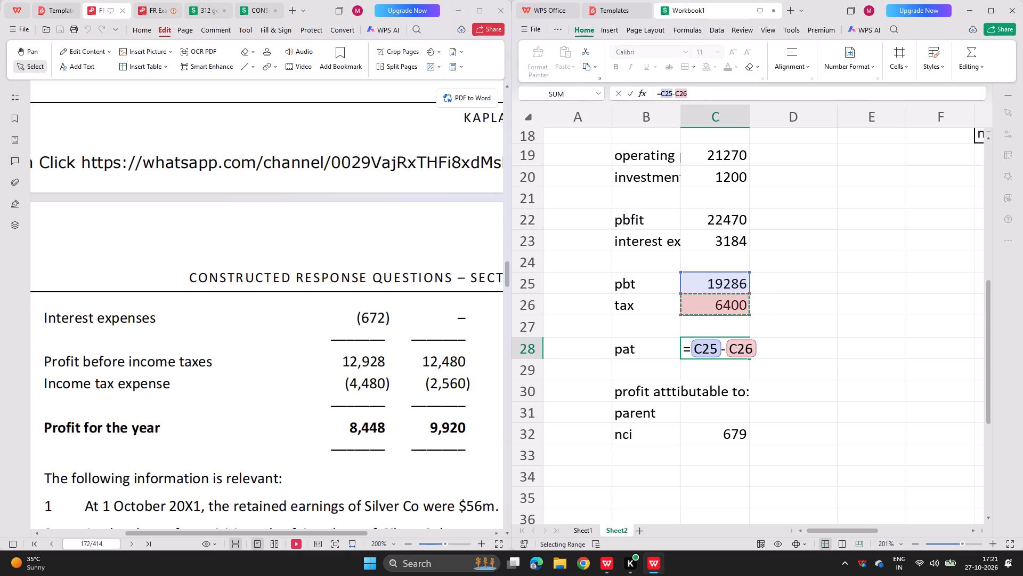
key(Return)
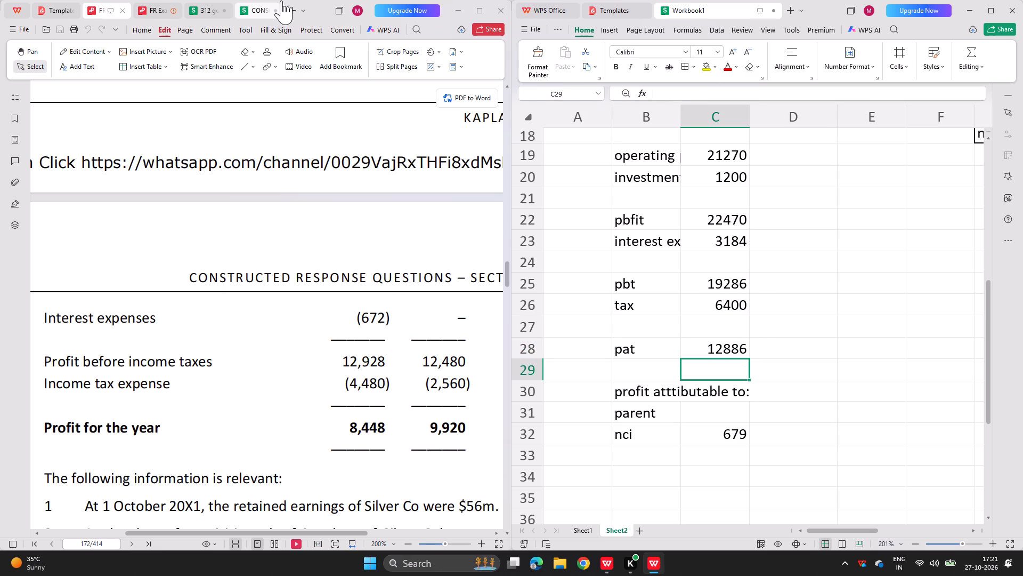
Following sheet 312 of the CONSO workbook, calculate the parent's attributable profit in C31 as pat less nci, =C28-C32.
click(258, 7)
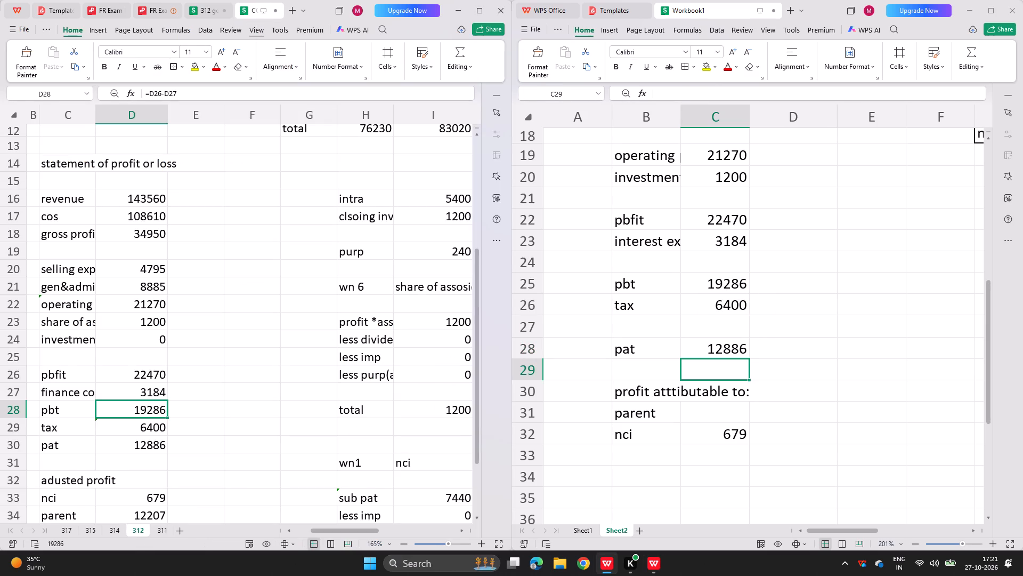
scroll(129, 438, down, 2)
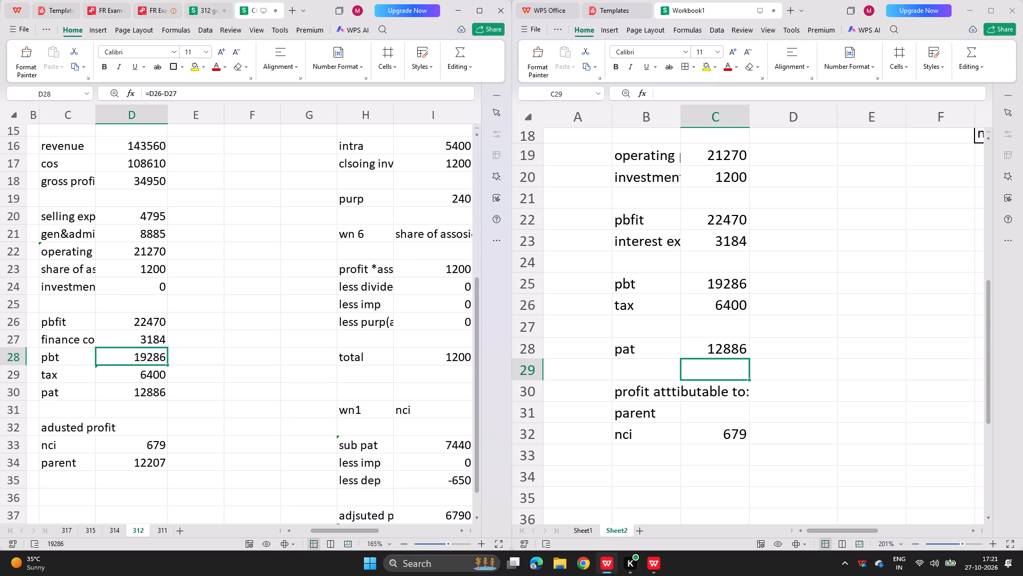
click(708, 414)
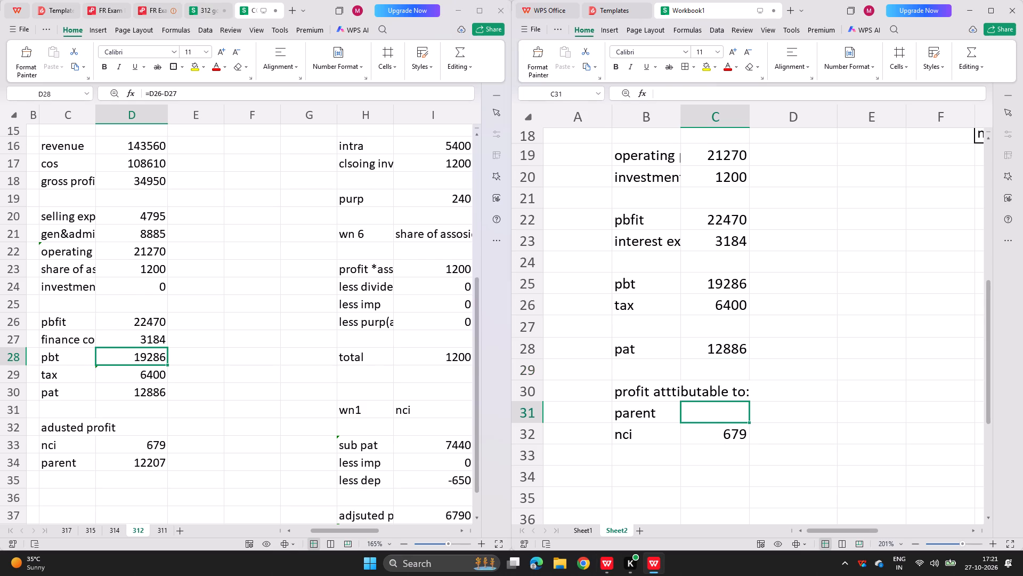
key(equal)
key(Up)
key(Up)
key(Up)
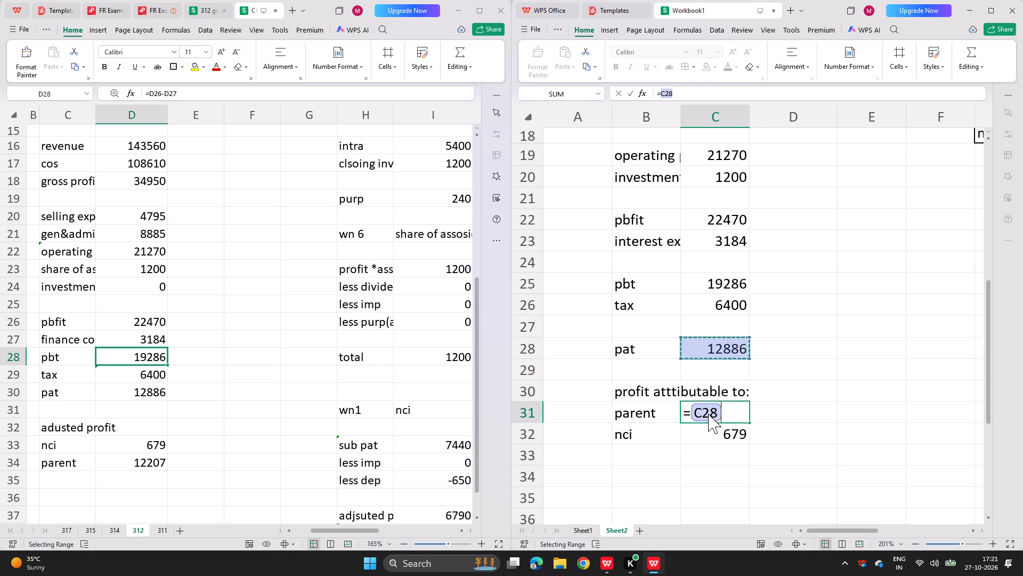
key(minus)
key(Down)
key(Return)
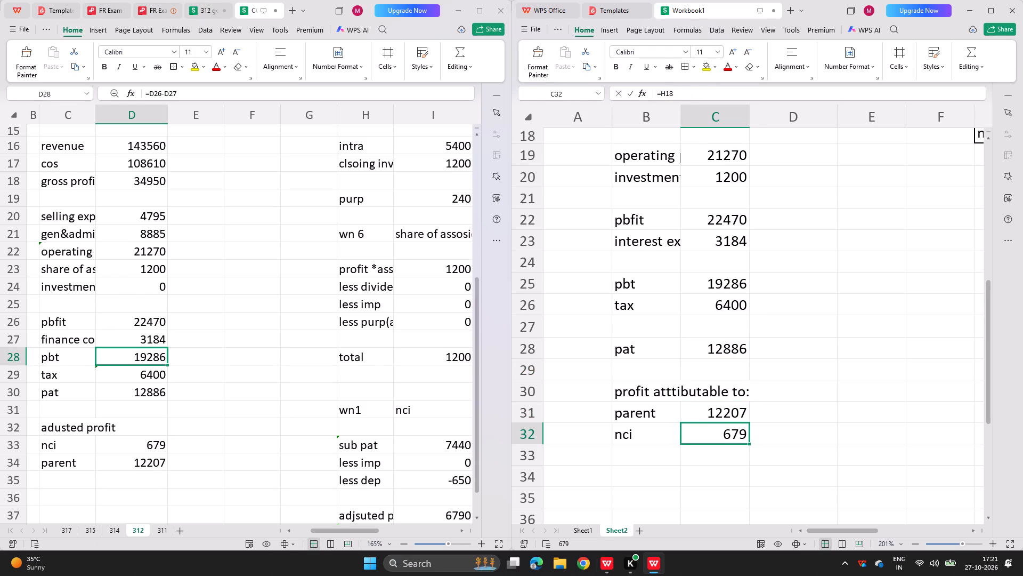
Review the statement and workings on sheet 312 of the CONSO workbook against the Gold Co answer in Workbook1.
scroll(366, 438, up, 1)
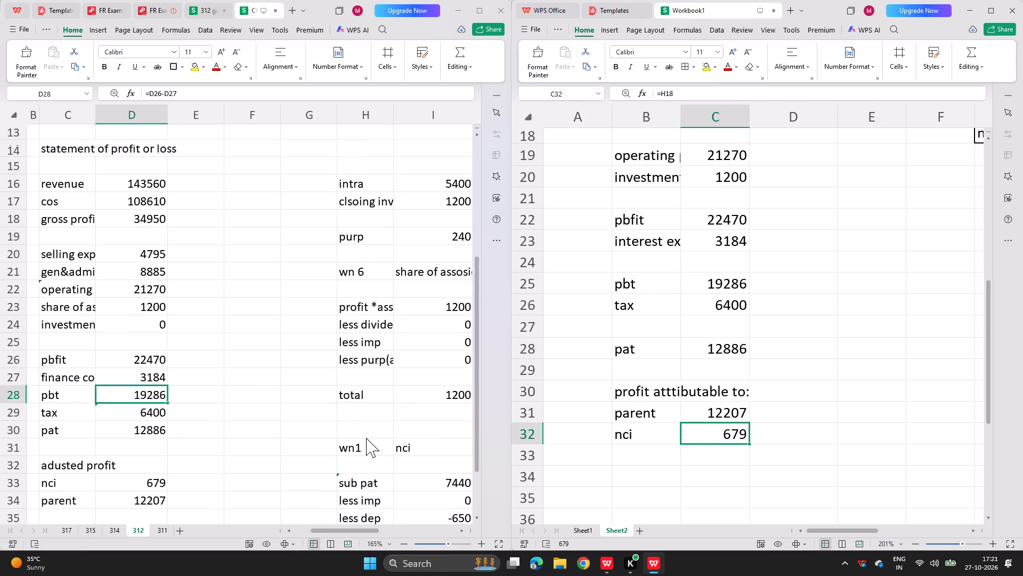
scroll(787, 251, up, 12)
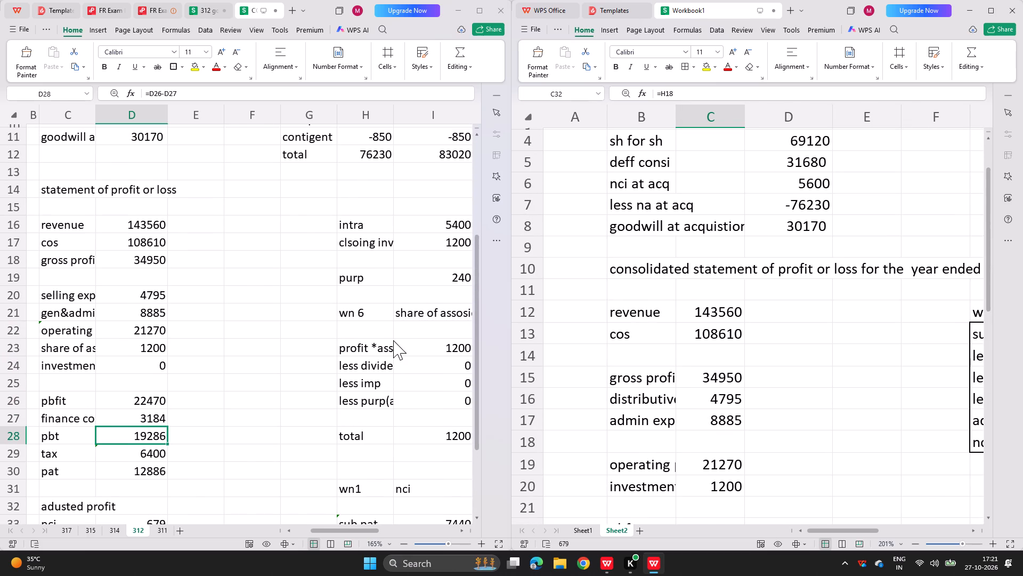
scroll(393, 340, left, 7)
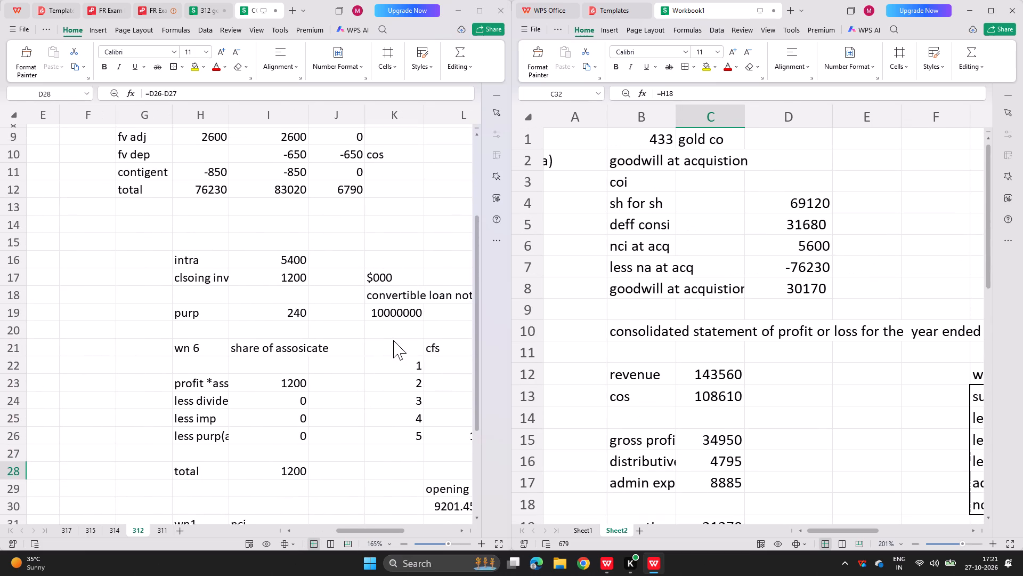
scroll(393, 340, left, 5)
scroll(393, 340, down, 2)
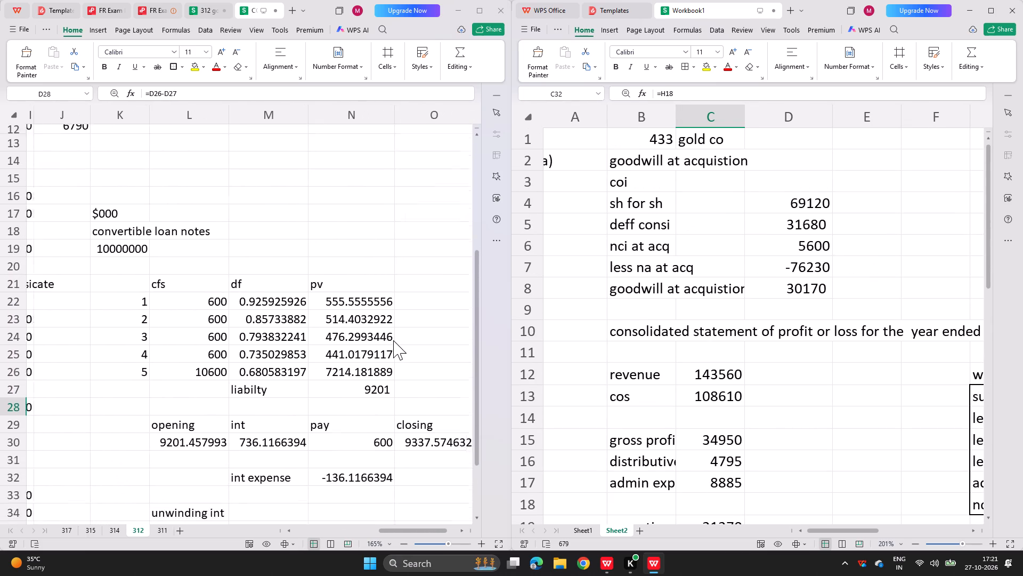
scroll(393, 340, down, 3)
scroll(393, 340, up, 5)
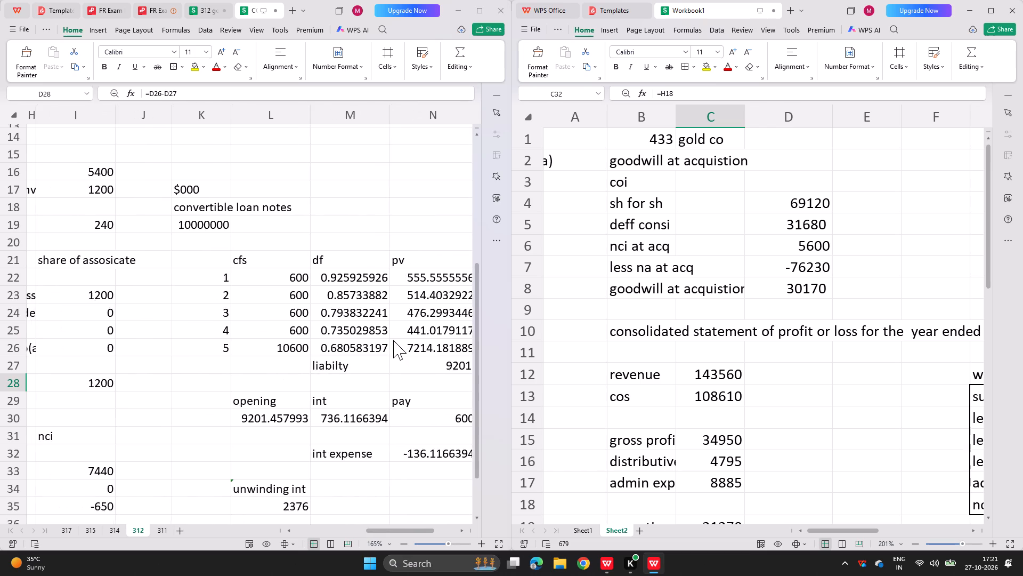
scroll(393, 340, up, 1)
scroll(393, 340, right, 5)
scroll(393, 340, up, 7)
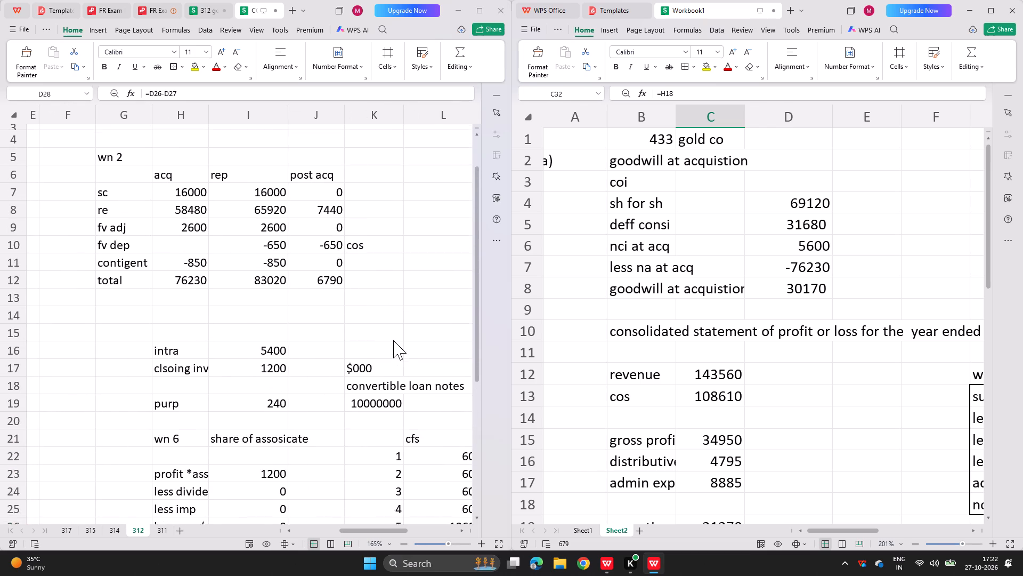
scroll(393, 340, up, 1)
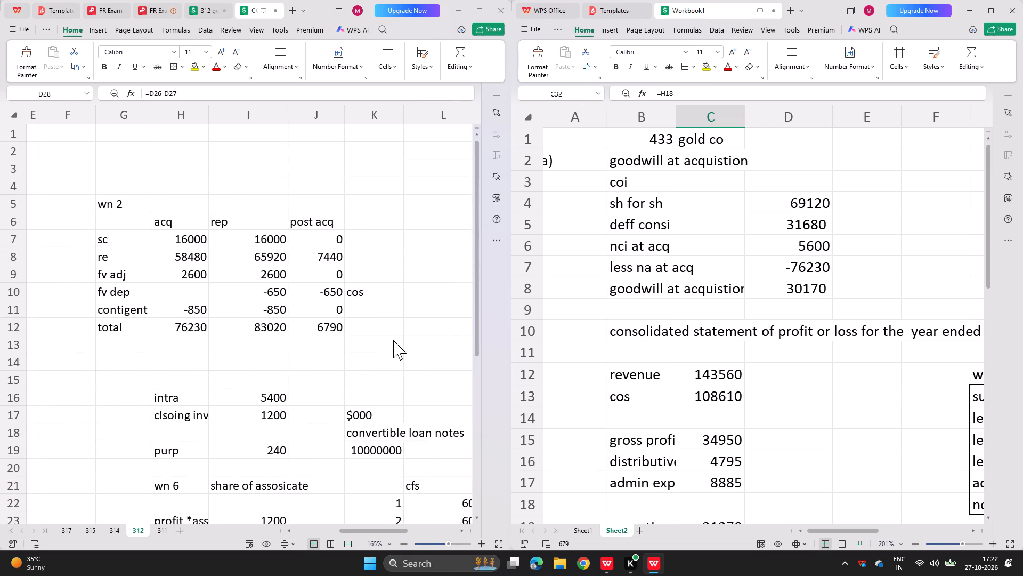
scroll(393, 340, up, 3)
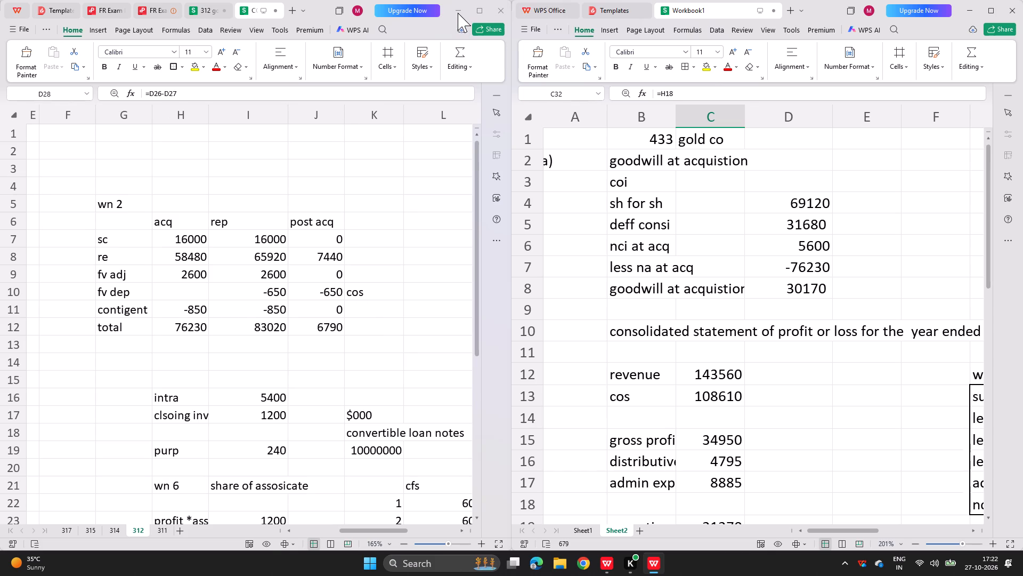
Minimize the window with the reference files and maximize the Workbook1 window.
click(458, 13)
click(989, 10)
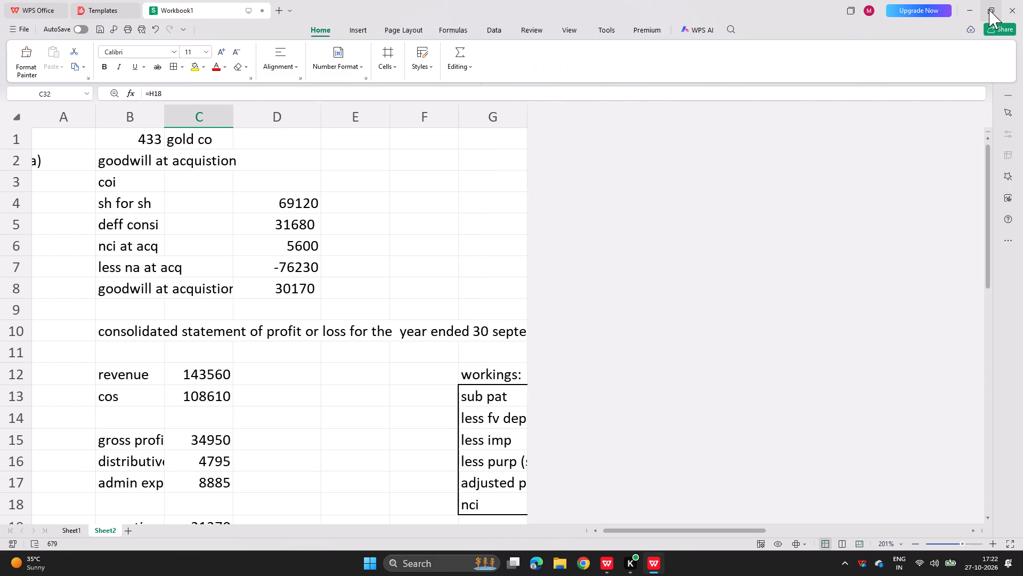
Review the Gold Co goodwill calculation, consolidated profit or loss statement and workings on Sheet2 of Workbook1.
scroll(421, 361, down, 3)
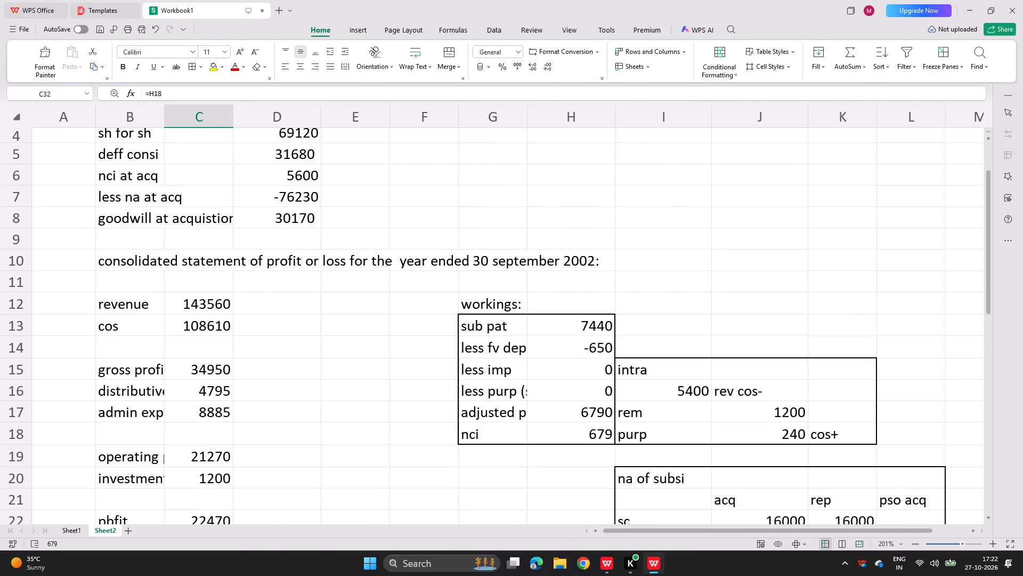
scroll(421, 361, up, 2)
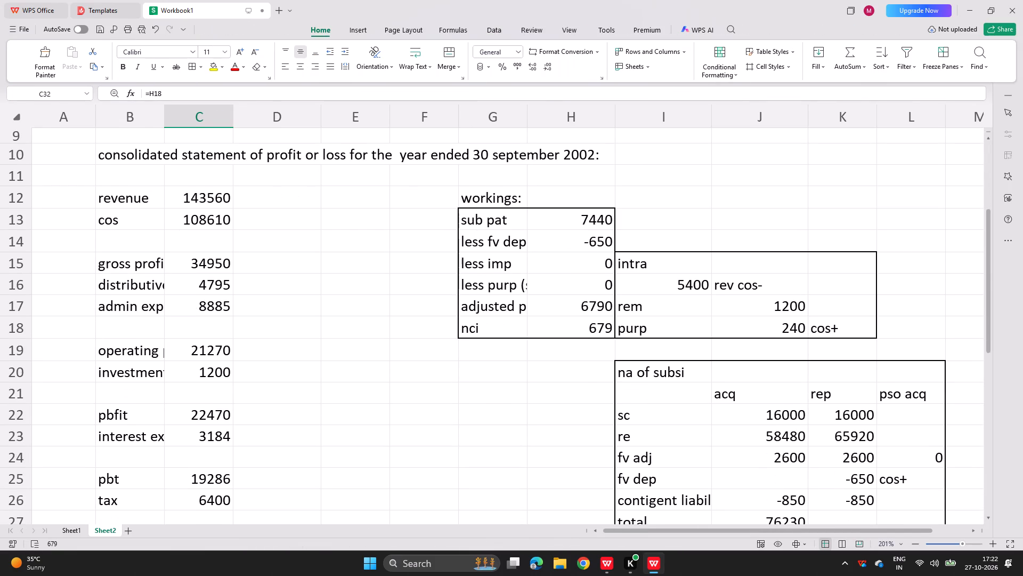
scroll(421, 361, up, 5)
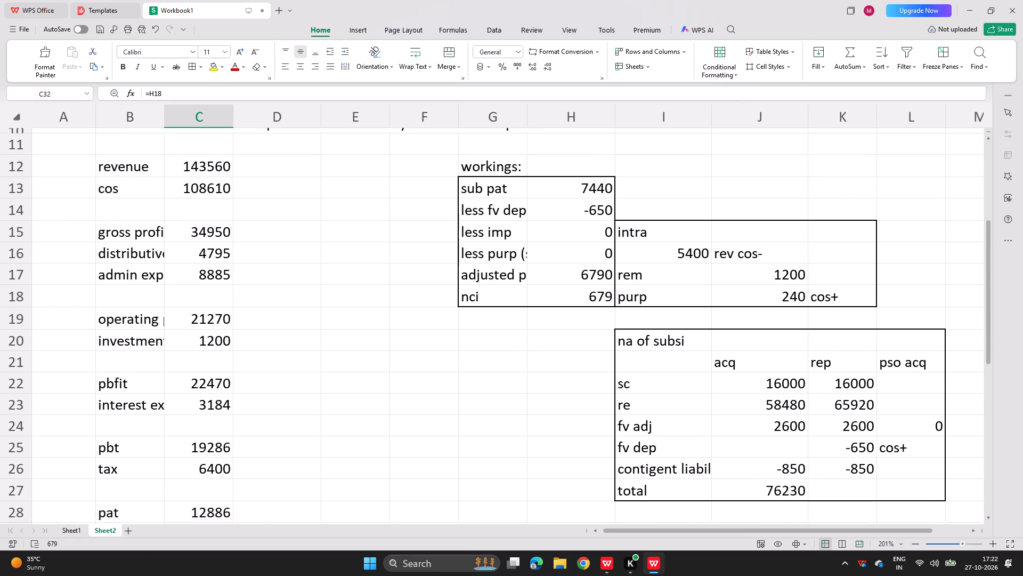
scroll(421, 361, up, 4)
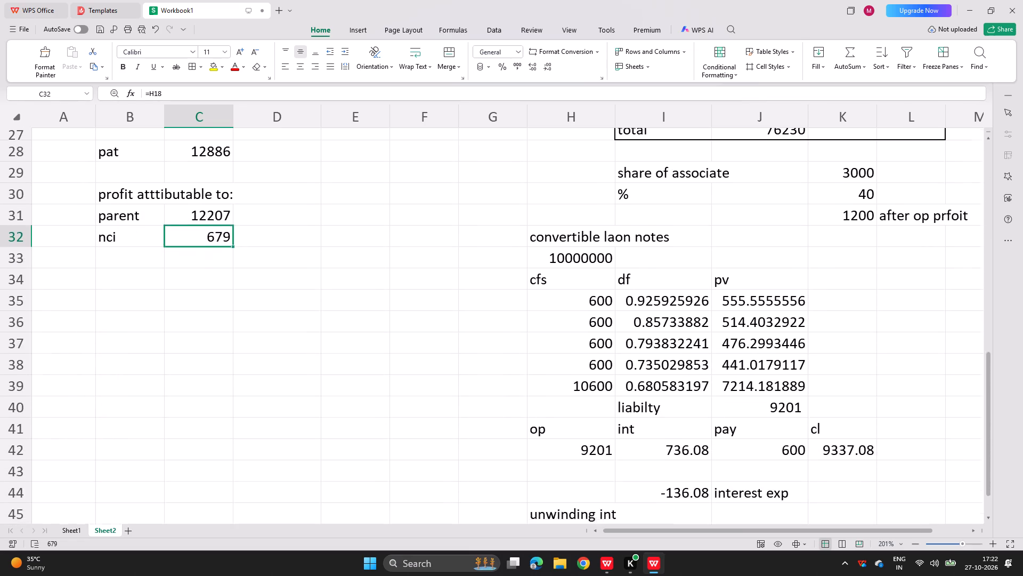
scroll(421, 361, up, 10)
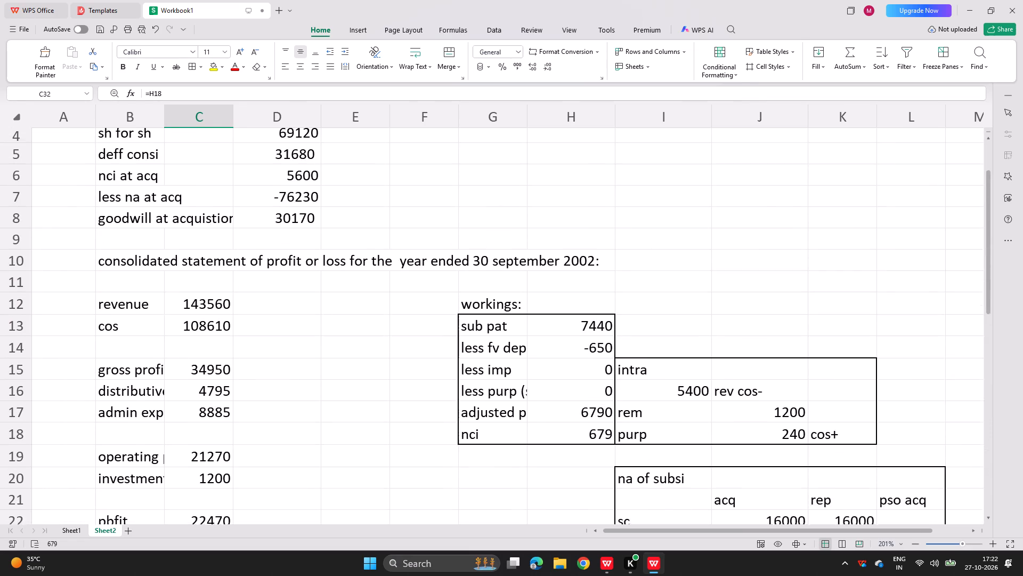
scroll(282, 367, up, 3)
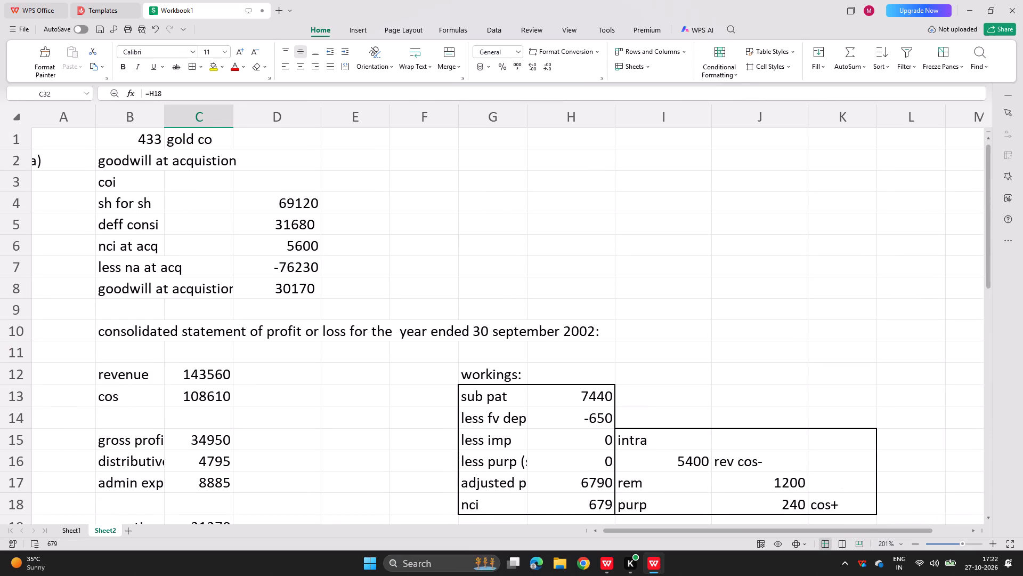
scroll(134, 213, right, 3)
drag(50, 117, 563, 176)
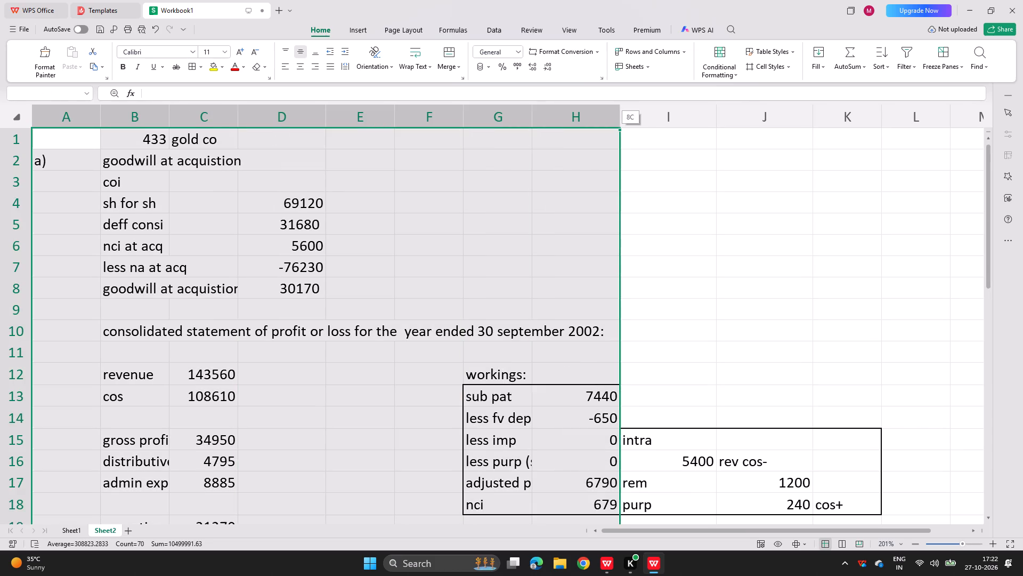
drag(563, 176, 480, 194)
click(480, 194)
Make the goodwill at acquisition row bold, from its label in B8 to its amount in D8.
scroll(480, 194, down, 6)
scroll(480, 194, up, 1)
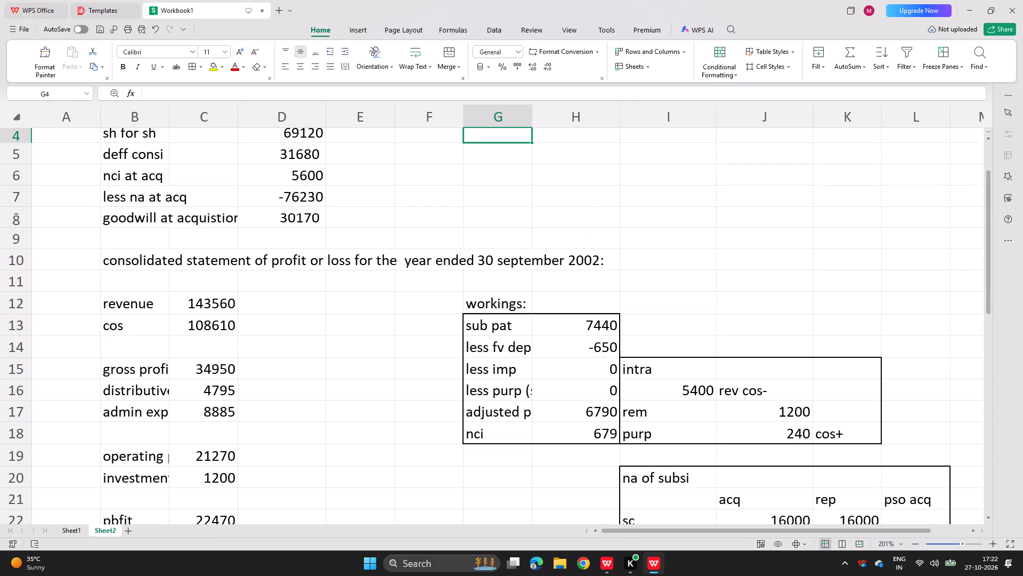
scroll(480, 194, up, 1)
drag(121, 285, 304, 315)
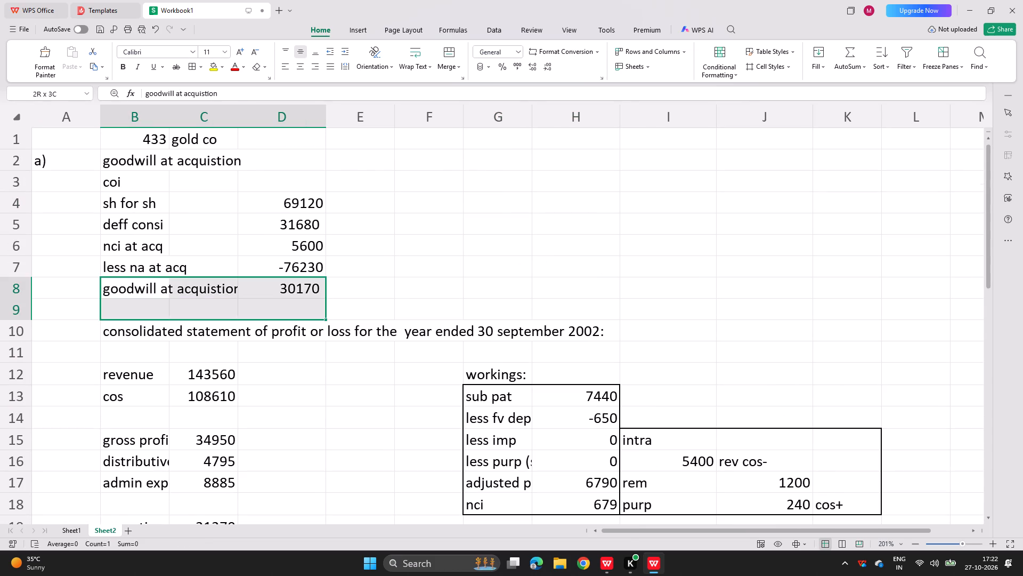
drag(304, 315, 312, 287)
key(ctrl+b)
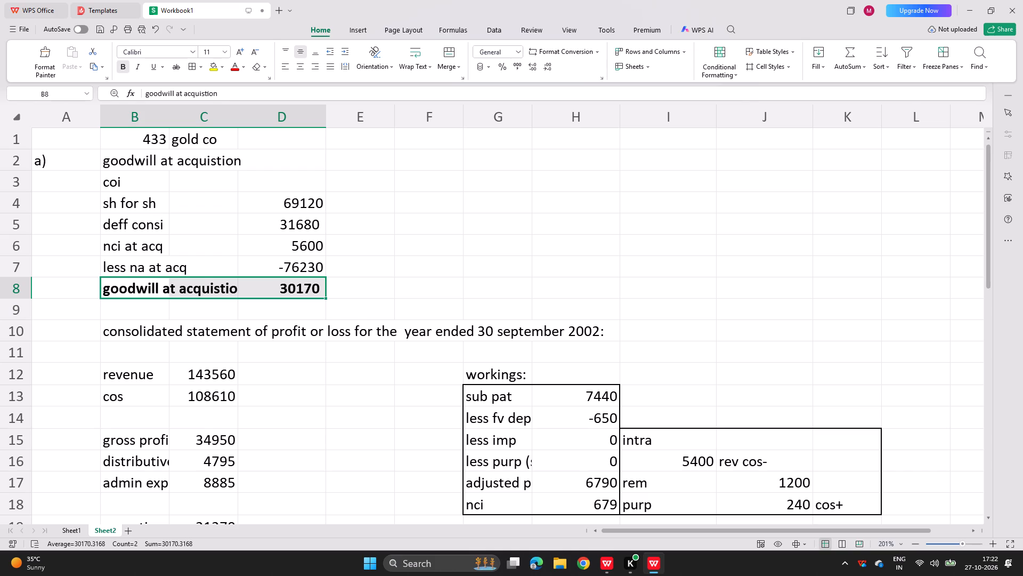
Make the pat label and amount in B28:C28 bold.
scroll(261, 362, down, 7)
scroll(125, 485, down, 3)
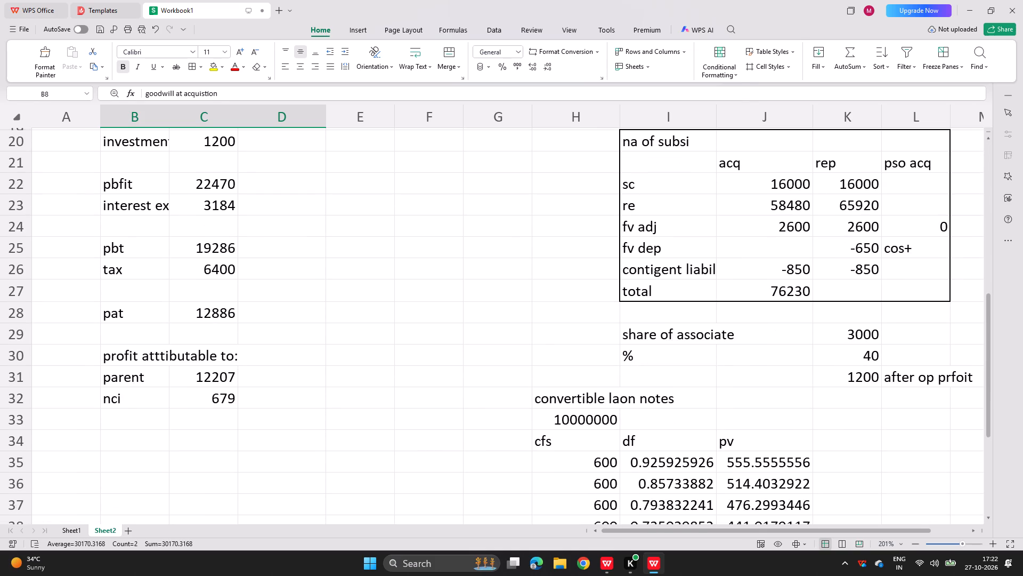
drag(121, 311, 215, 313)
key(ctrl+b)
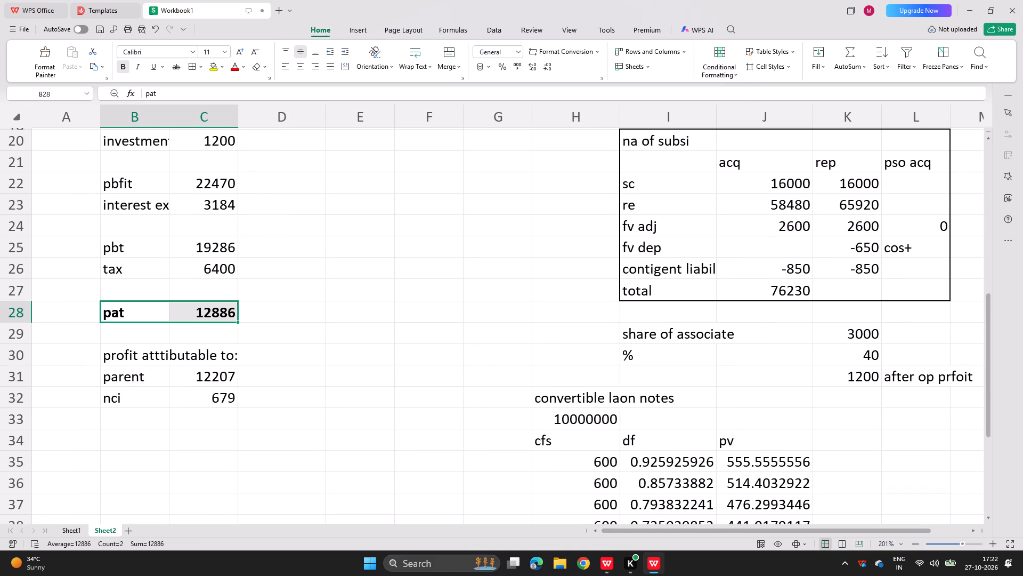
click(151, 428)
Look back over the profit or loss statement and workings on Sheet2, from pat up to the goodwill calculation.
scroll(151, 428, right, 1)
scroll(151, 428, up, 2)
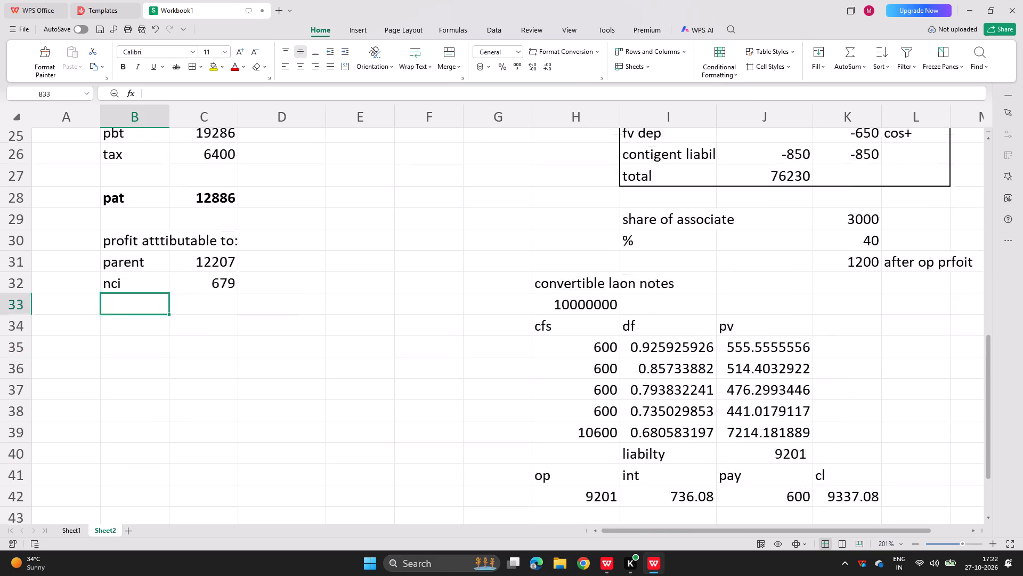
scroll(151, 428, up, 5)
scroll(151, 428, right, 5)
scroll(151, 428, up, 1)
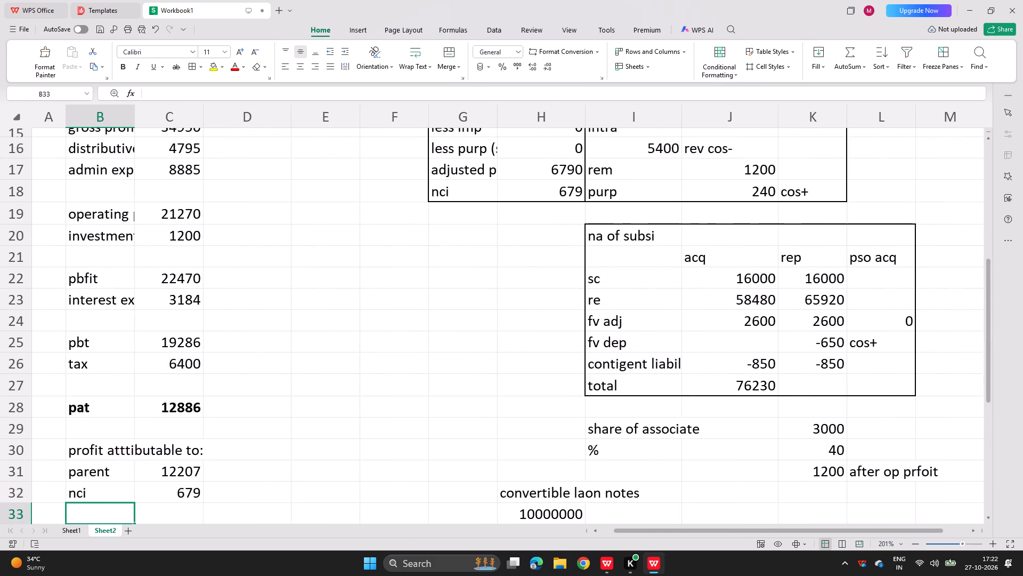
scroll(151, 428, up, 1)
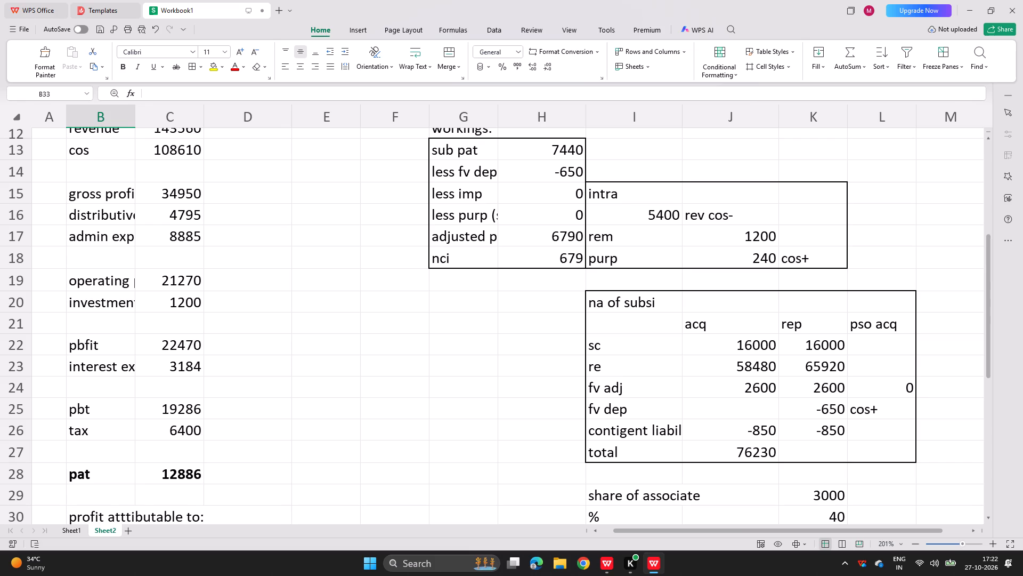
scroll(219, 406, up, 4)
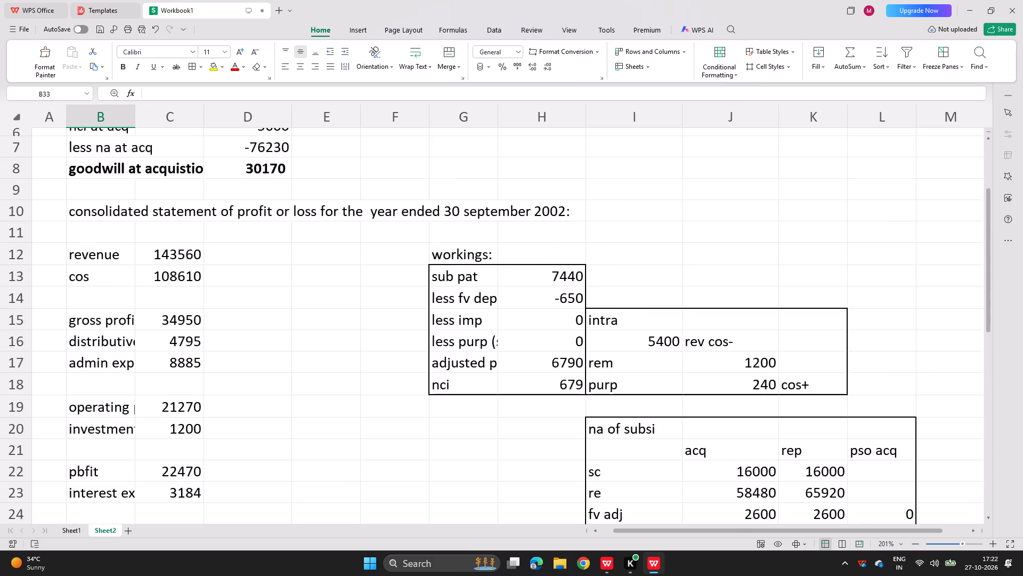
scroll(219, 406, up, 6)
click(261, 377)
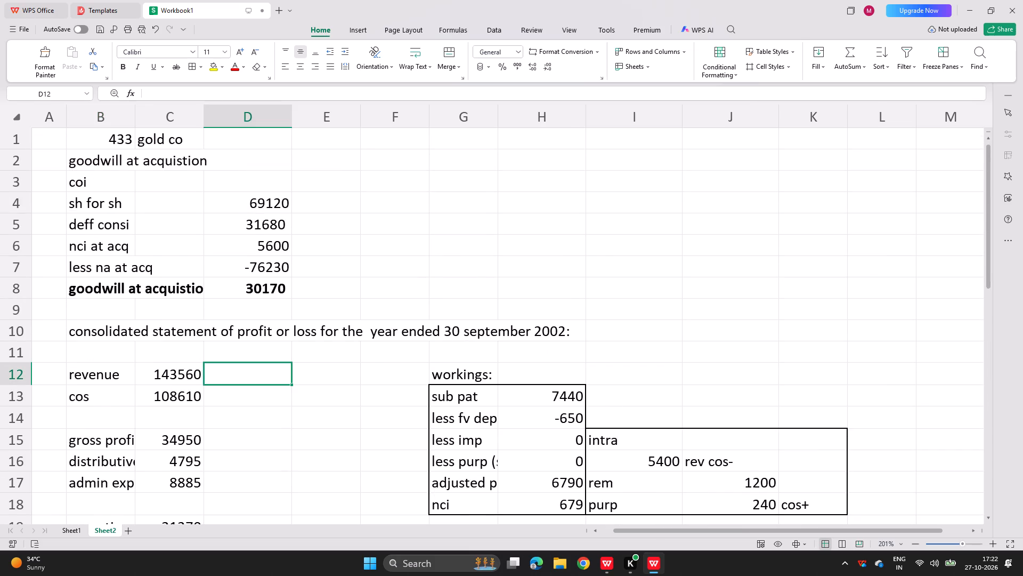
scroll(329, 285, down, 2)
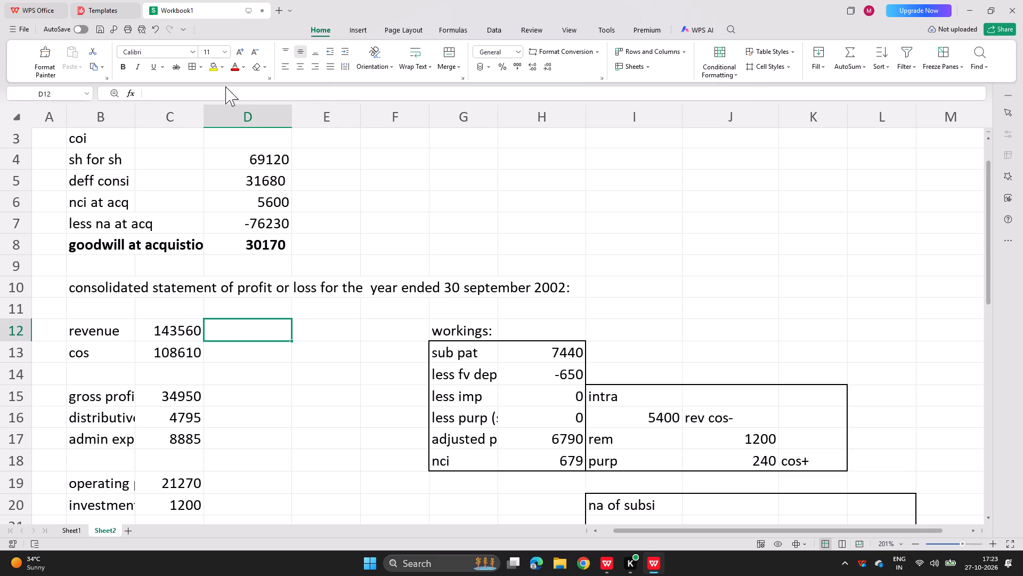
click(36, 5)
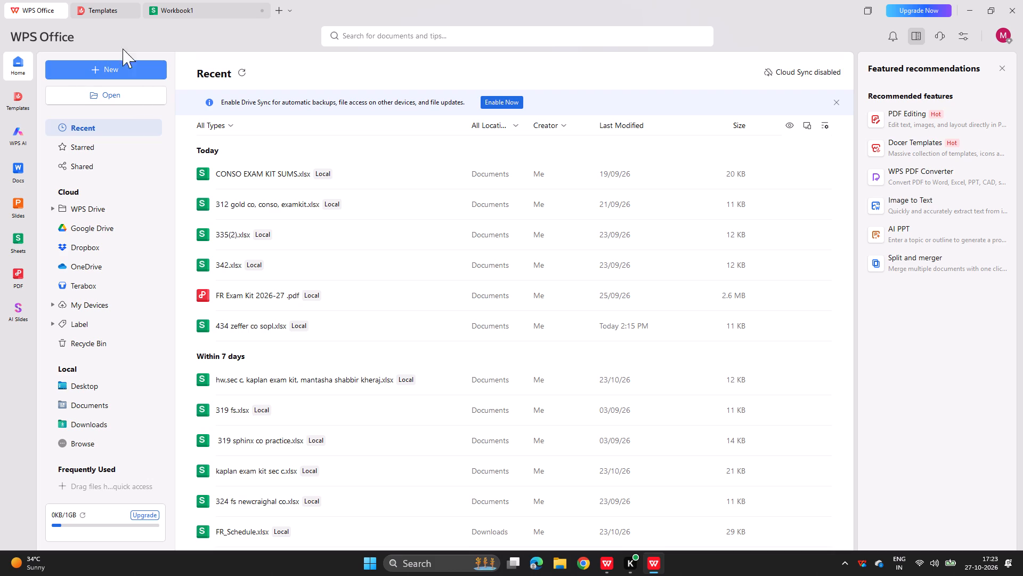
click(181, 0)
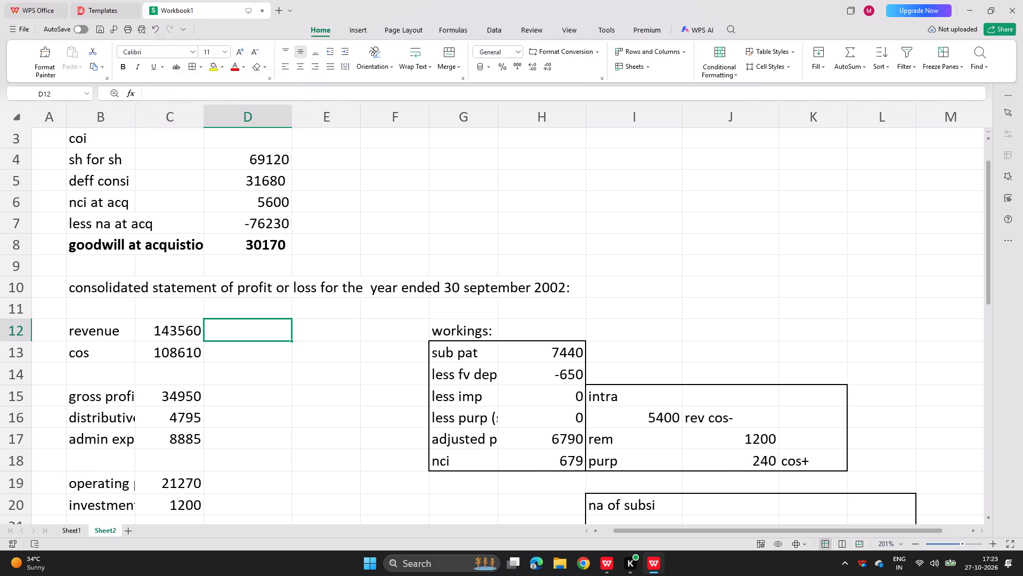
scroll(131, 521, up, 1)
Rename Sheet1, which holds the Paisley Co answer, as paisley.
double_click(74, 530)
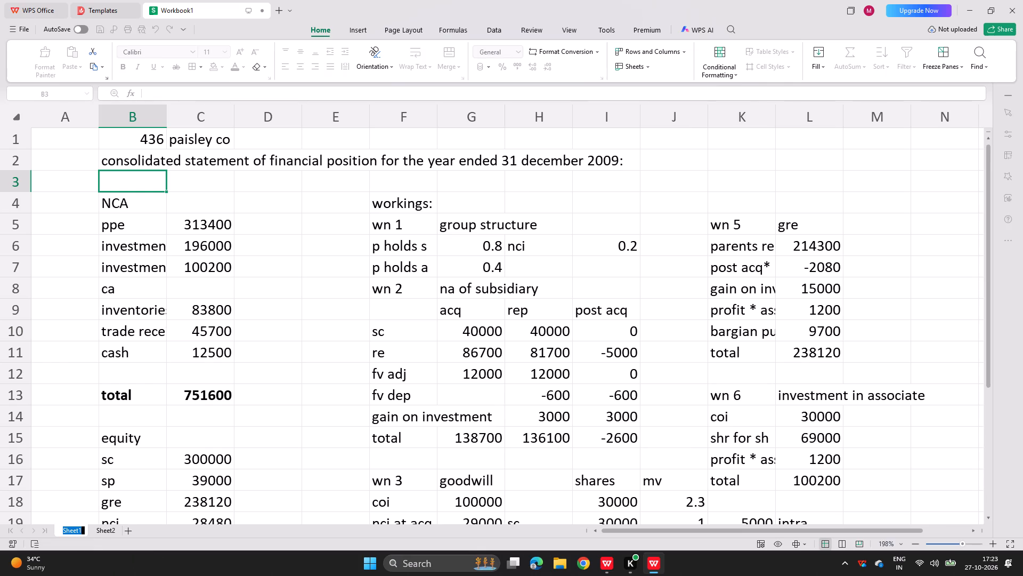
key(BackSpace)
key(BackSpace)
key(BackSpace)
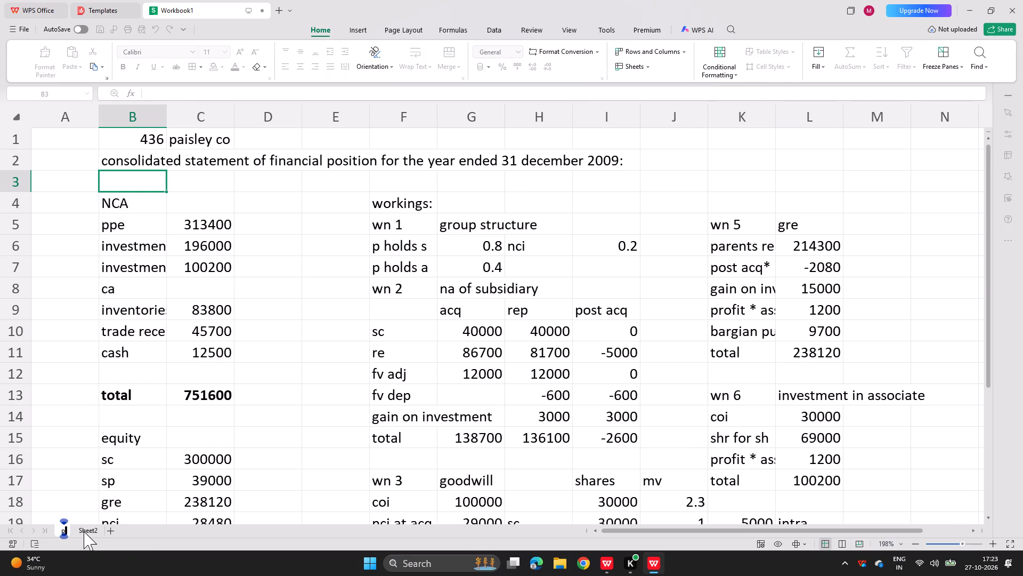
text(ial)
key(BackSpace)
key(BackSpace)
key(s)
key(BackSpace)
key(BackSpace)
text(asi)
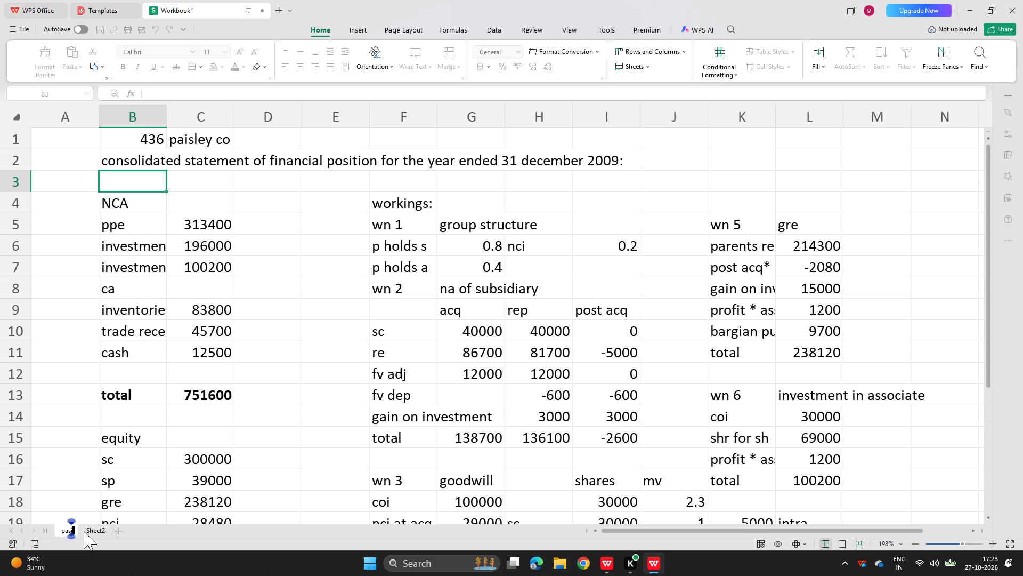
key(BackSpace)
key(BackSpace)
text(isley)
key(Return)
Rename Sheet2, which holds the Gold Co answer, as gold.
double_click(96, 529)
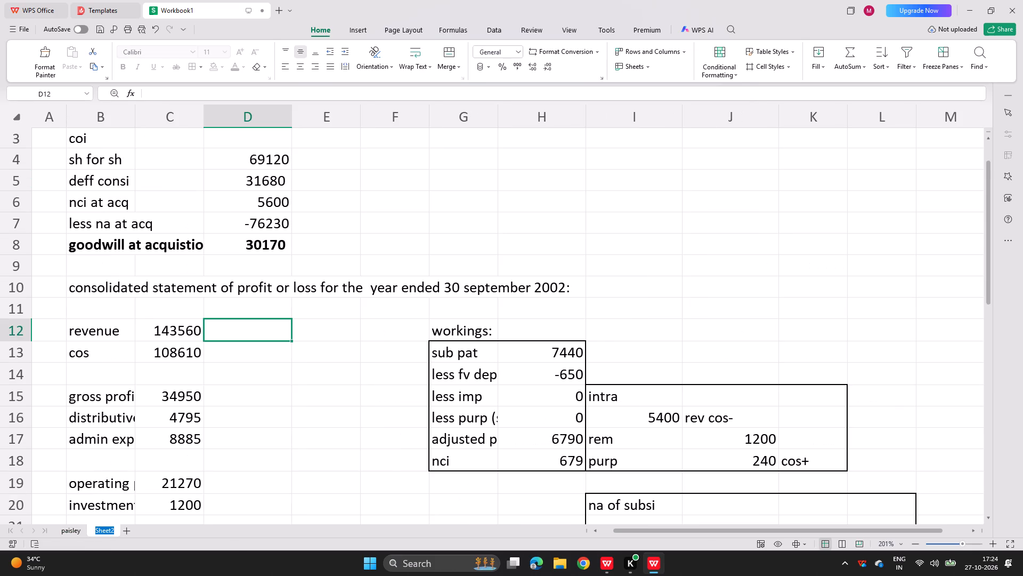
key(BackSpace)
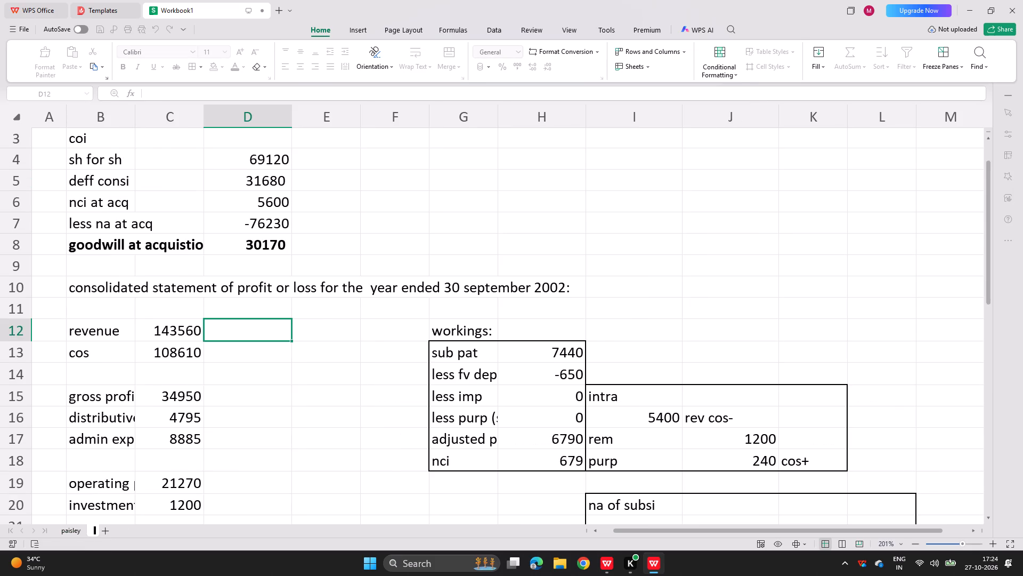
scroll(200, 302, up, 4)
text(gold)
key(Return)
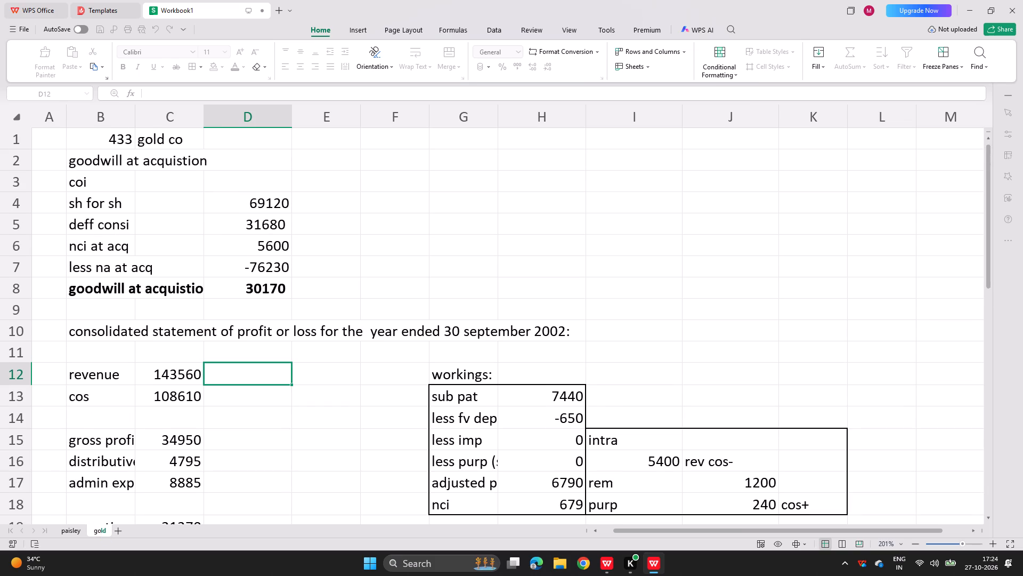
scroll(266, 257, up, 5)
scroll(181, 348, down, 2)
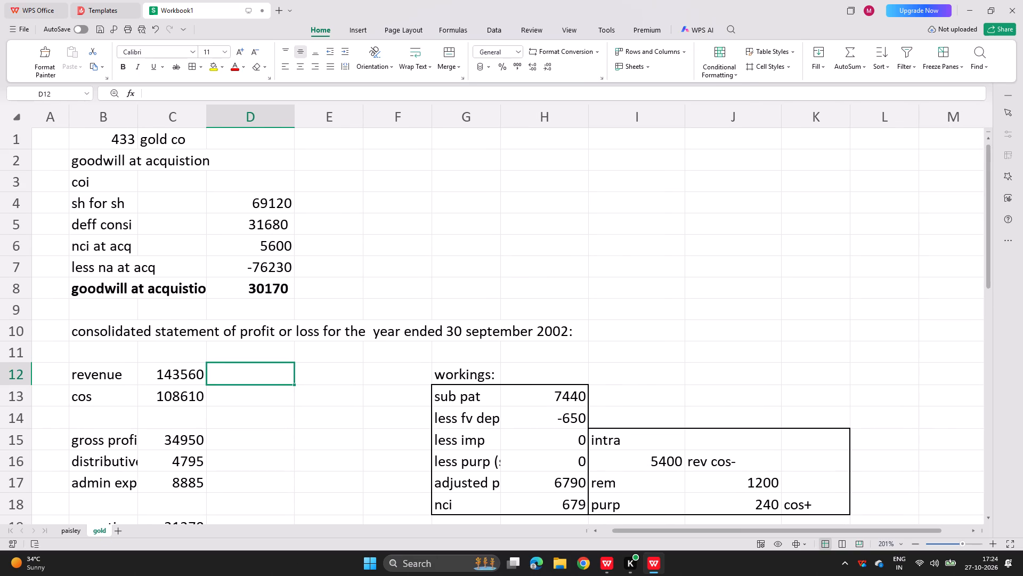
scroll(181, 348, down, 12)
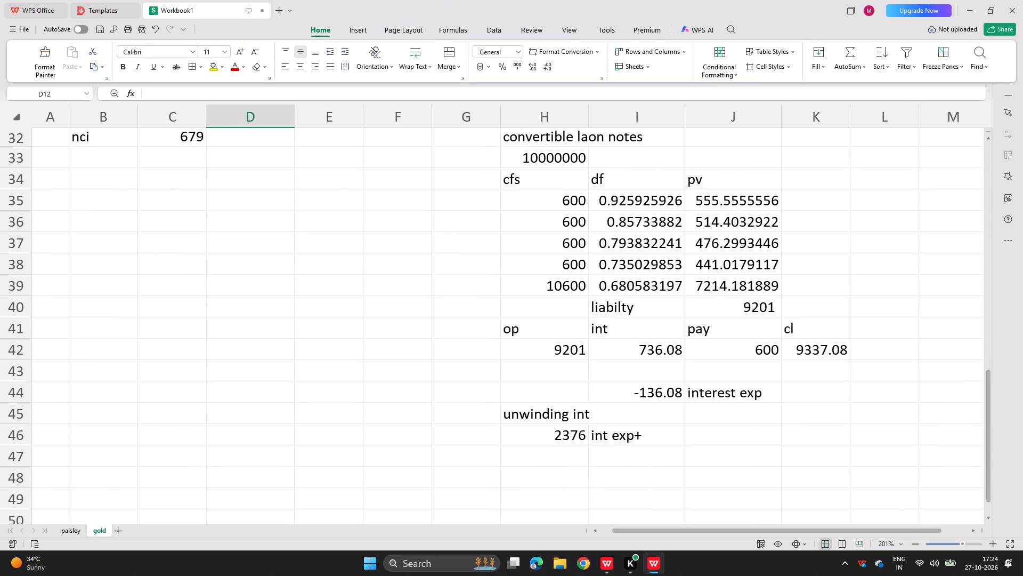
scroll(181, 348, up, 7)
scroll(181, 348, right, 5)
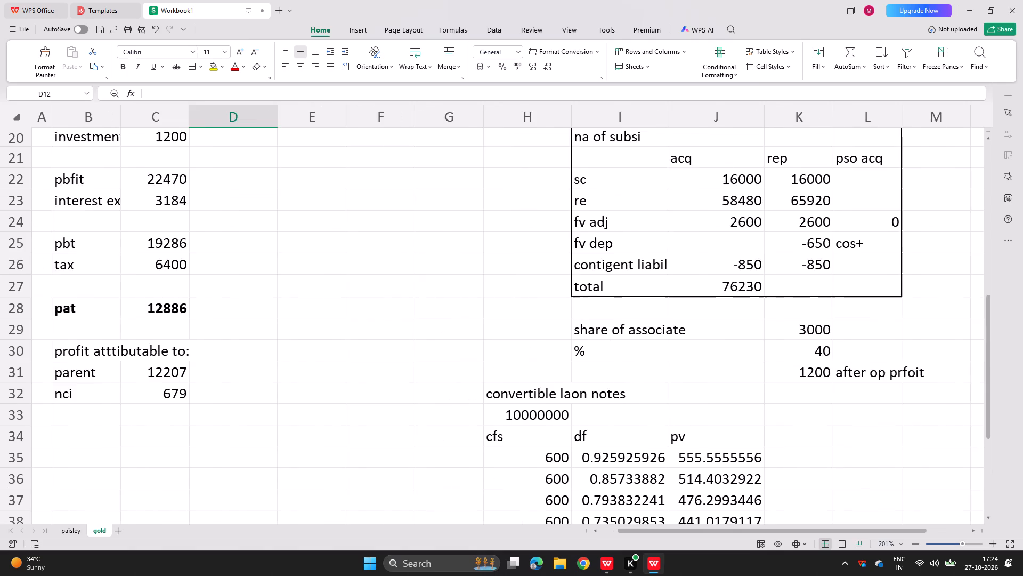
Look over the Paisley Co answer on the paisley sheet and check the recent files list for how earlier homework is named.
click(70, 536)
scroll(183, 326, down, 1)
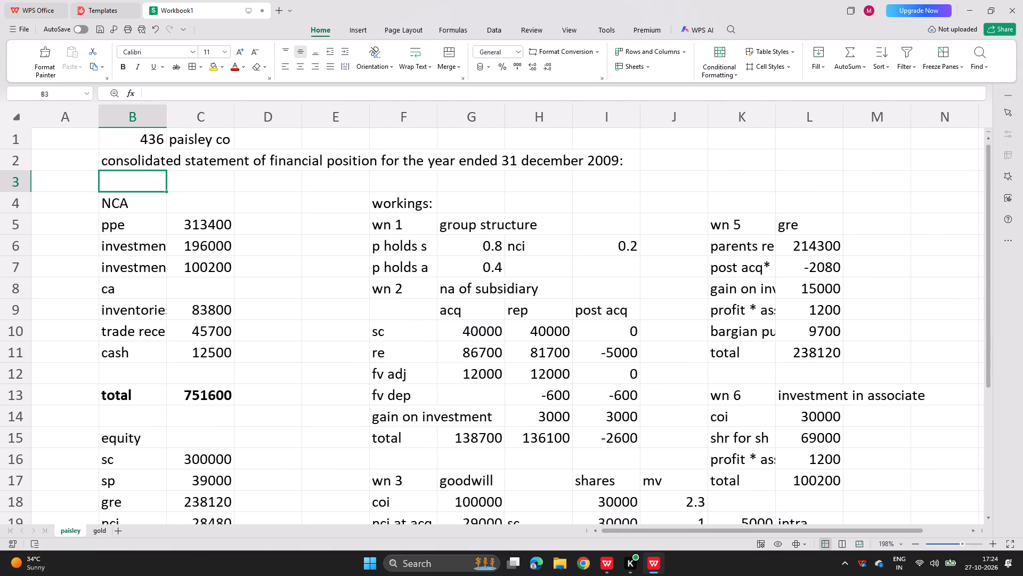
scroll(183, 326, down, 3)
scroll(183, 326, up, 3)
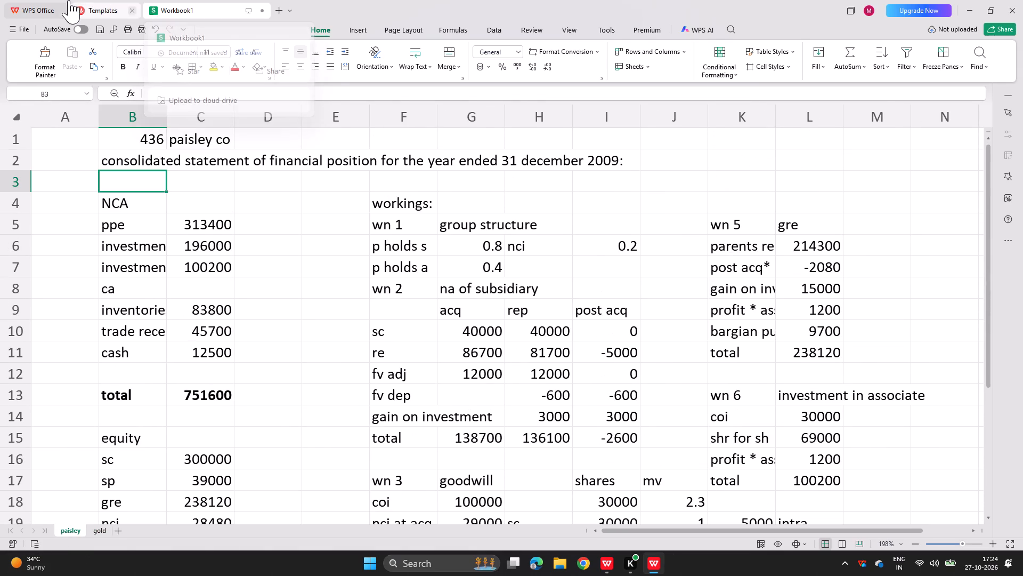
click(50, 4)
scroll(301, 342, down, 1)
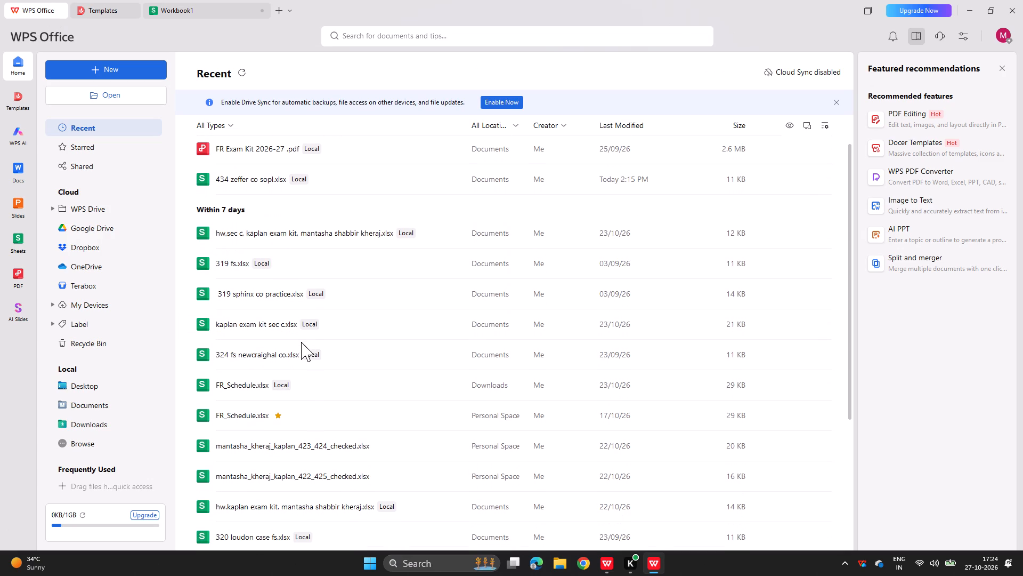
scroll(301, 342, down, 1)
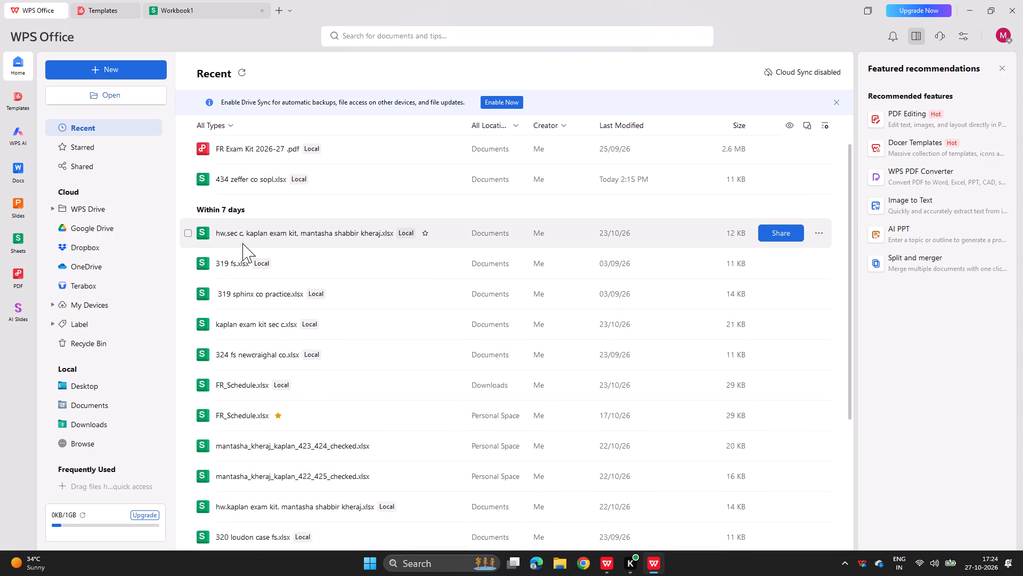
click(170, 0)
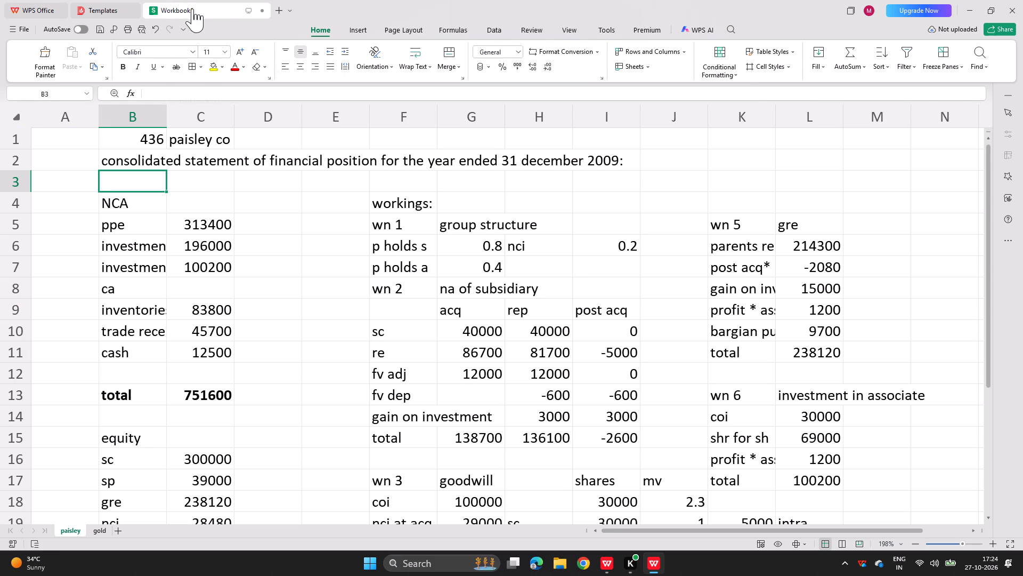
Save the workbook in Documents under the file name "hw consolidated bpp kit" followed by the student's full name.
click(240, 50)
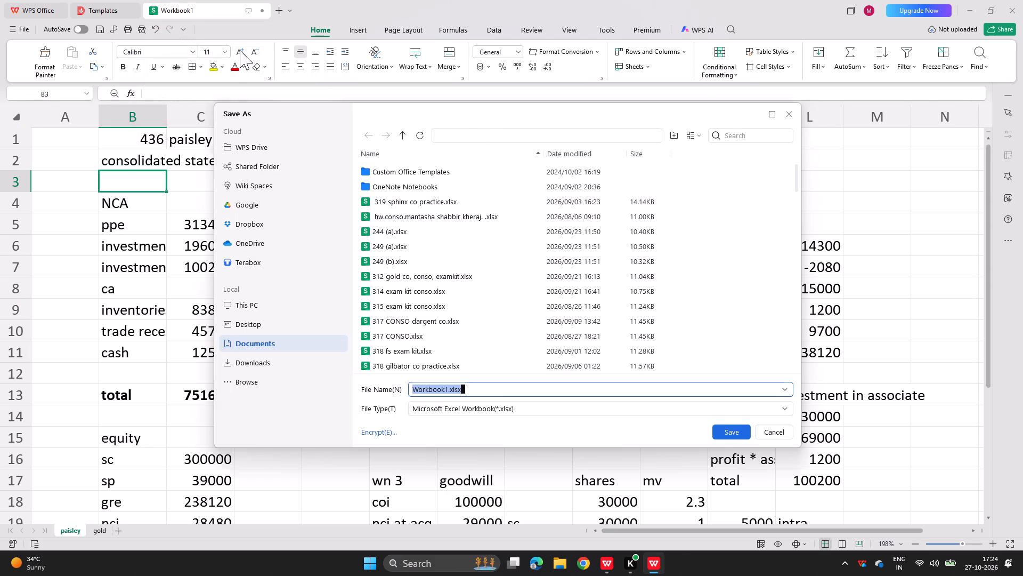
key(BackSpace)
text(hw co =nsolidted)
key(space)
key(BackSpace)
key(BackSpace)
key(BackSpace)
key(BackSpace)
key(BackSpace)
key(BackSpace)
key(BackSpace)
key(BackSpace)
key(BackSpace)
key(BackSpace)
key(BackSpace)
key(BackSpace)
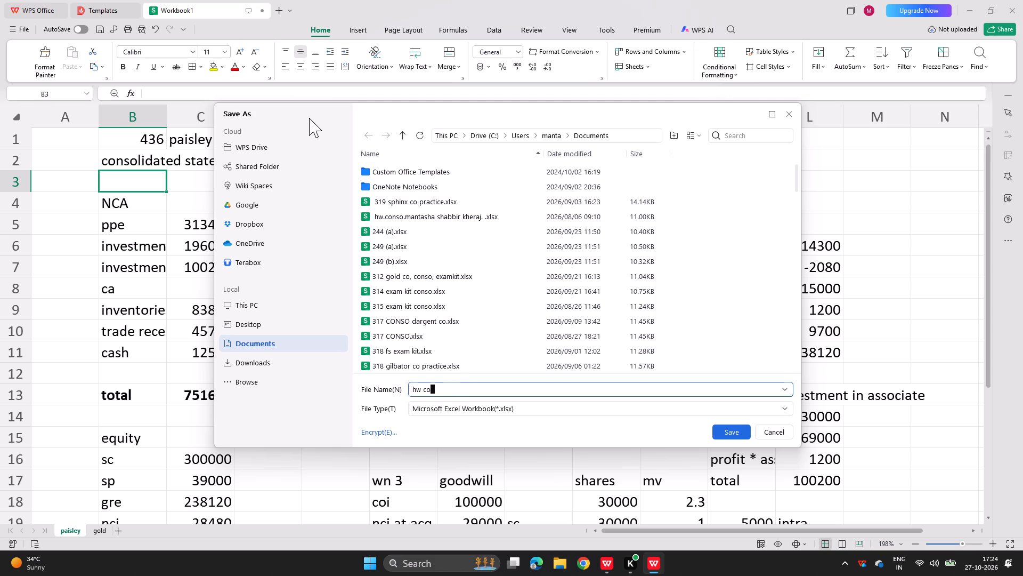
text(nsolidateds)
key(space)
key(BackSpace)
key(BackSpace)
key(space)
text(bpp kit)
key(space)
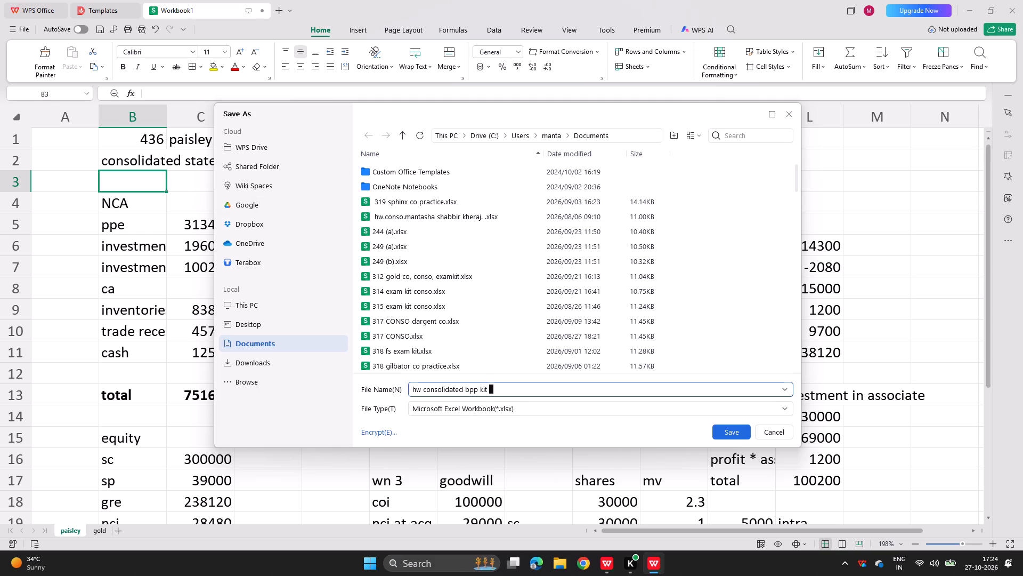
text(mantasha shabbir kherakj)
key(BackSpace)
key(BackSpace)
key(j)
Finish saving the homework workbook in Documents as a Microsoft Excel workbook (*.xlsx) under the entered file name.
click(721, 434)
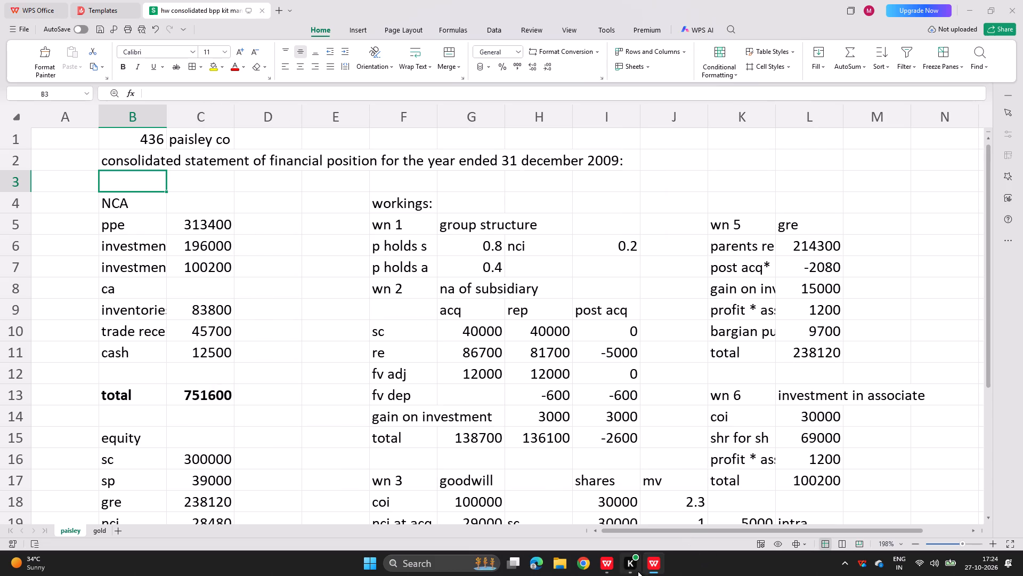
Switch to the Chrome browser.
click(587, 570)
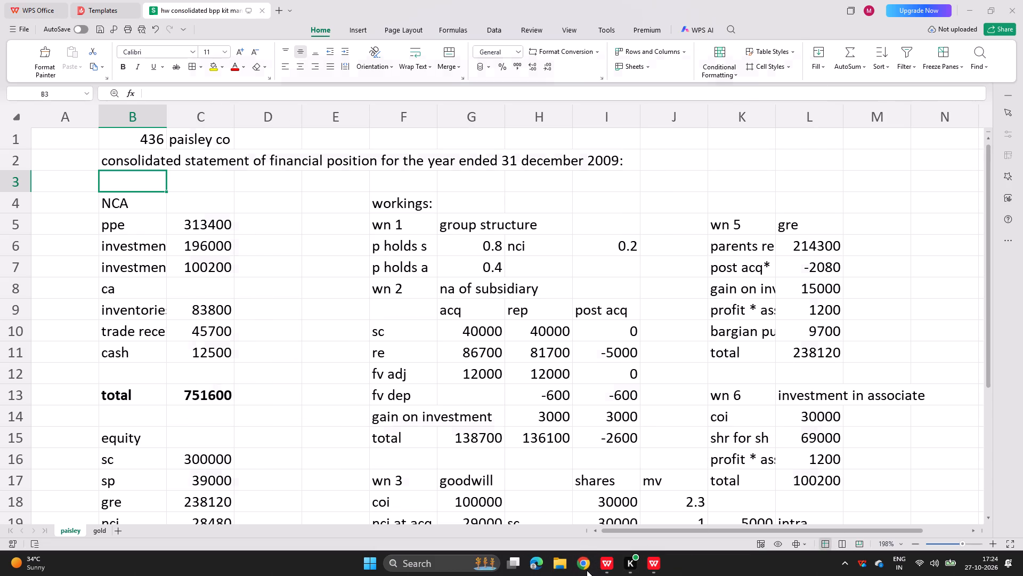
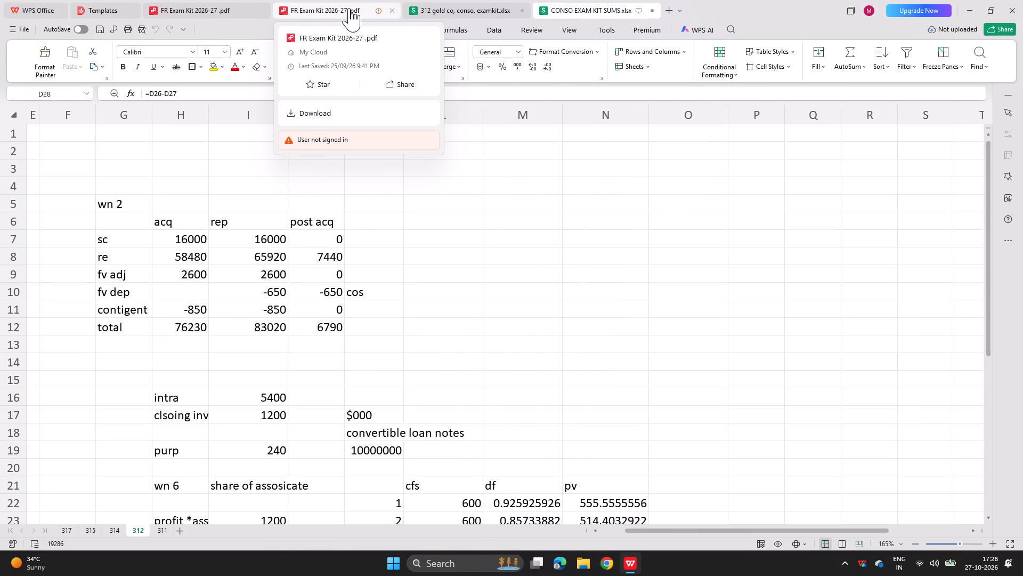
Close the whole office application window along with all its open workbooks and exam kit PDFs.
click(1012, 7)
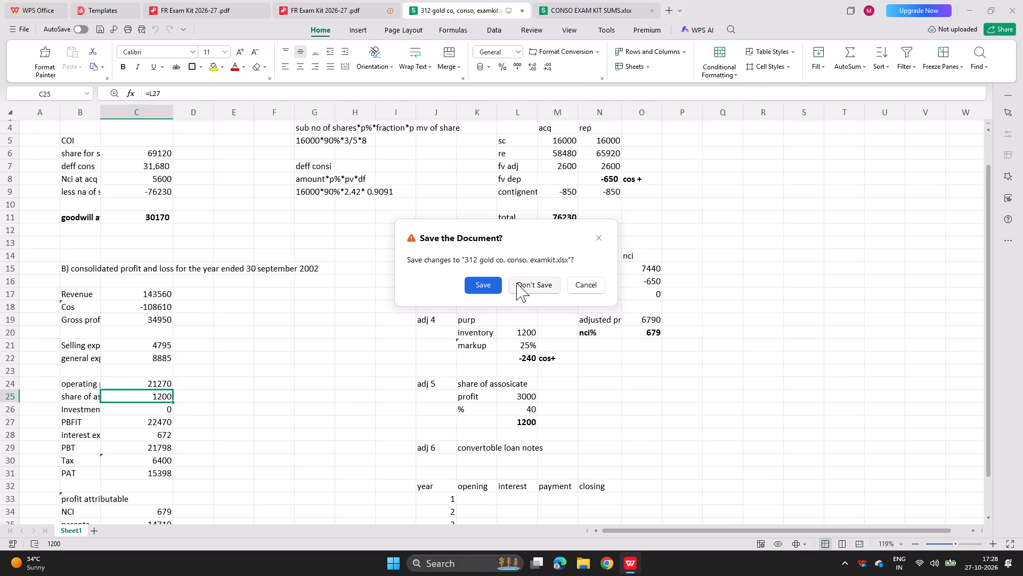
Close the workbooks "312 gold co, conso, examkit.xlsx" and "CONSO EXAM KIT SUMS.xlsx" without saving their changes.
click(520, 278)
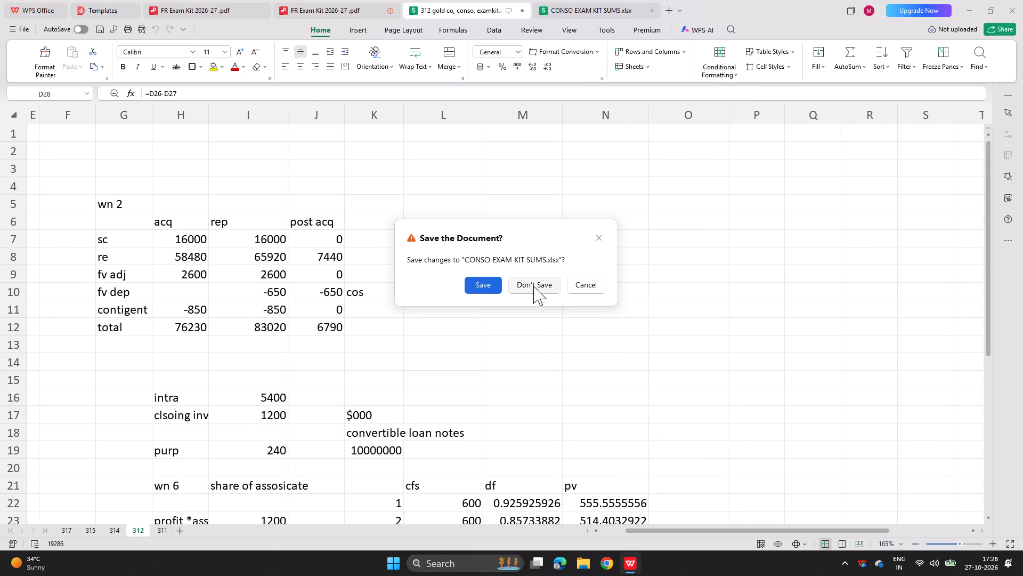
click(533, 286)
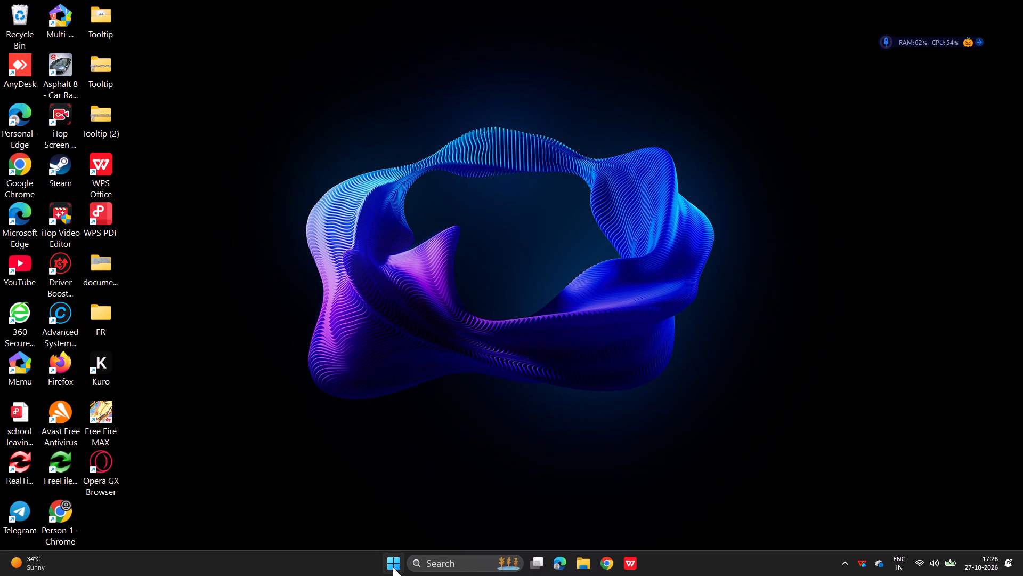
Shut down the PC.
click(393, 567)
click(696, 527)
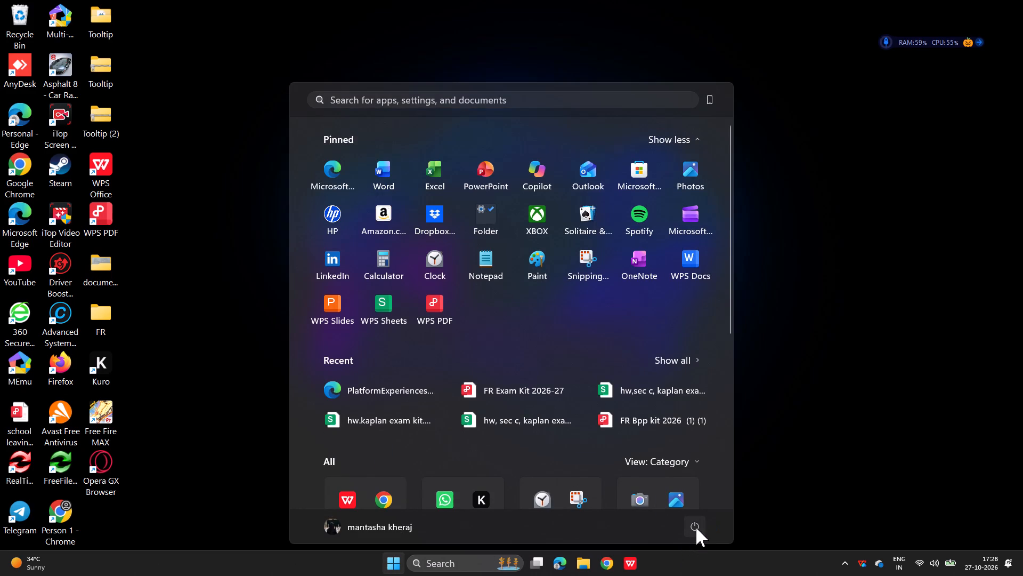
click(667, 483)
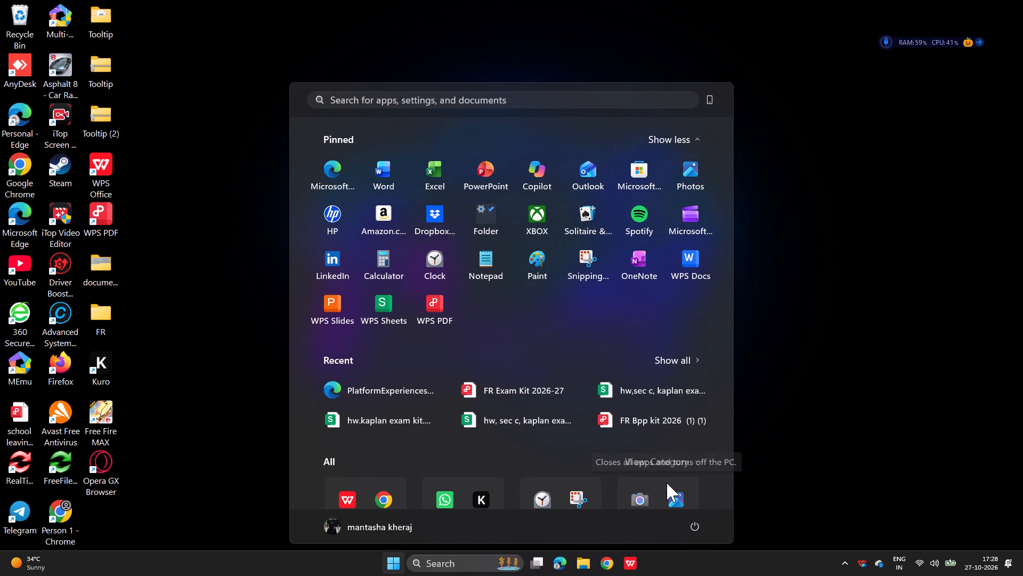